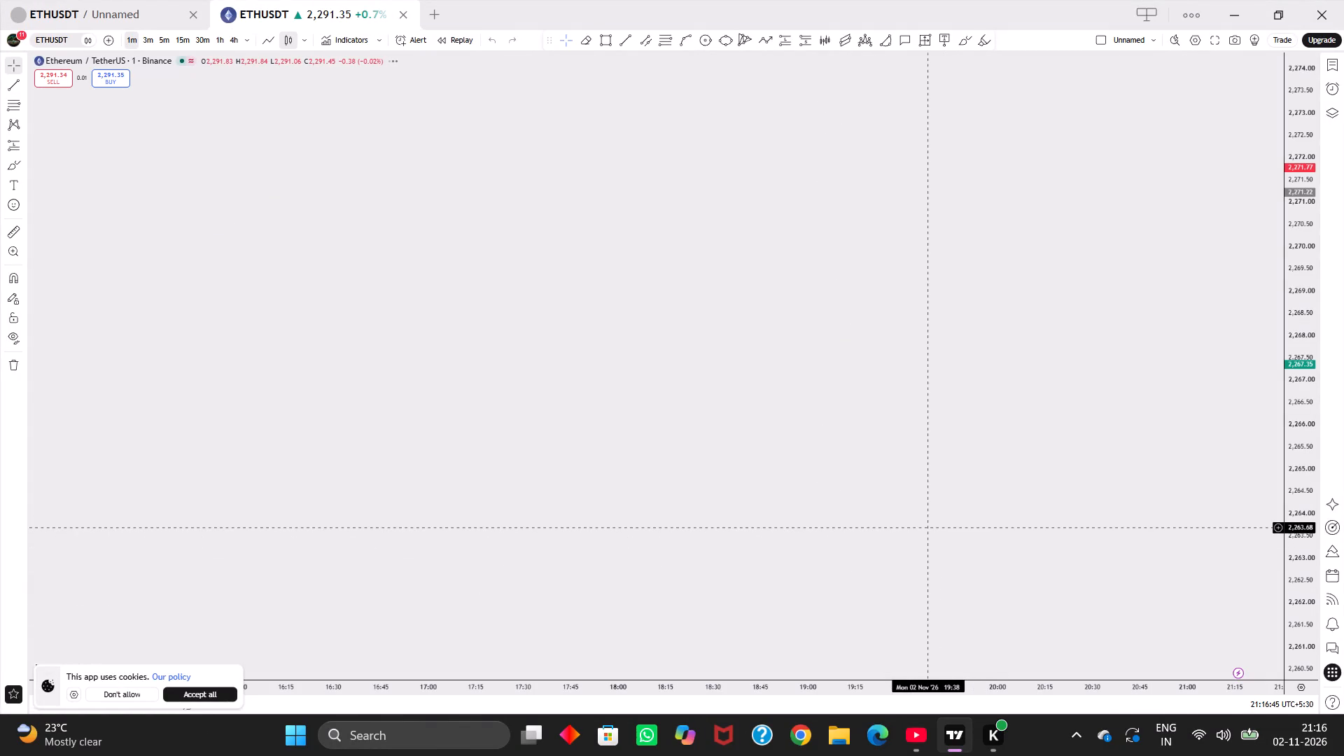
# Show the watchlist and switch the chart symbol to SENSEX.
pyautogui.moveTo(930, 527); pyautogui.dragTo(1034, 524)
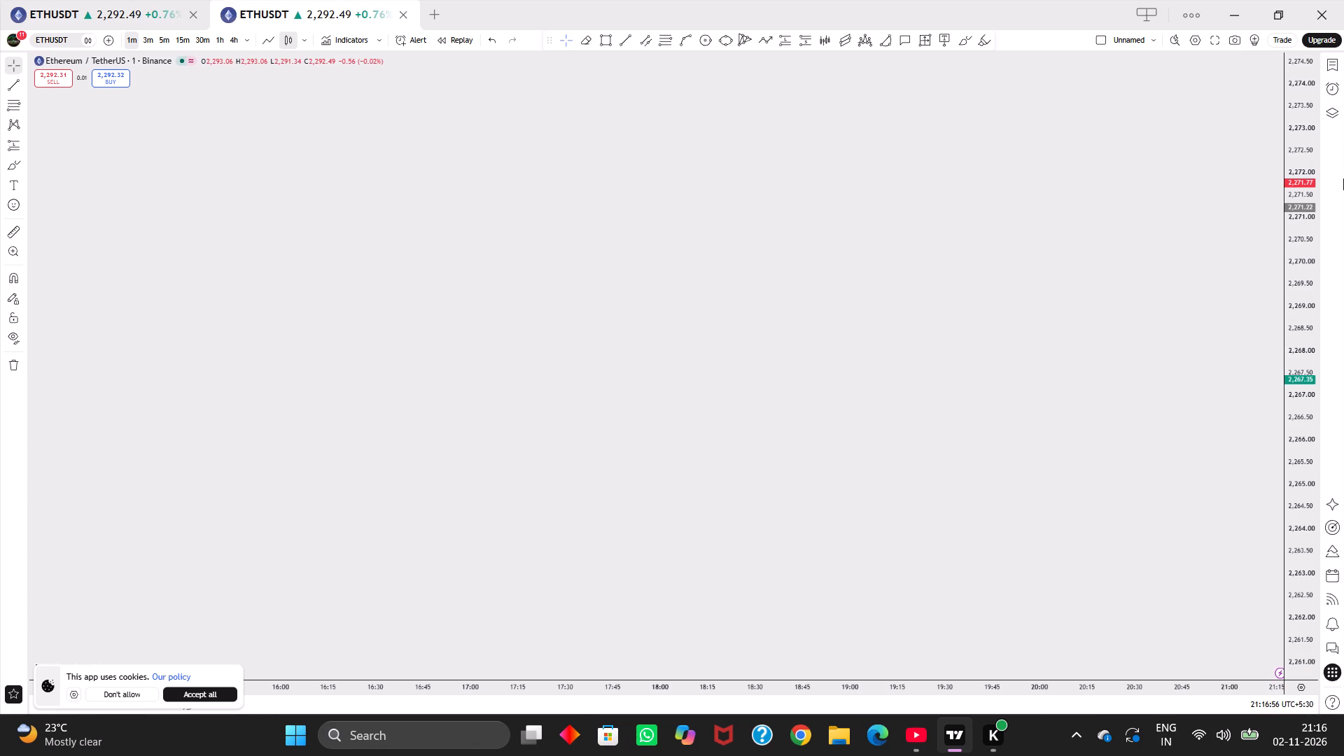
pyautogui.scroll(1, 1175, 73)
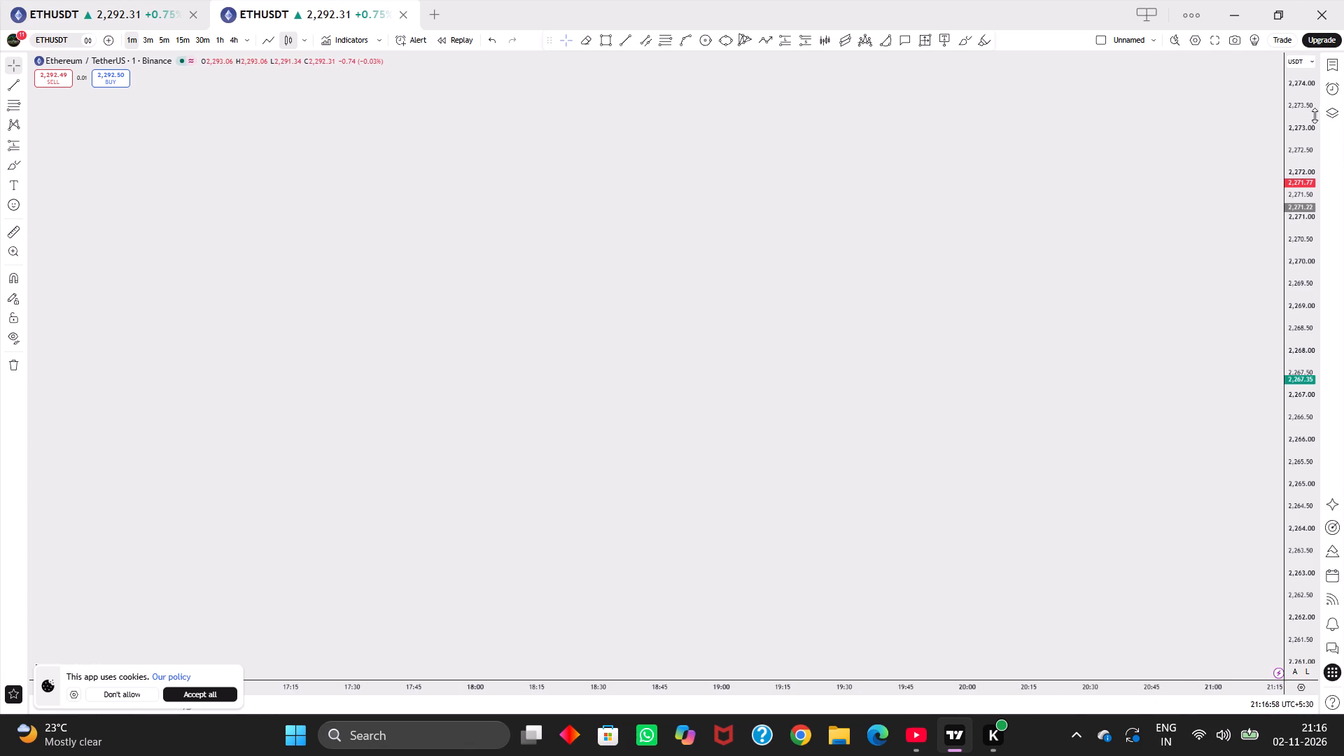
pyautogui.click(1338, 66)
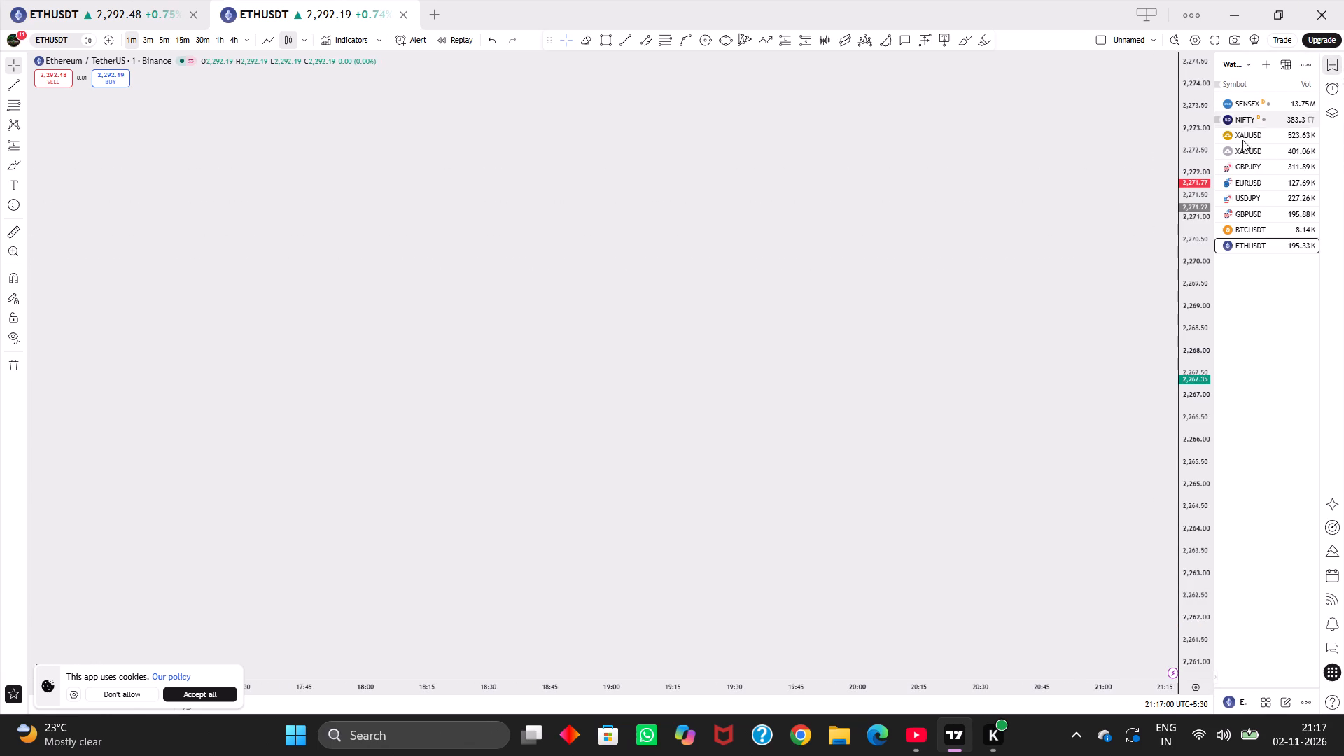
pyautogui.click(1261, 99)
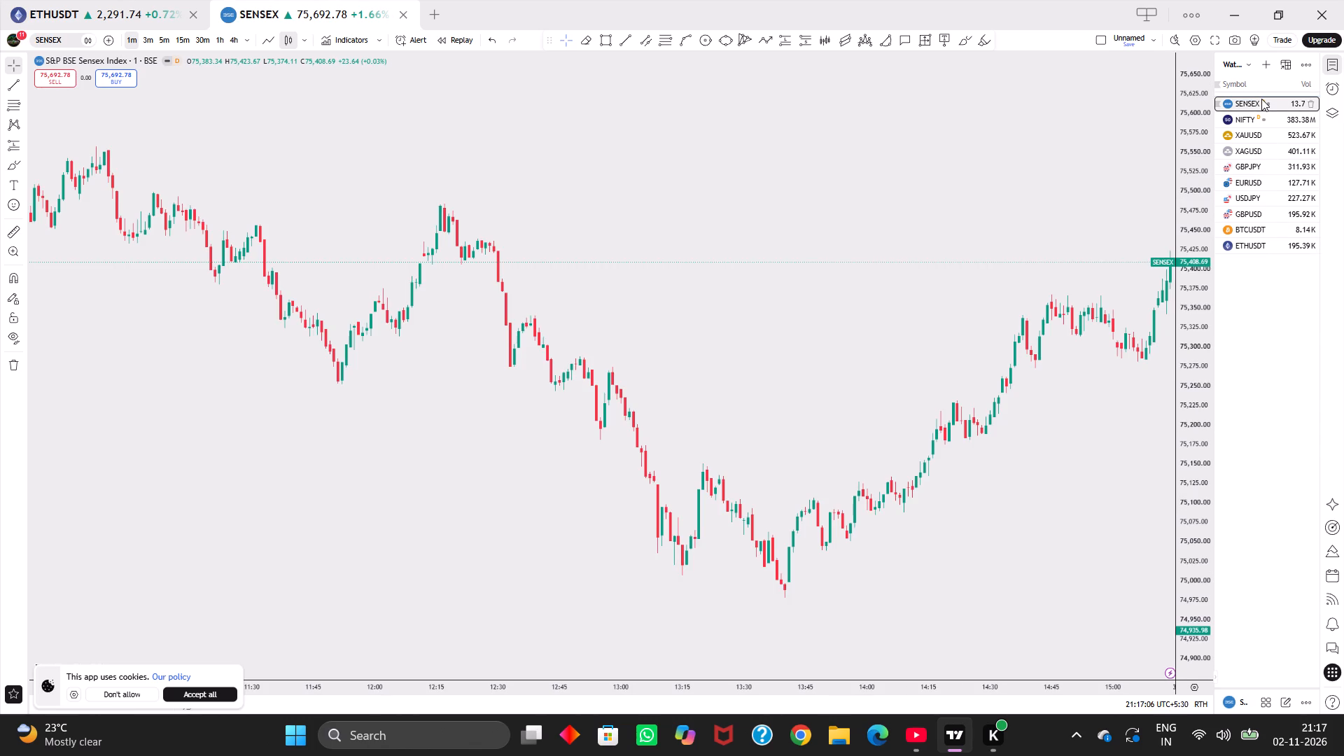
# Examine the SENSEX 1-minute price swings, from the midday decline through the afternoon recovery.
pyautogui.moveTo(1159, 320); pyautogui.dragTo(920, 293)
pyautogui.moveTo(920, 293); pyautogui.dragTo(918, 311)
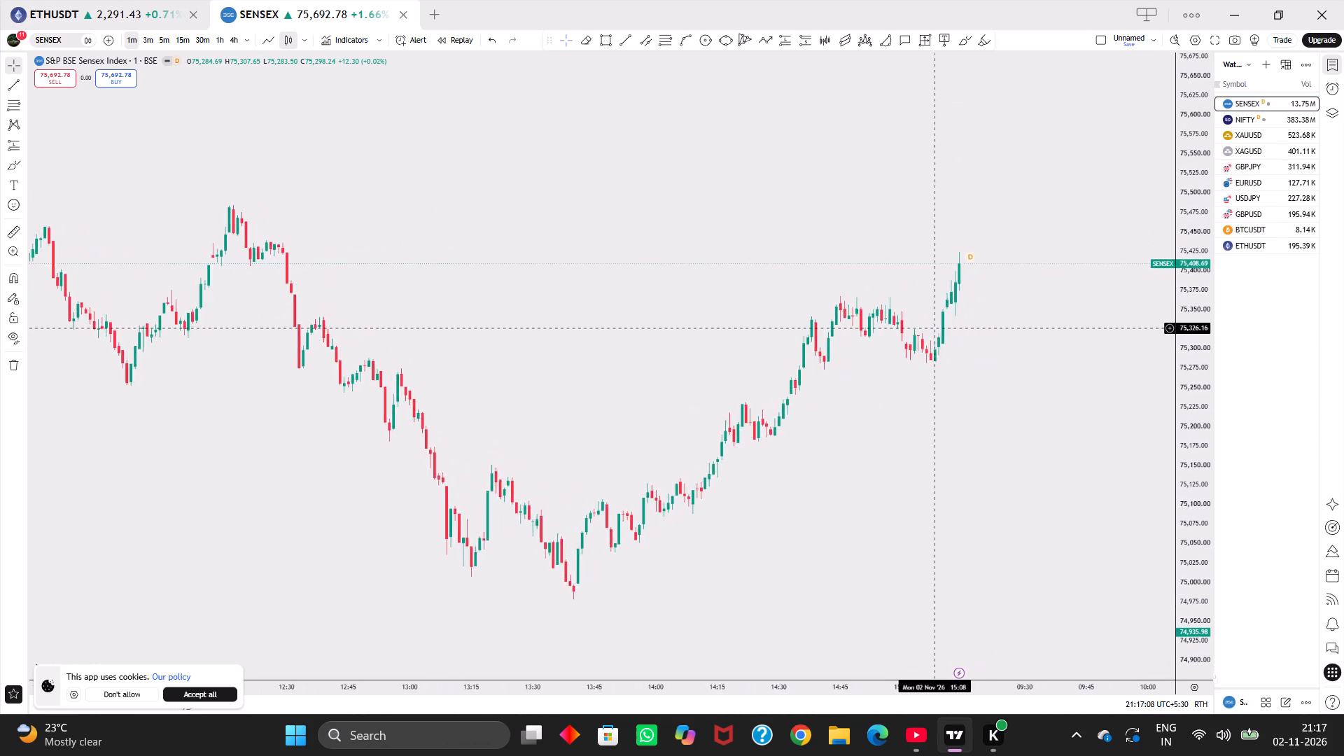
pyautogui.moveTo(918, 311); pyautogui.dragTo(912, 303)
pyautogui.moveTo(721, 225); pyautogui.dragTo(585, 165)
pyautogui.moveTo(659, 358); pyautogui.dragTo(682, 388)
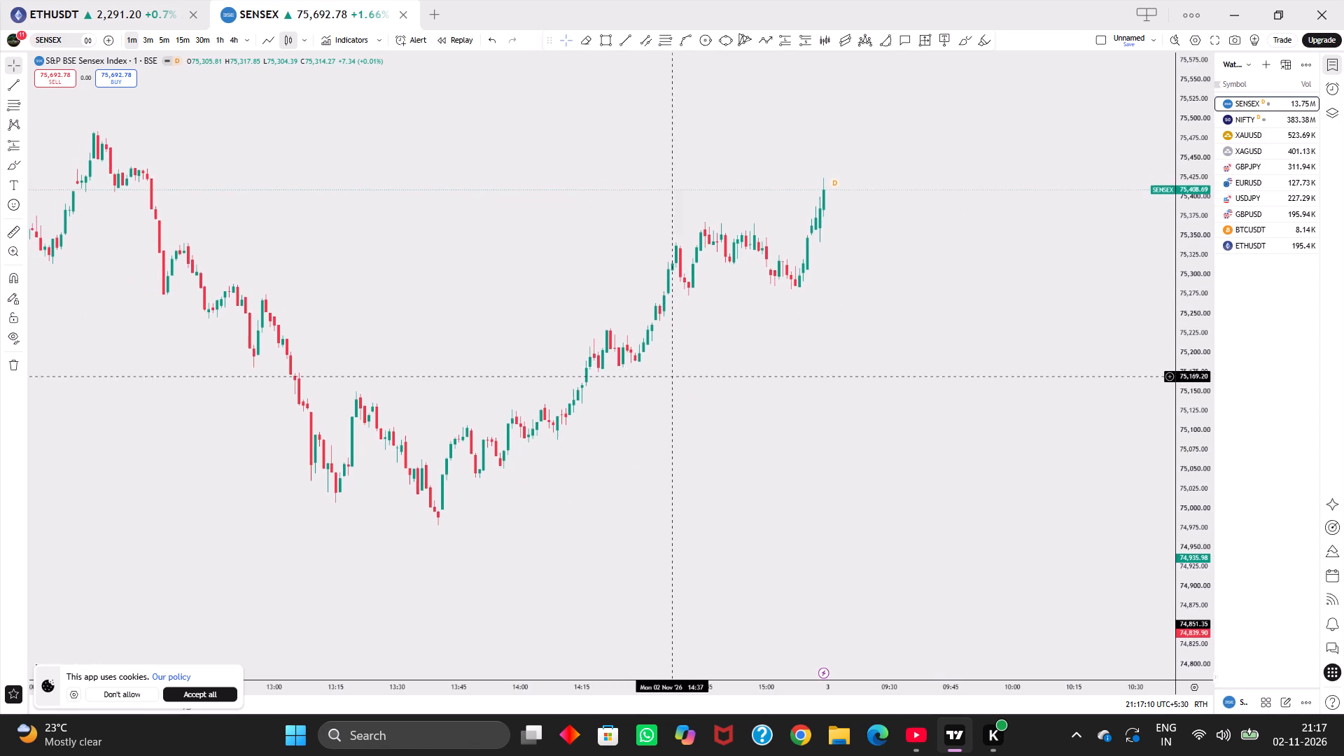
pyautogui.moveTo(682, 388); pyautogui.dragTo(817, 337)
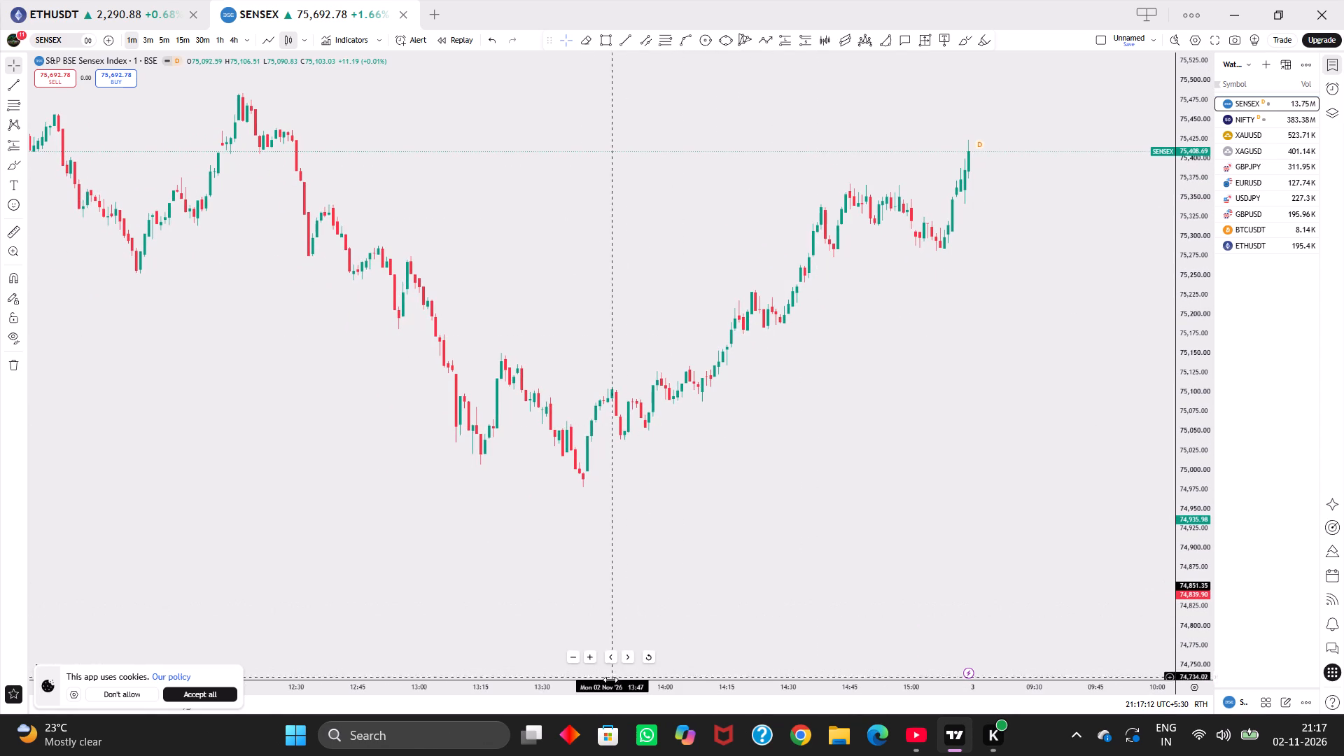
pyautogui.moveTo(613, 688); pyautogui.dragTo(931, 696)
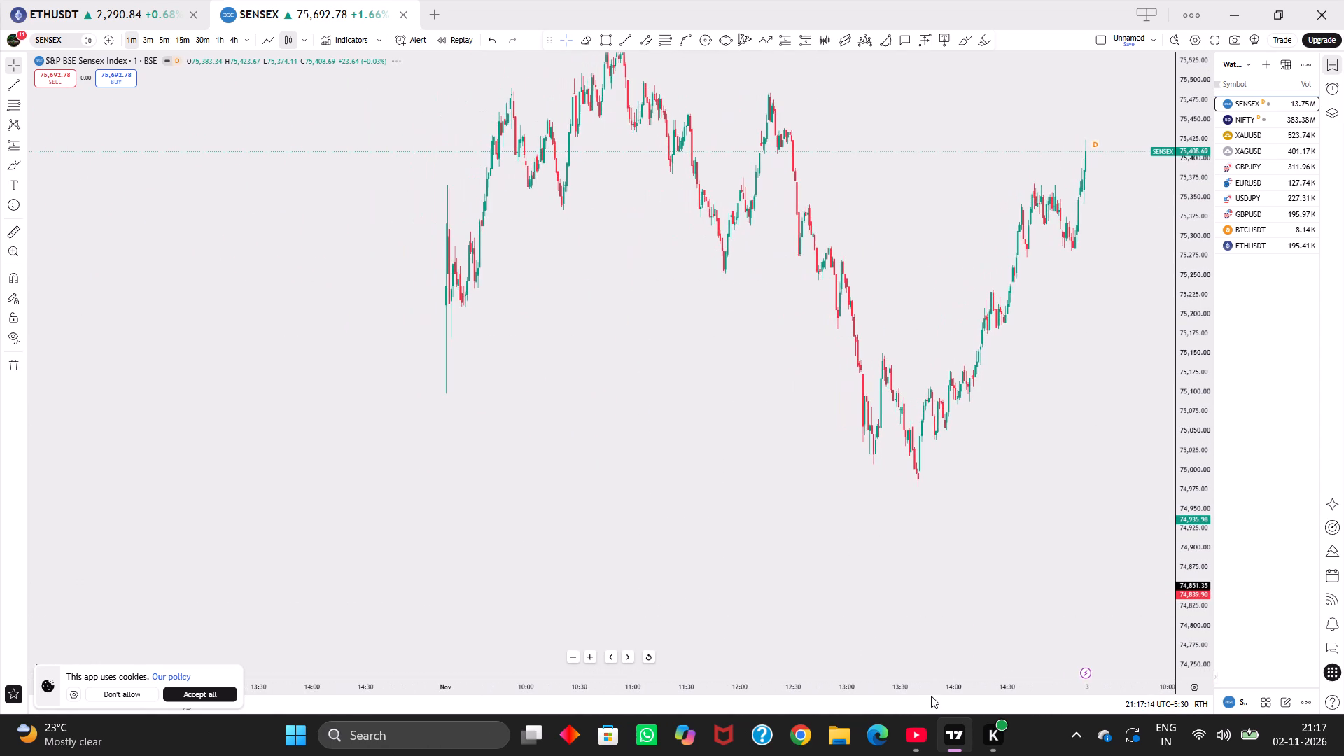
pyautogui.moveTo(931, 696); pyautogui.dragTo(717, 682)
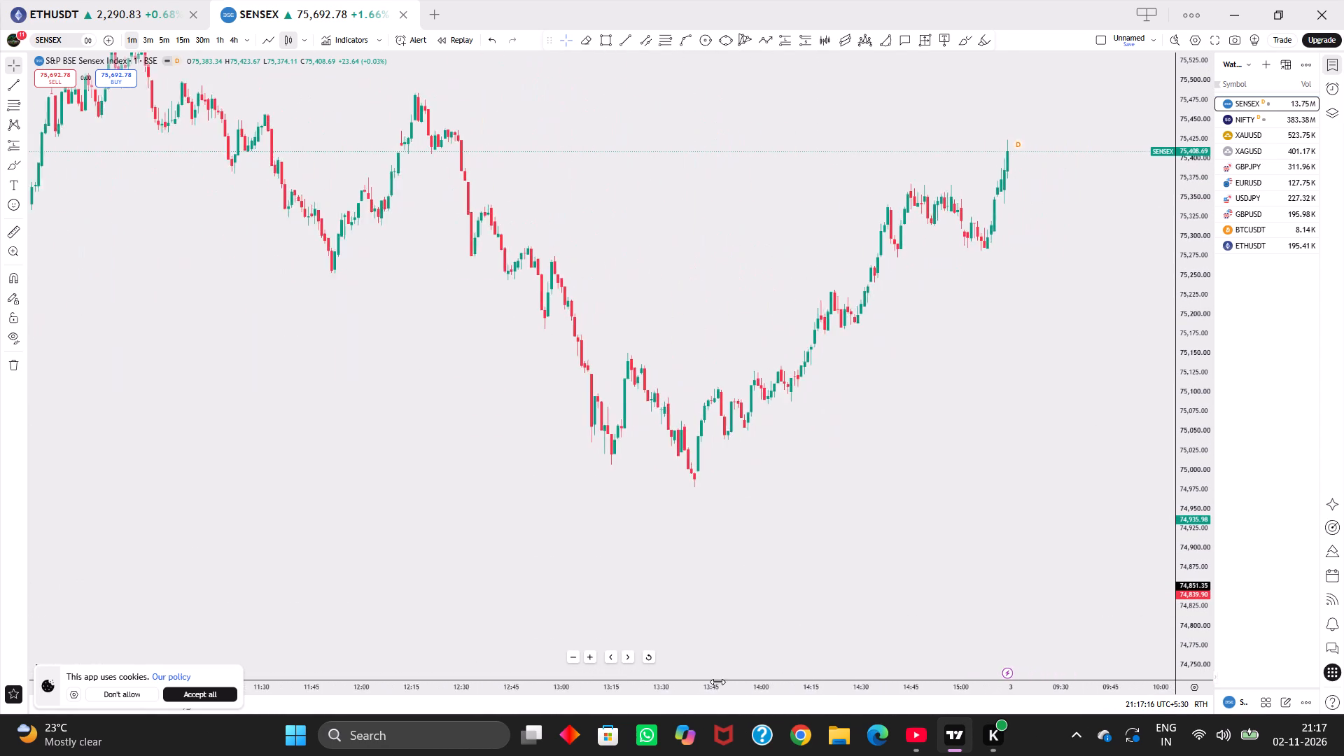
pyautogui.moveTo(717, 682); pyautogui.dragTo(663, 672)
pyautogui.moveTo(962, 461); pyautogui.dragTo(952, 572)
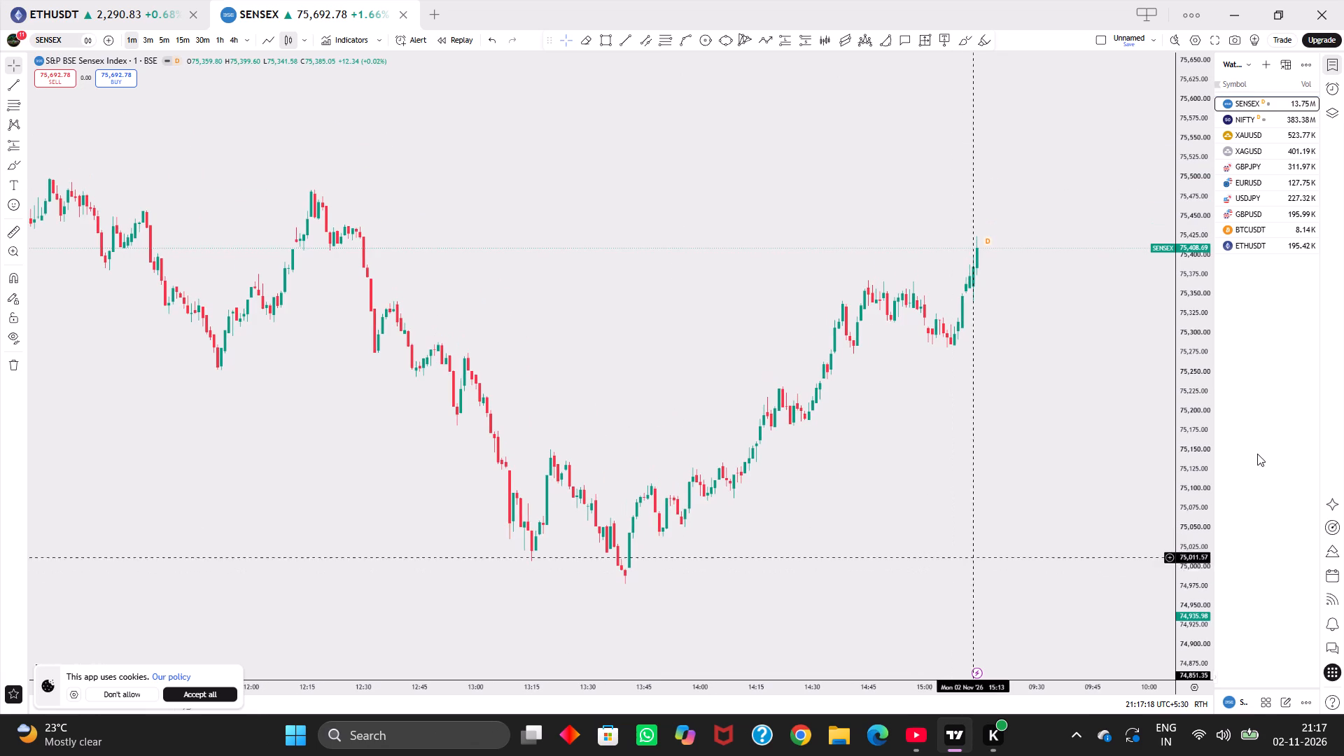
pyautogui.moveTo(1190, 435); pyautogui.dragTo(1200, 304)
pyautogui.moveTo(1038, 447); pyautogui.dragTo(1074, 255)
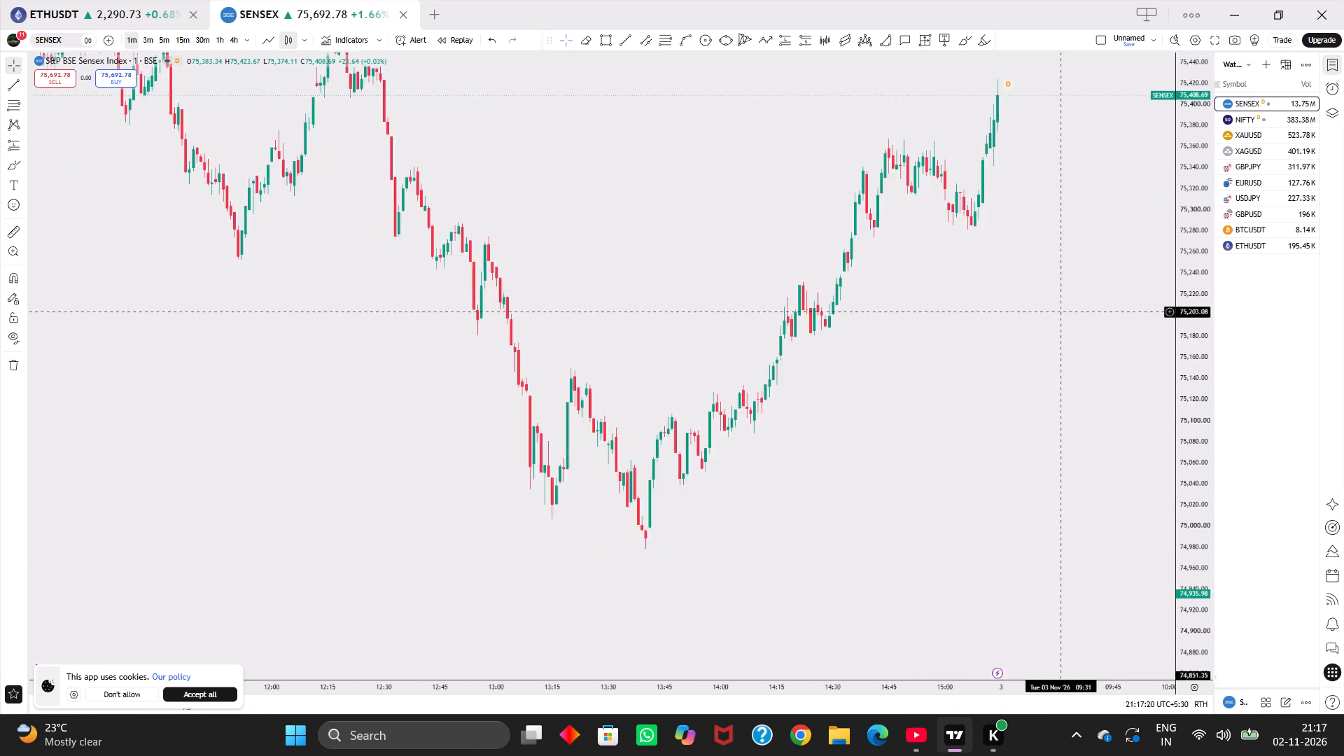
pyautogui.moveTo(1074, 255); pyautogui.dragTo(1074, 253)
pyautogui.moveTo(853, 681); pyautogui.dragTo(825, 680)
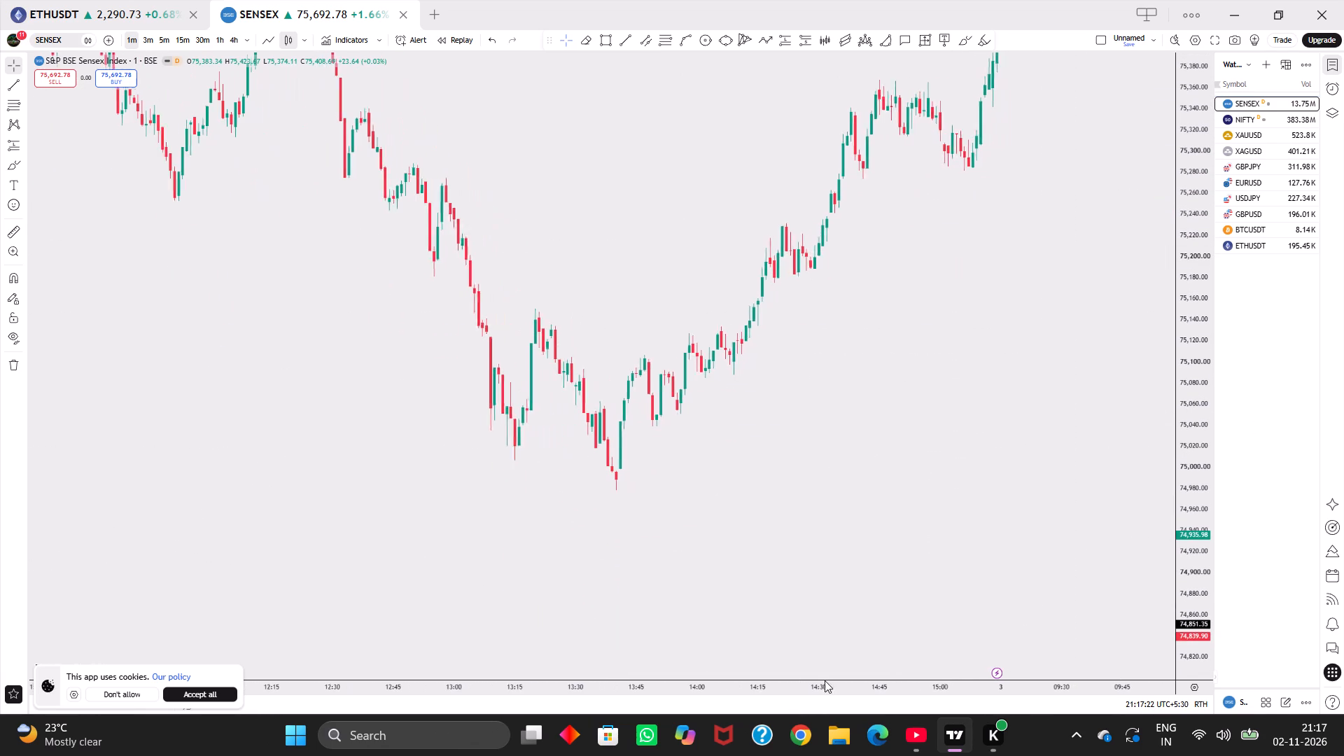
pyautogui.moveTo(945, 460); pyautogui.dragTo(932, 575)
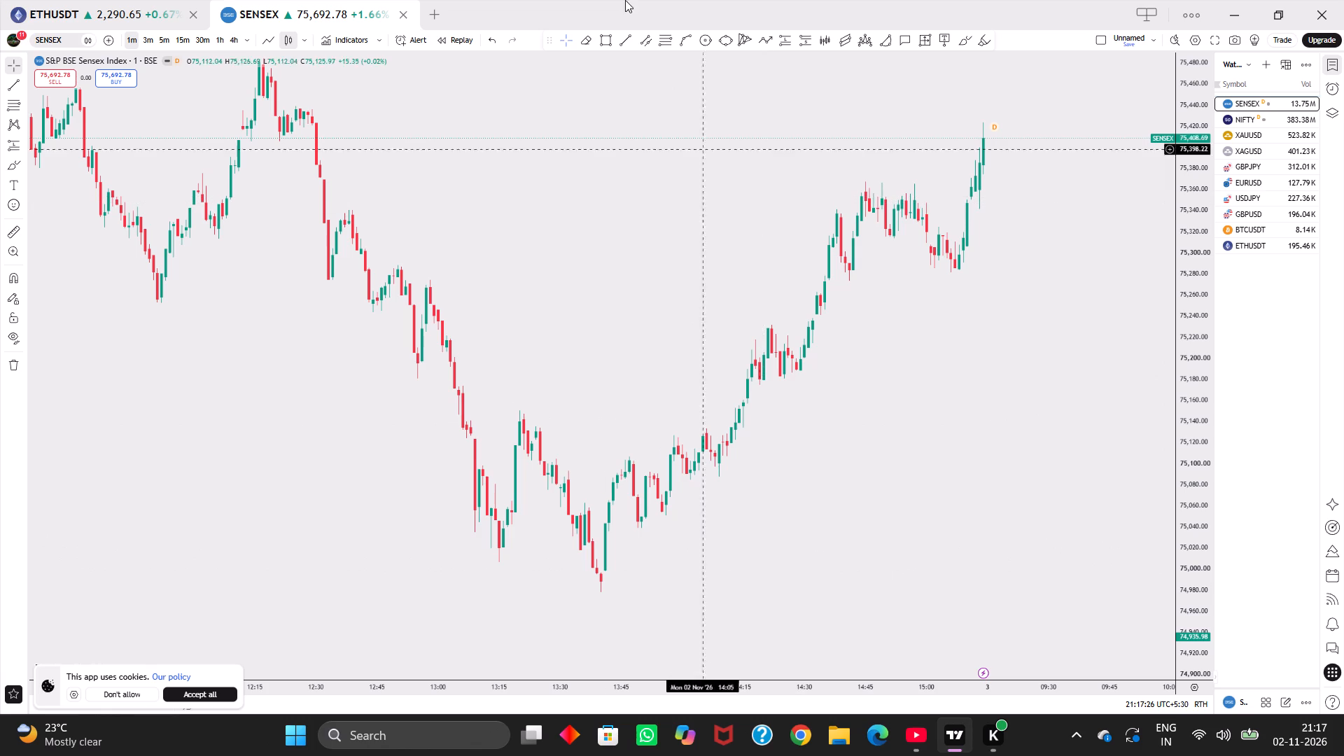
# Draw a trend line along the consolidation highs, from about 75,102 at 13:46 to about 75,146 at 14:19.
pyautogui.click(626, 33)
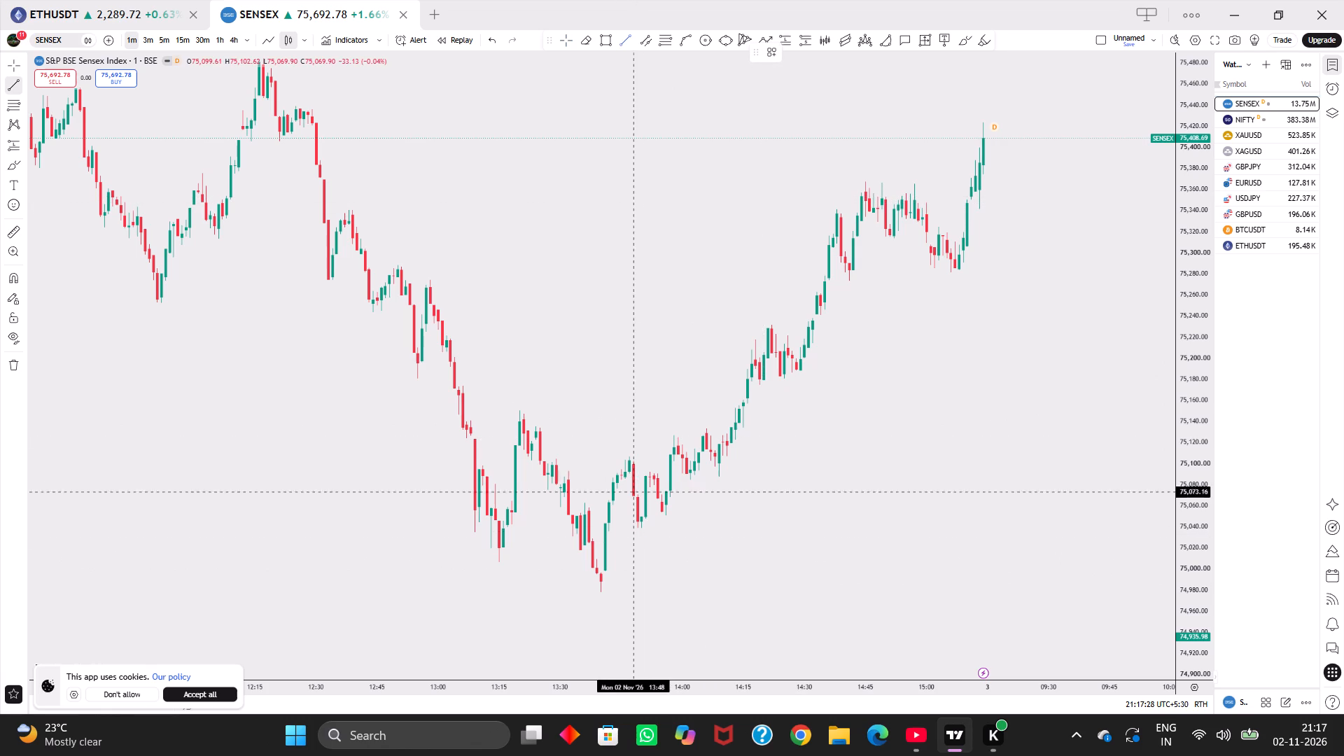
pyautogui.moveTo(624, 461); pyautogui.dragTo(759, 418)
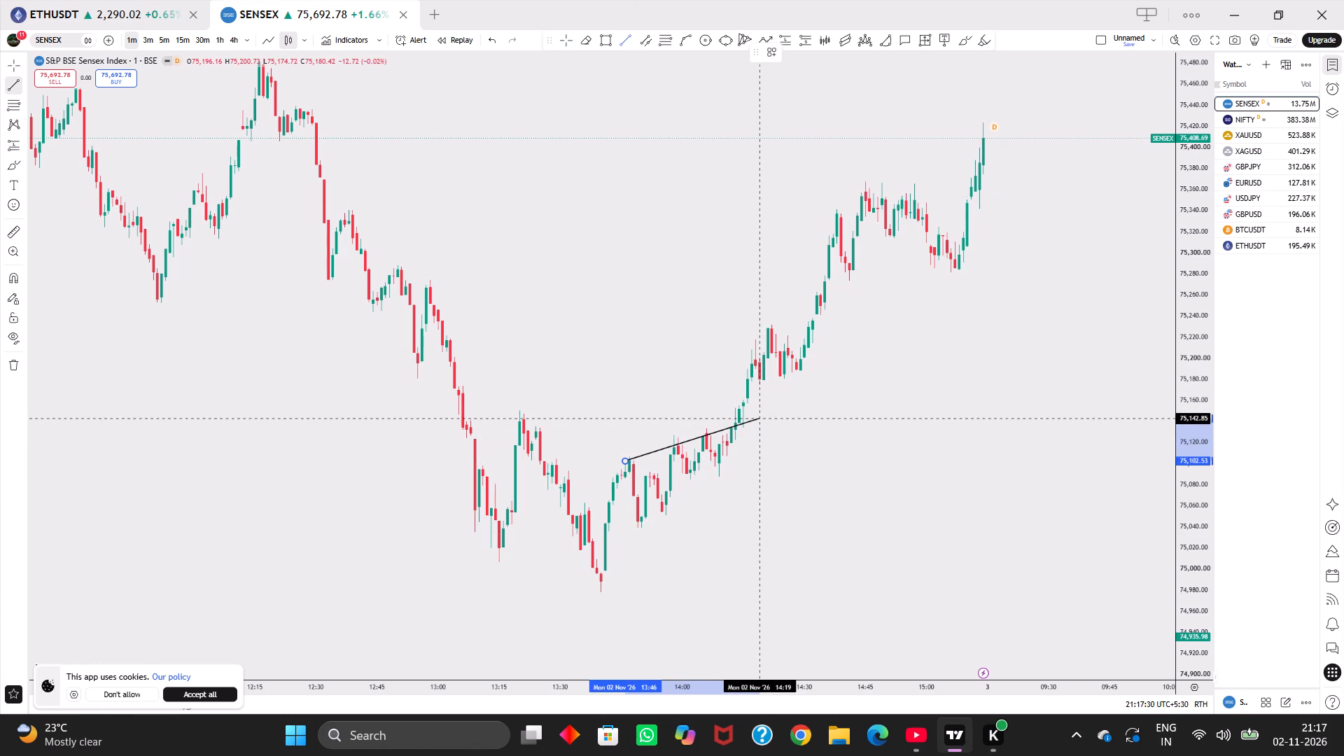
pyautogui.moveTo(759, 418); pyautogui.dragTo(759, 414)
pyautogui.click(759, 414)
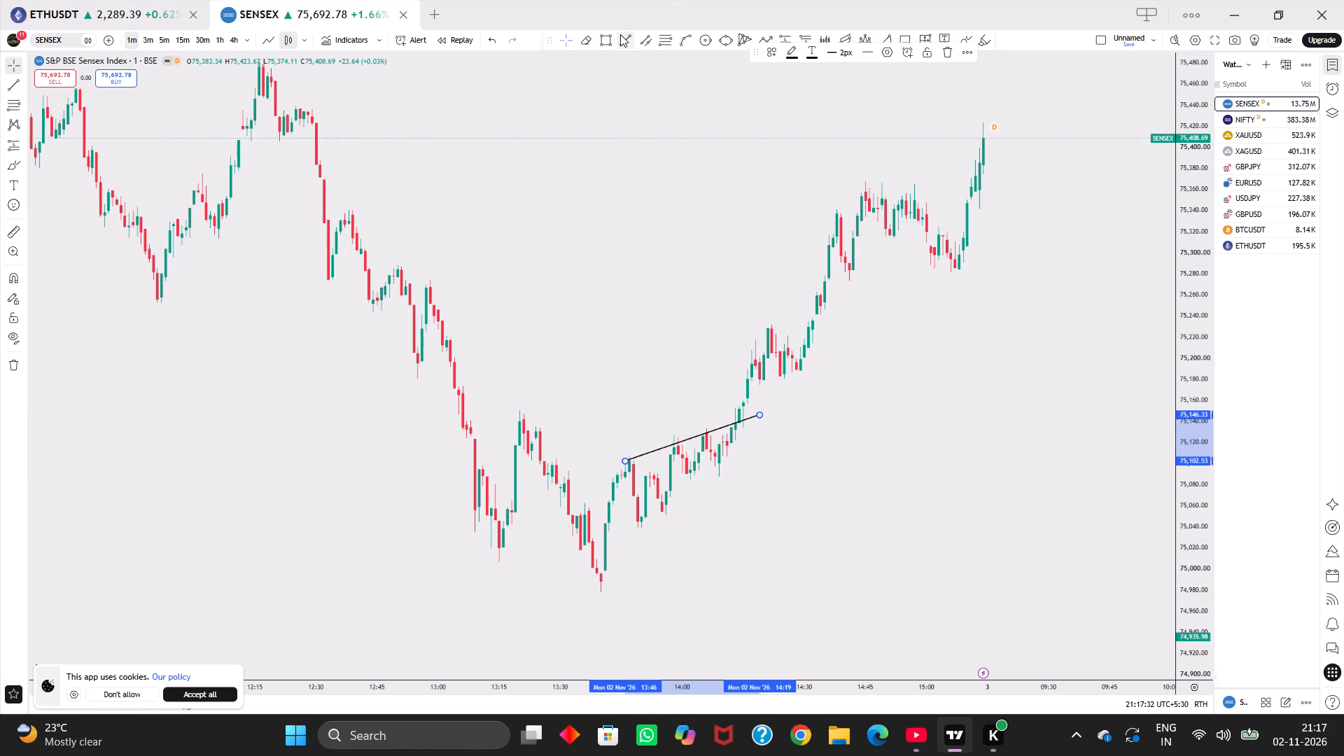
# Draw a trend line under the consolidation lows, from about 75,037 at 13:50 to about 75,130 at 14:18.
pyautogui.click(620, 34)
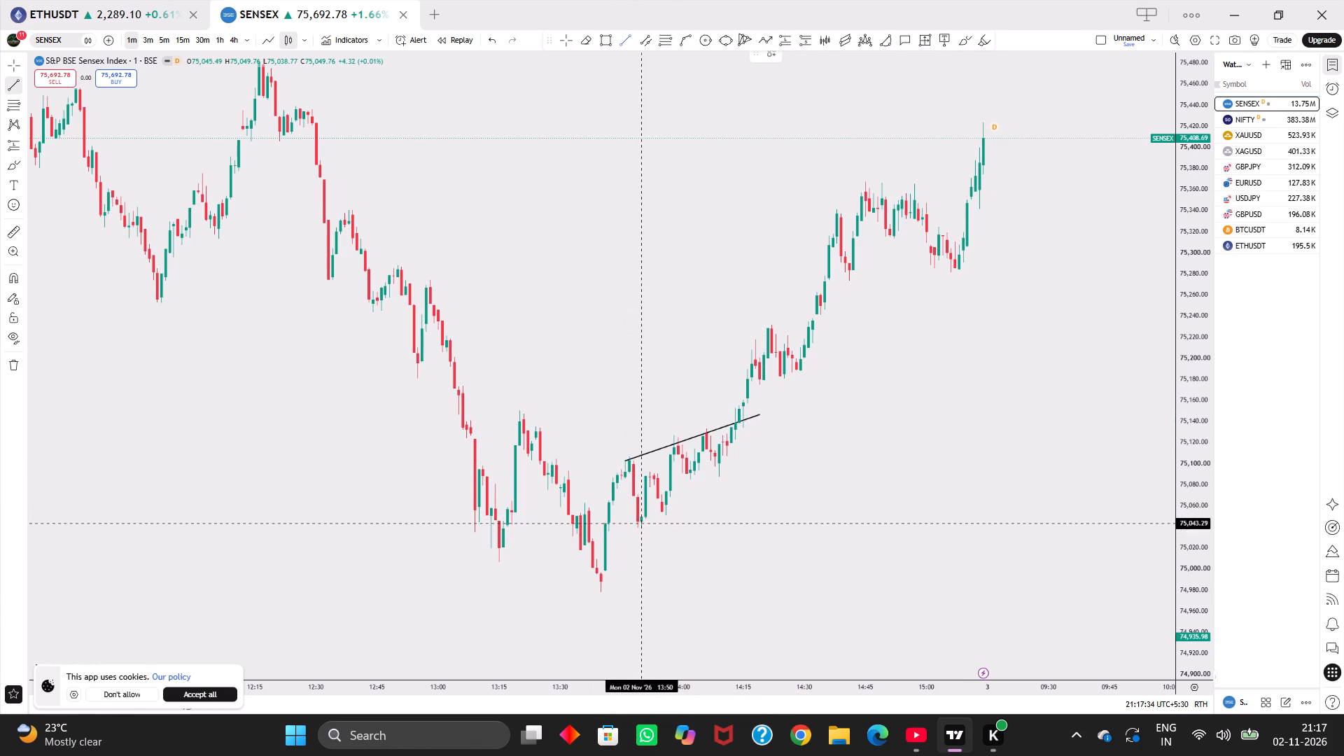
pyautogui.moveTo(640, 521); pyautogui.dragTo(754, 431)
pyautogui.click(754, 431)
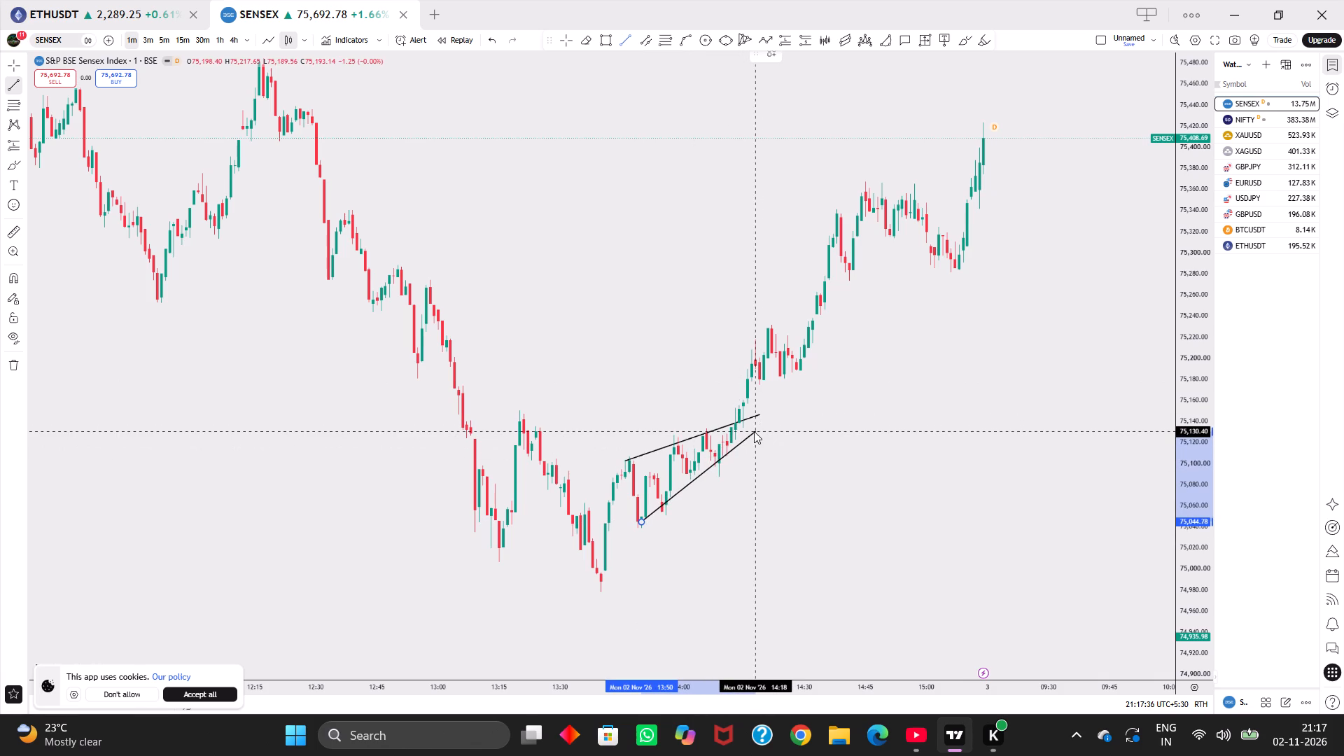
pyautogui.moveTo(640, 522); pyautogui.dragTo(639, 528)
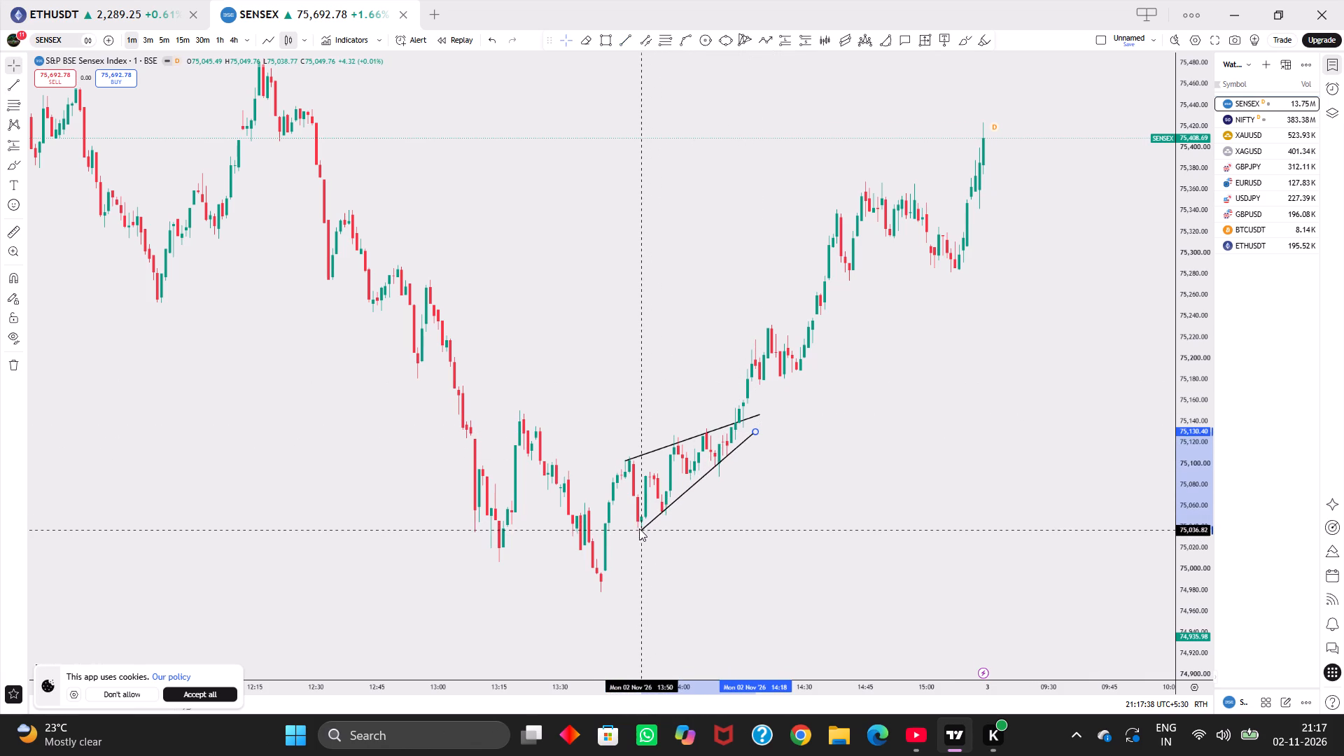
pyautogui.moveTo(639, 528); pyautogui.dragTo(638, 529)
# Draw a rectangle over the initial rally, from about 74,987 at 13:37 to about 75,102 at 13:56.
pyautogui.moveTo(734, 517); pyautogui.dragTo(701, 558)
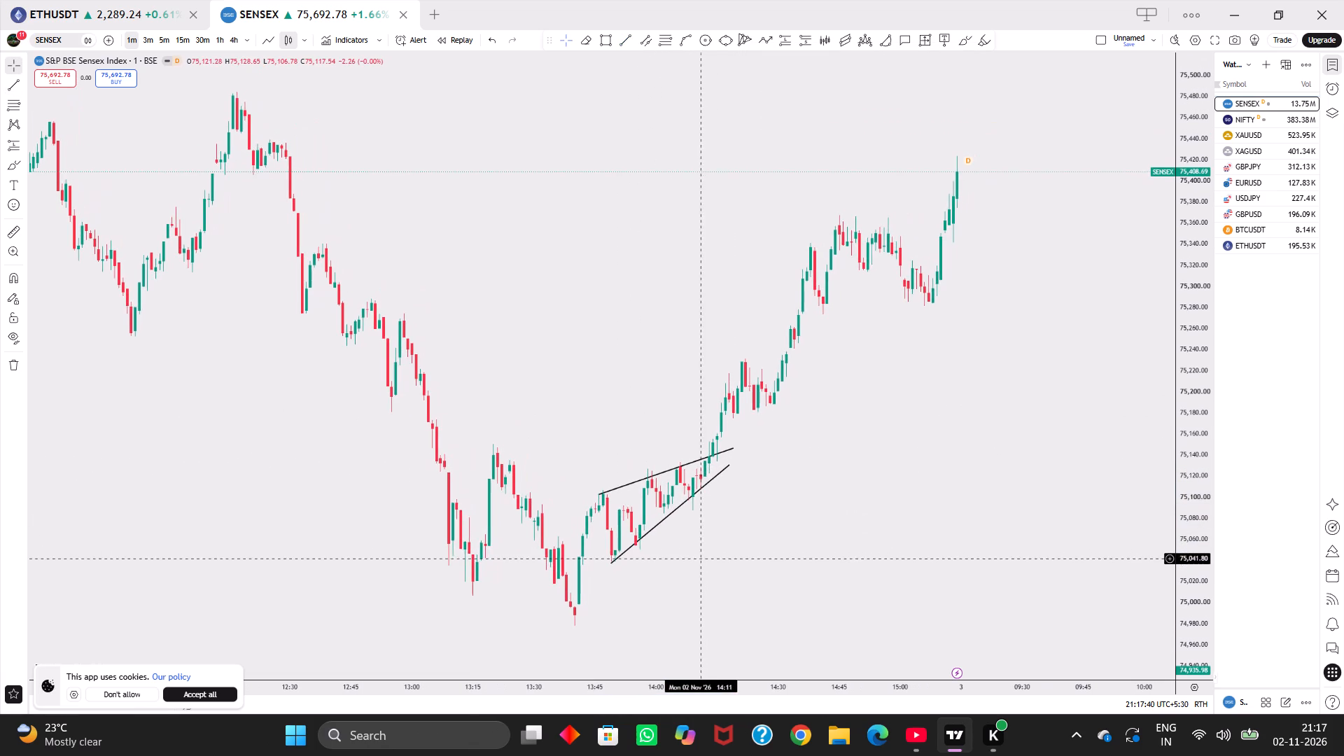
pyautogui.moveTo(718, 464); pyautogui.dragTo(759, 459)
pyautogui.moveTo(848, 492); pyautogui.dragTo(867, 470)
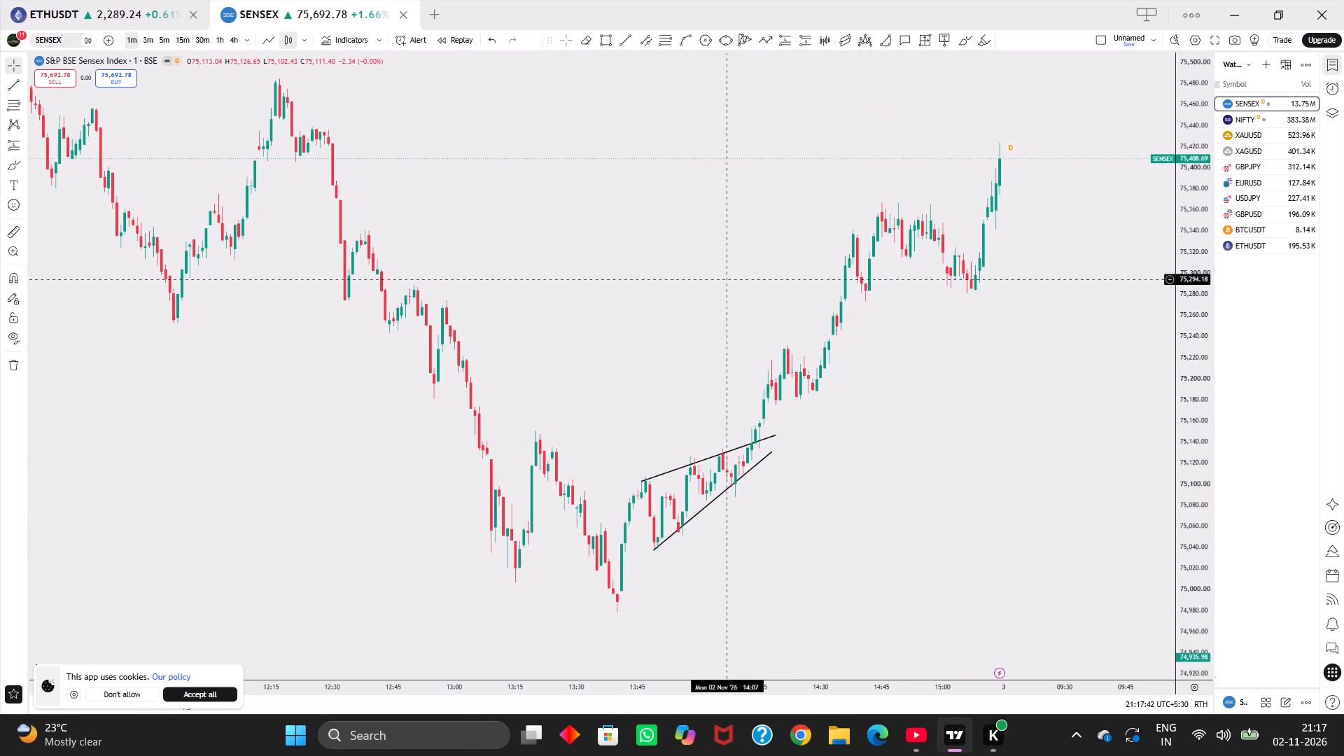
pyautogui.click(606, 47)
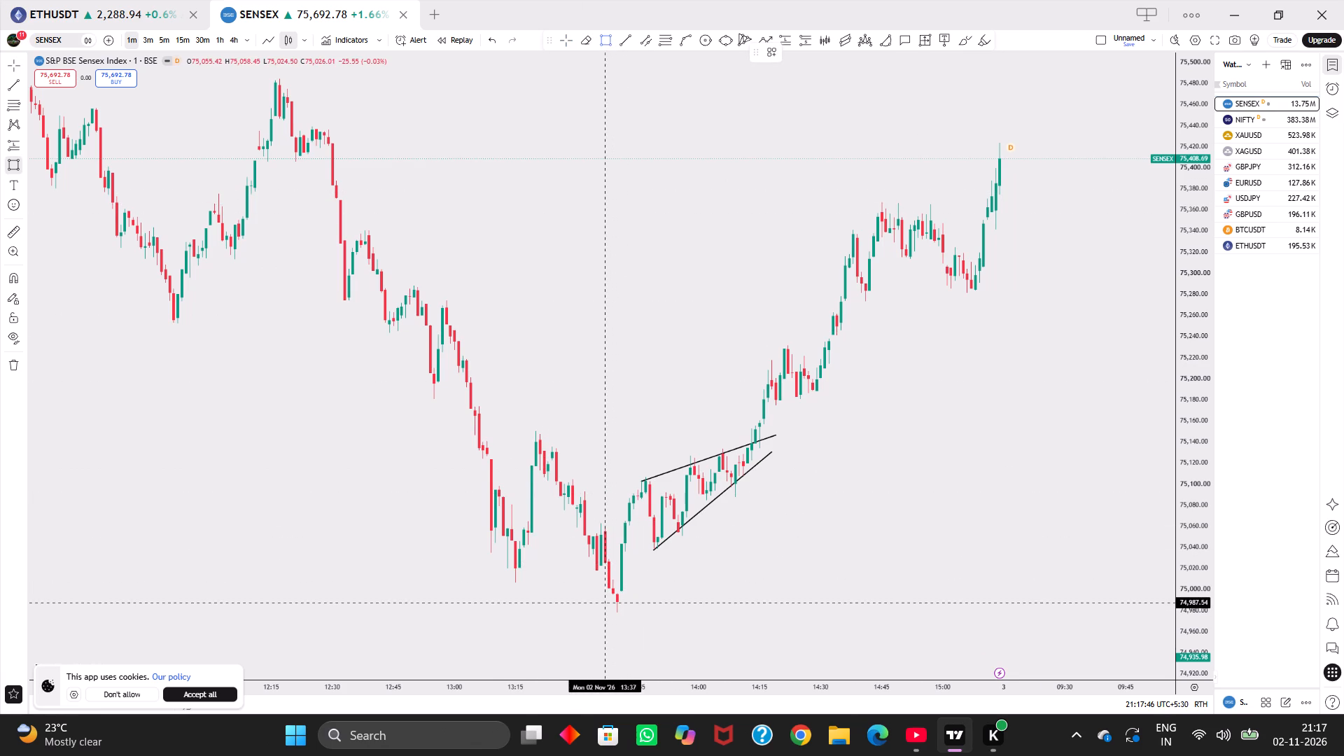
pyautogui.moveTo(605, 602); pyautogui.dragTo(680, 482)
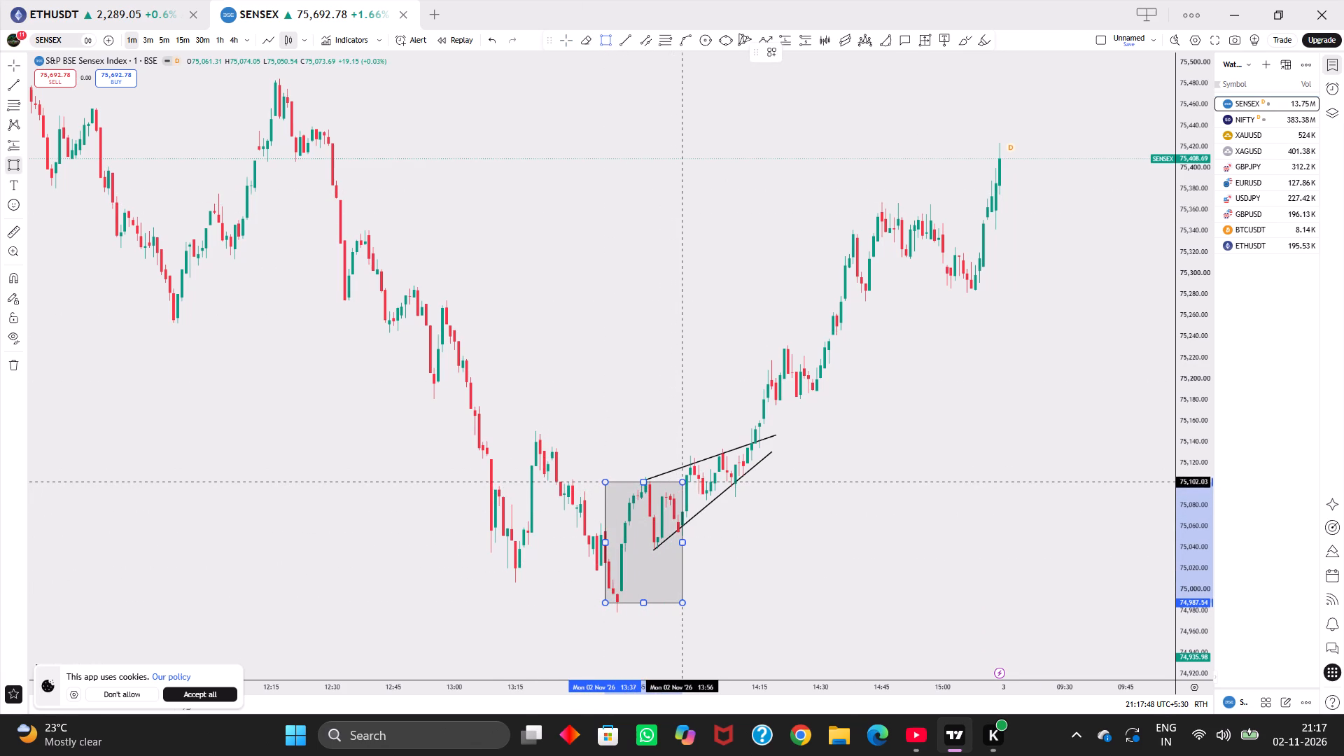
pyautogui.click(680, 482)
# Move the rectangle onto the wedge breakout, spanning about 14:07 to 14:26 and about 75,118 to 75,232.
pyautogui.moveTo(777, 535); pyautogui.dragTo(822, 528)
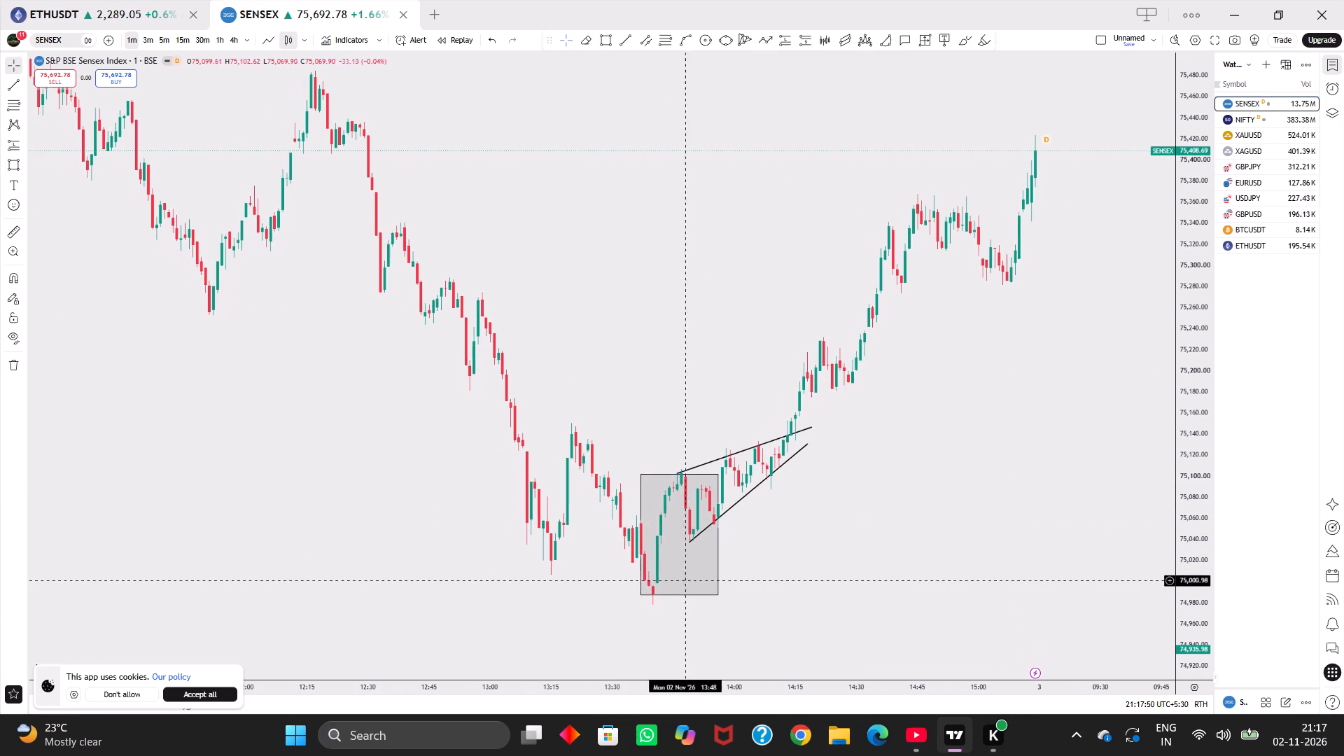
pyautogui.moveTo(719, 584); pyautogui.dragTo(830, 463)
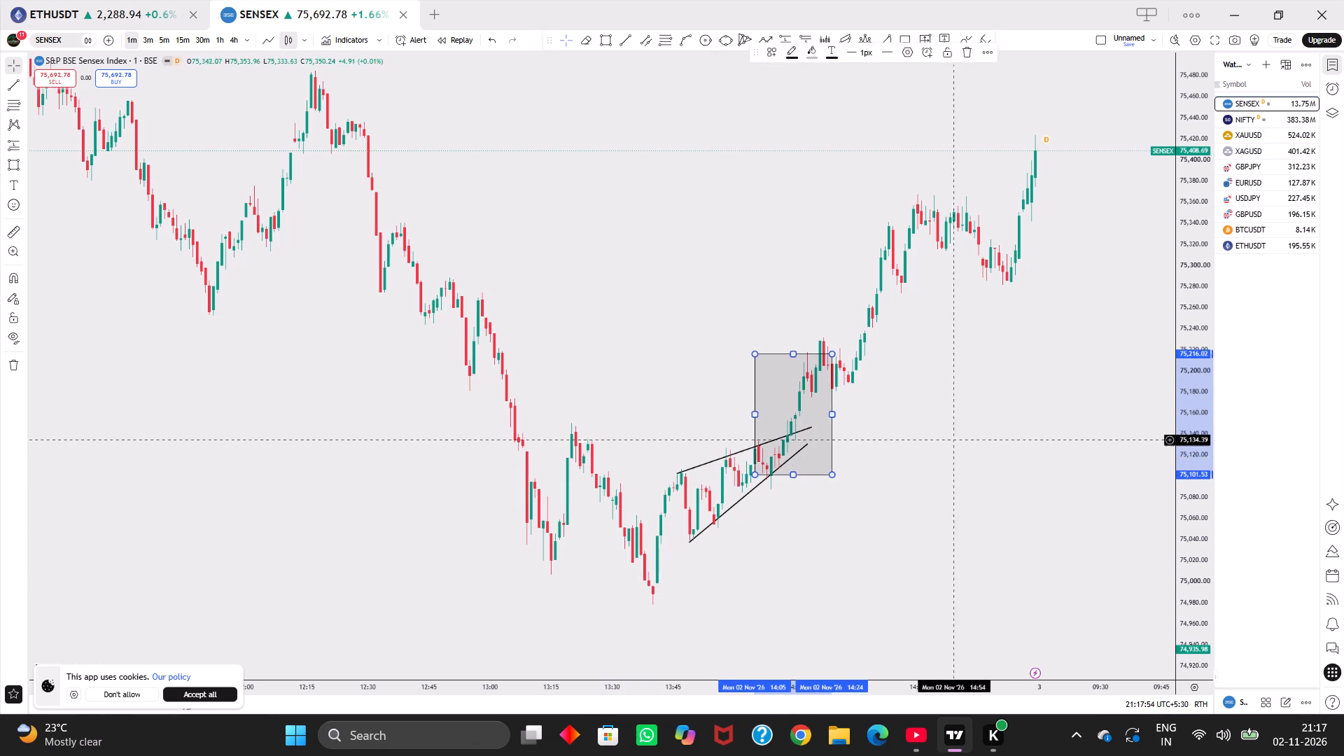
pyautogui.moveTo(988, 436); pyautogui.dragTo(960, 482)
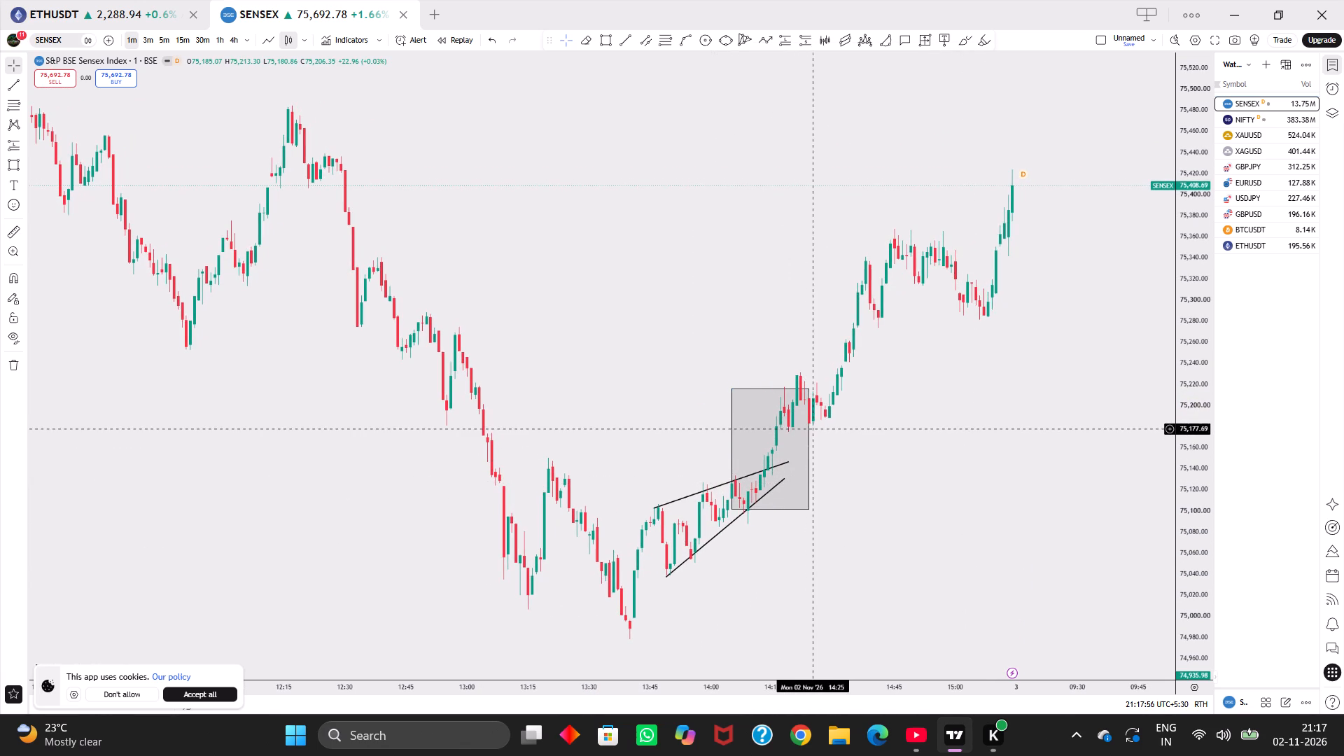
pyautogui.moveTo(811, 428); pyautogui.dragTo(809, 415)
pyautogui.moveTo(808, 412); pyautogui.dragTo(811, 395)
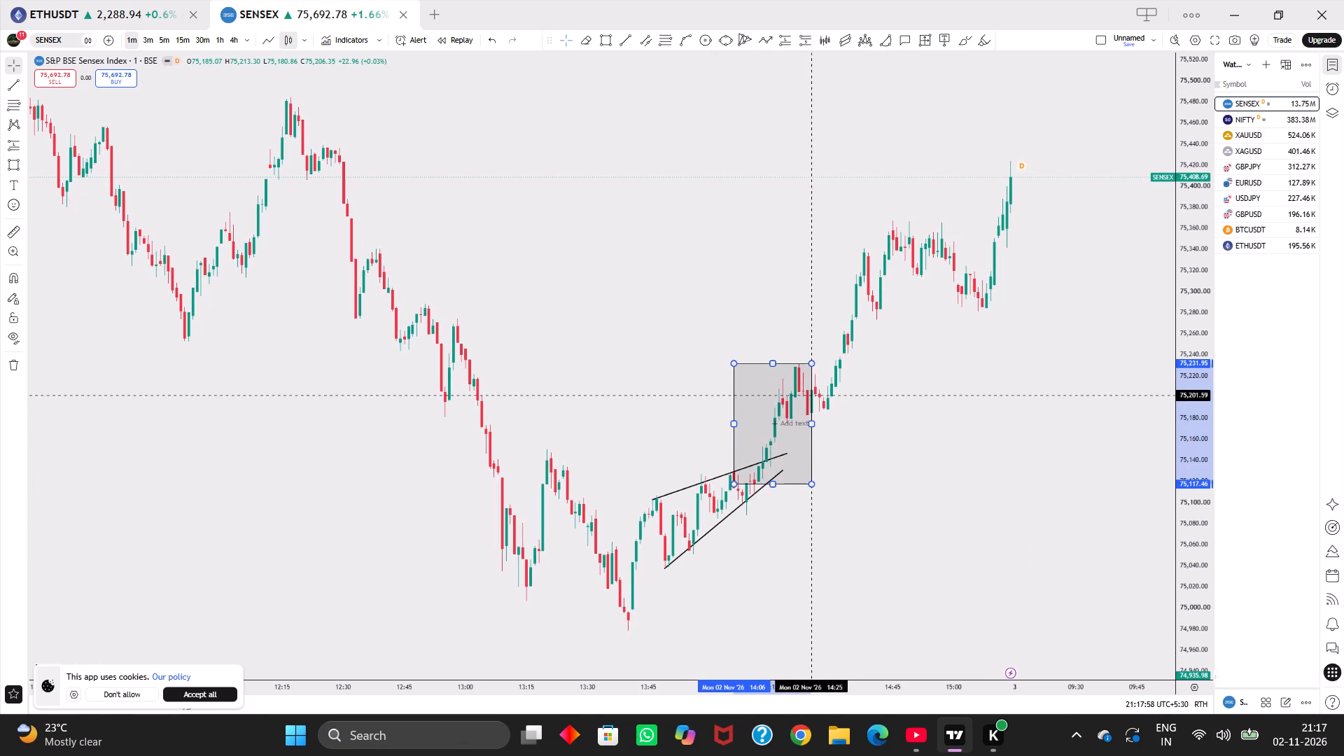
pyautogui.moveTo(811, 395); pyautogui.dragTo(814, 394)
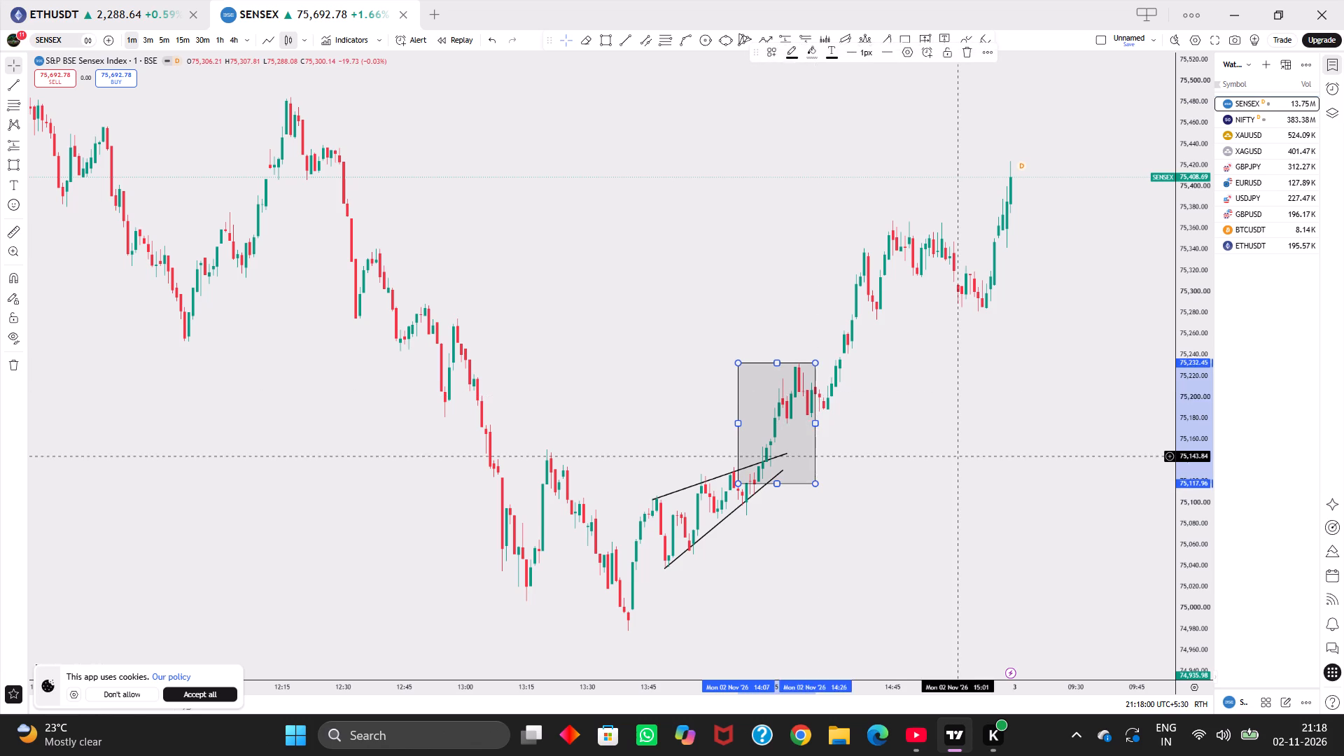
# Narrow the rectangle from both sides until it is a vertical line at about 14:11, keeping its height.
pyautogui.moveTo(957, 456); pyautogui.dragTo(866, 486)
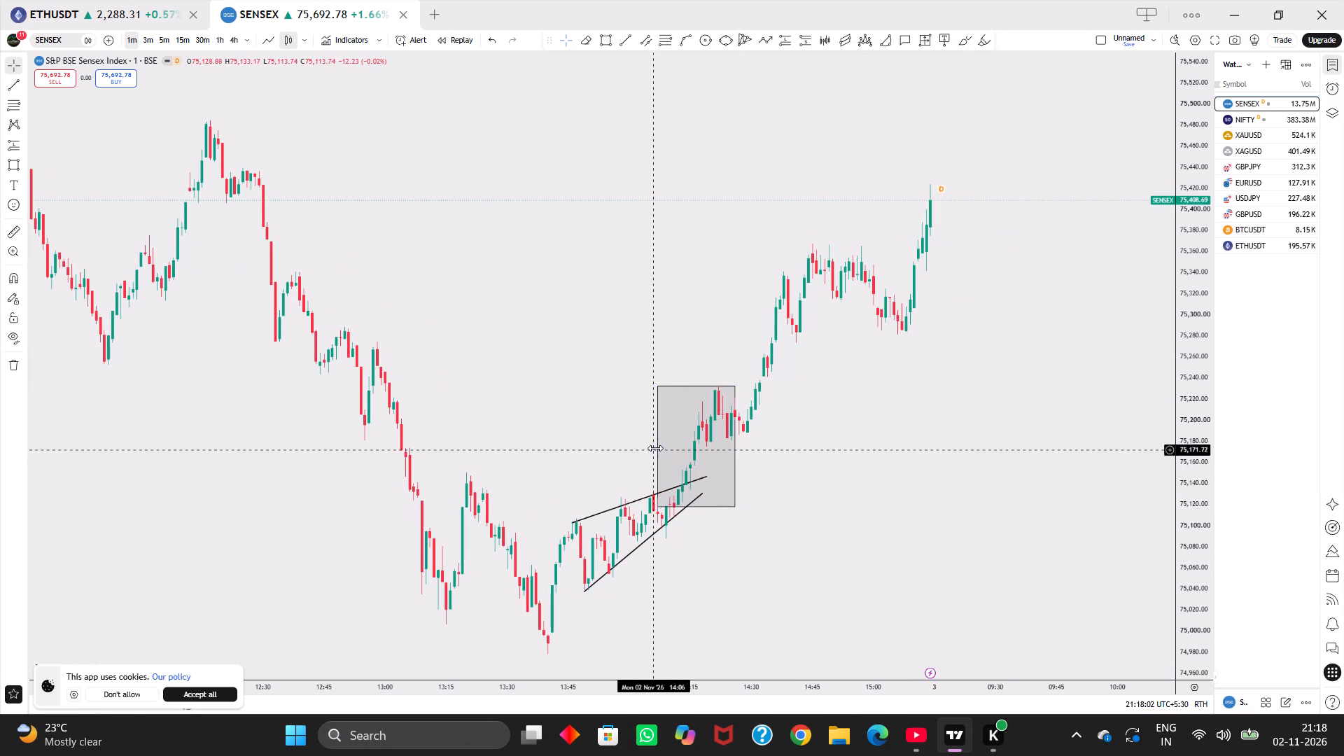
pyautogui.moveTo(655, 447); pyautogui.dragTo(674, 453)
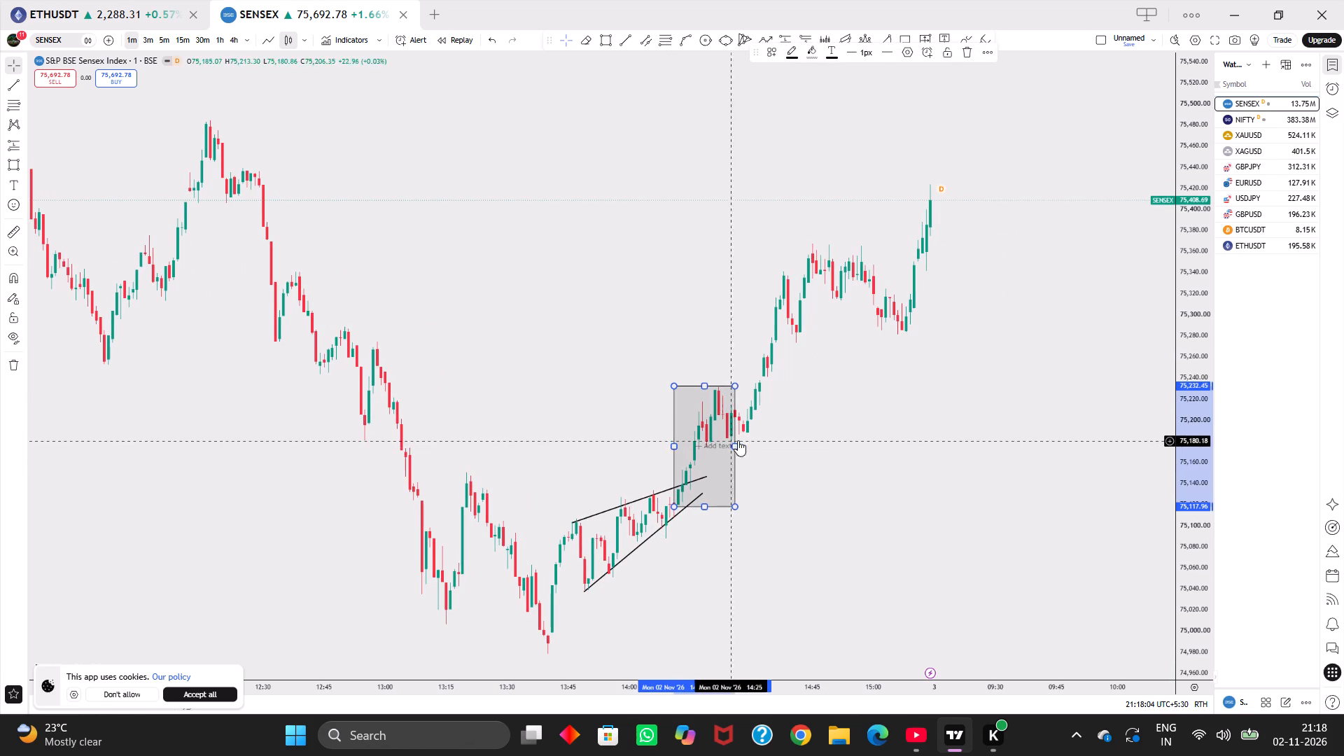
pyautogui.moveTo(736, 444); pyautogui.dragTo(671, 435)
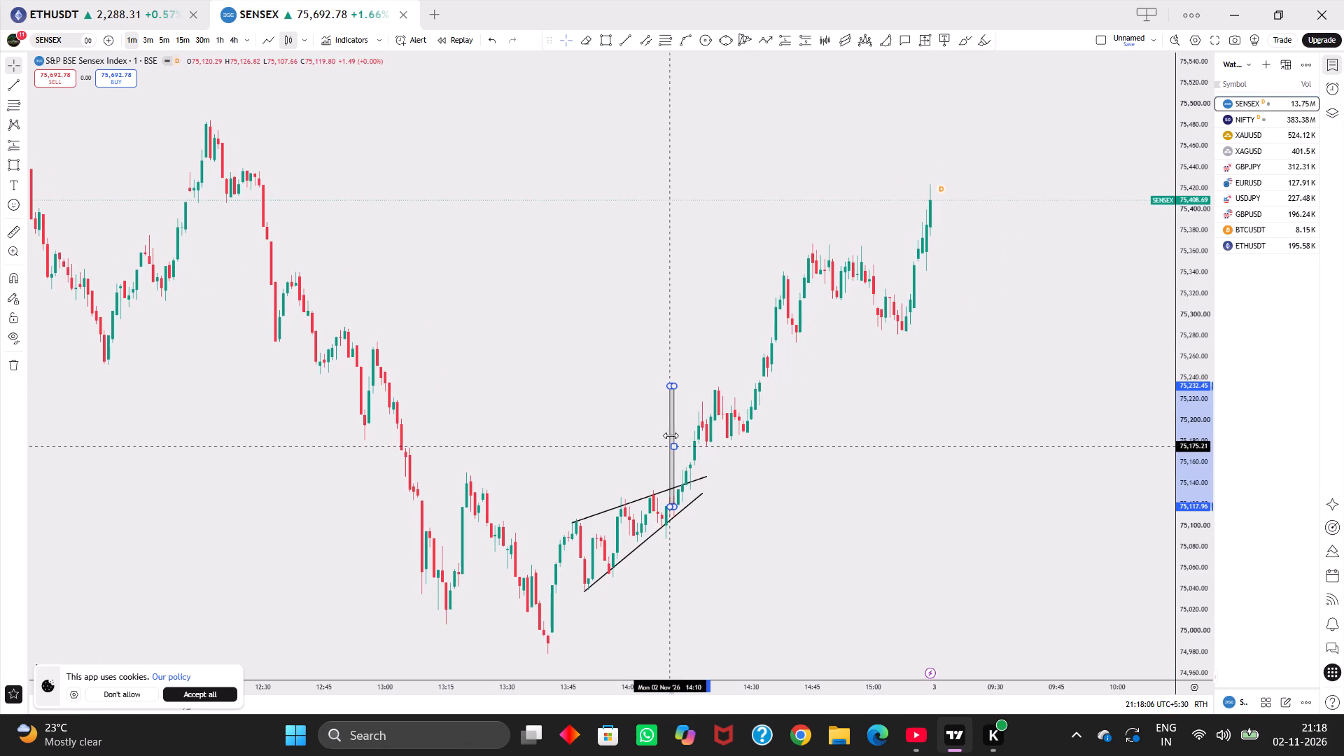
pyautogui.moveTo(671, 435); pyautogui.dragTo(673, 436)
# Draw a thin target-zone rectangle from the vertical line's top, about 75,231 at 14:11, to about 75,221 at 14:28.
pyautogui.click(602, 37)
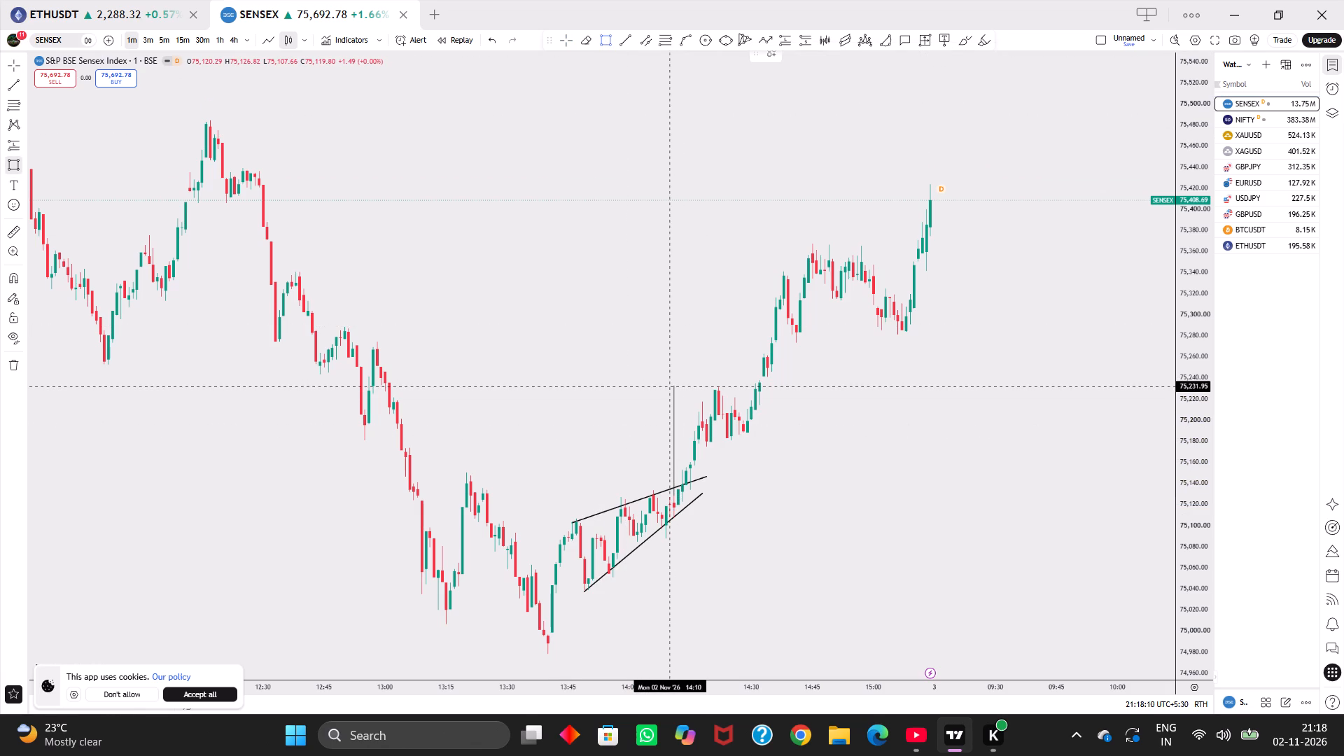
pyautogui.moveTo(674, 386); pyautogui.dragTo(741, 397)
pyautogui.click(741, 397)
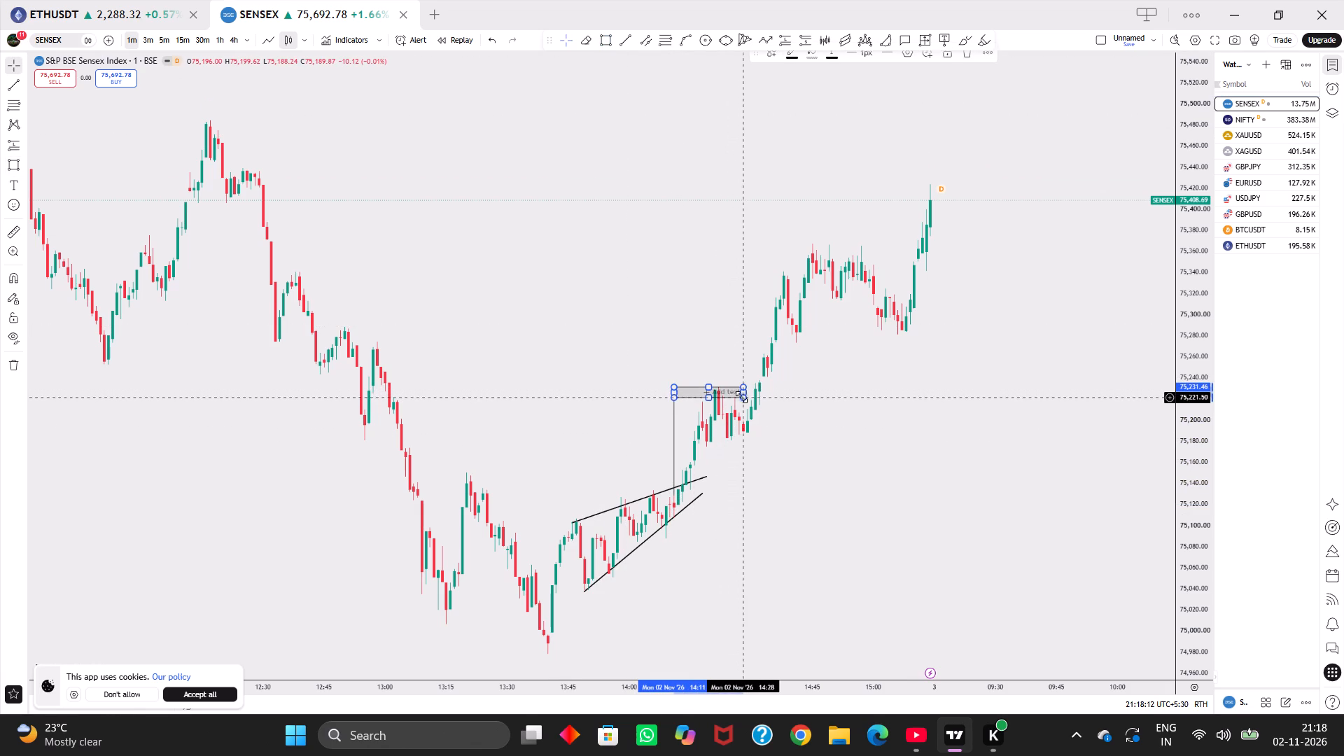
# Draw a horizontal trend line at about 75,149 from the 13:20 swing high to the breakout at 14:15.
pyautogui.moveTo(818, 584); pyautogui.dragTo(795, 512)
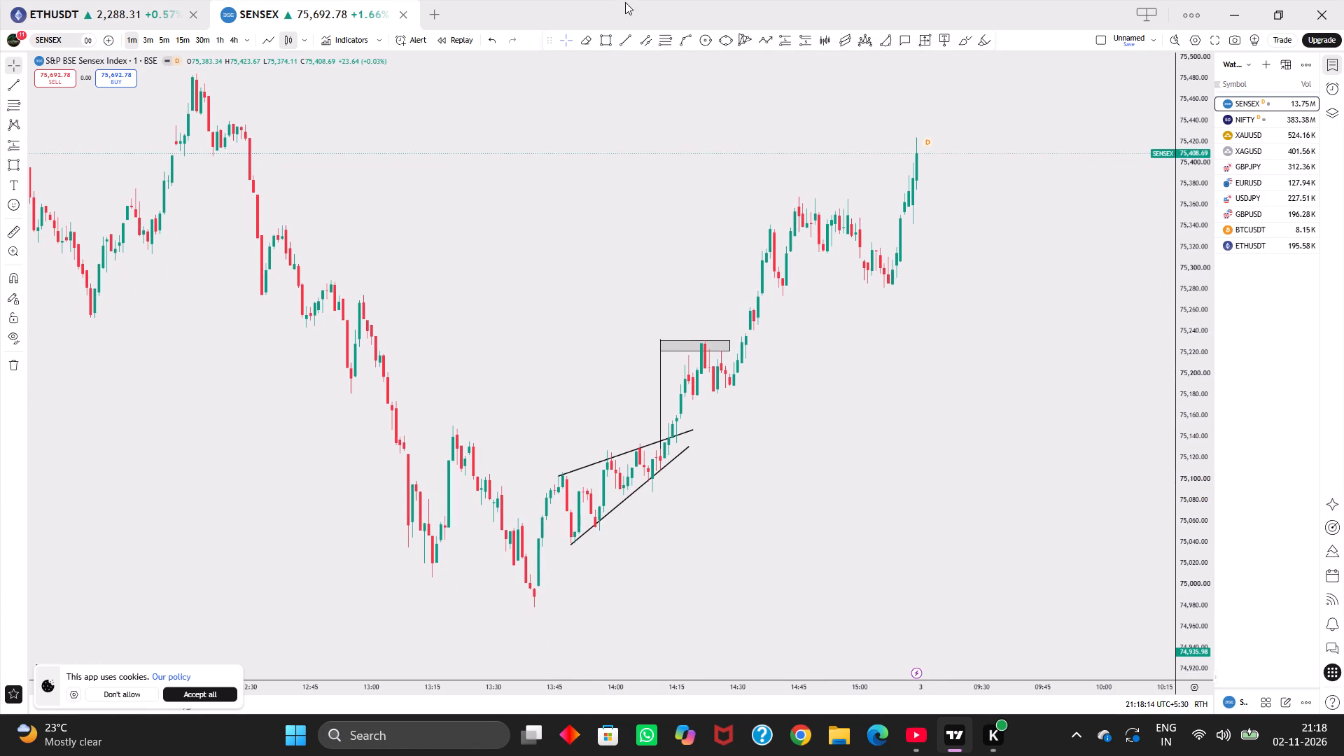
pyautogui.click(624, 33)
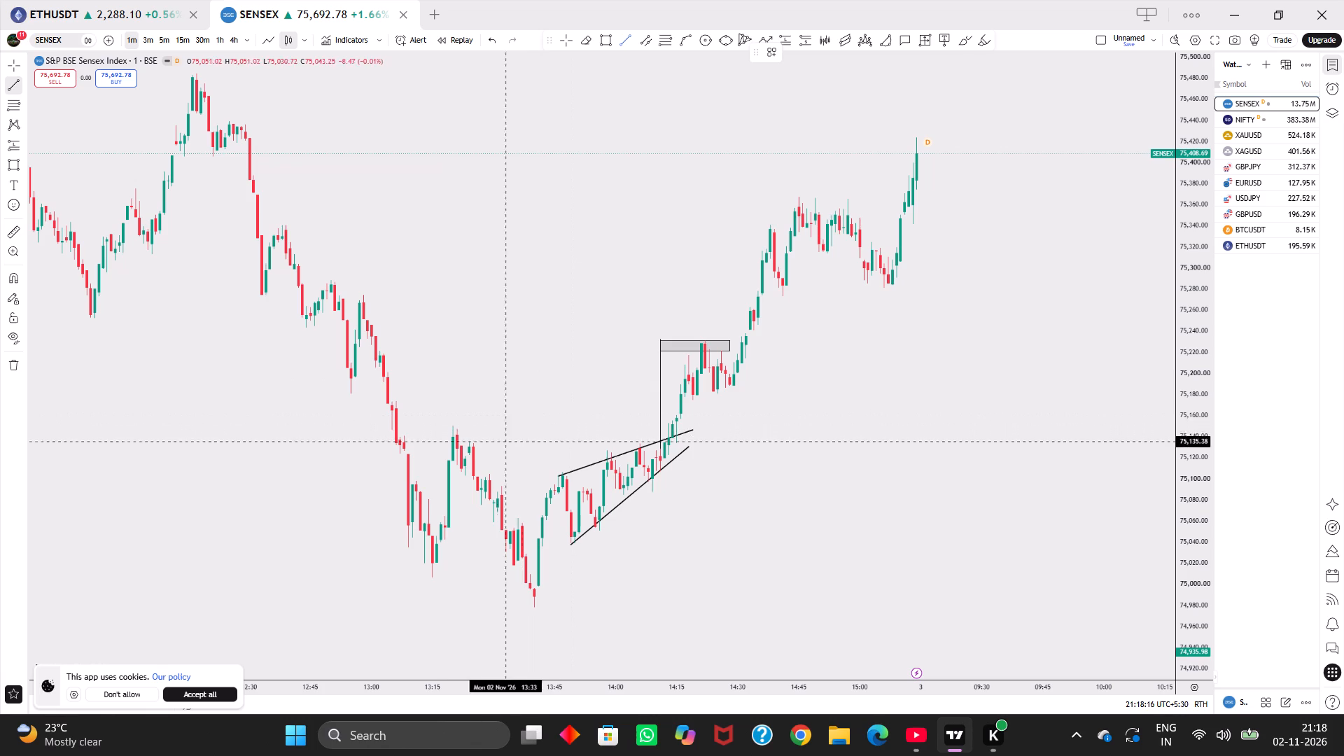
pyautogui.moveTo(454, 426); pyautogui.dragTo(635, 425)
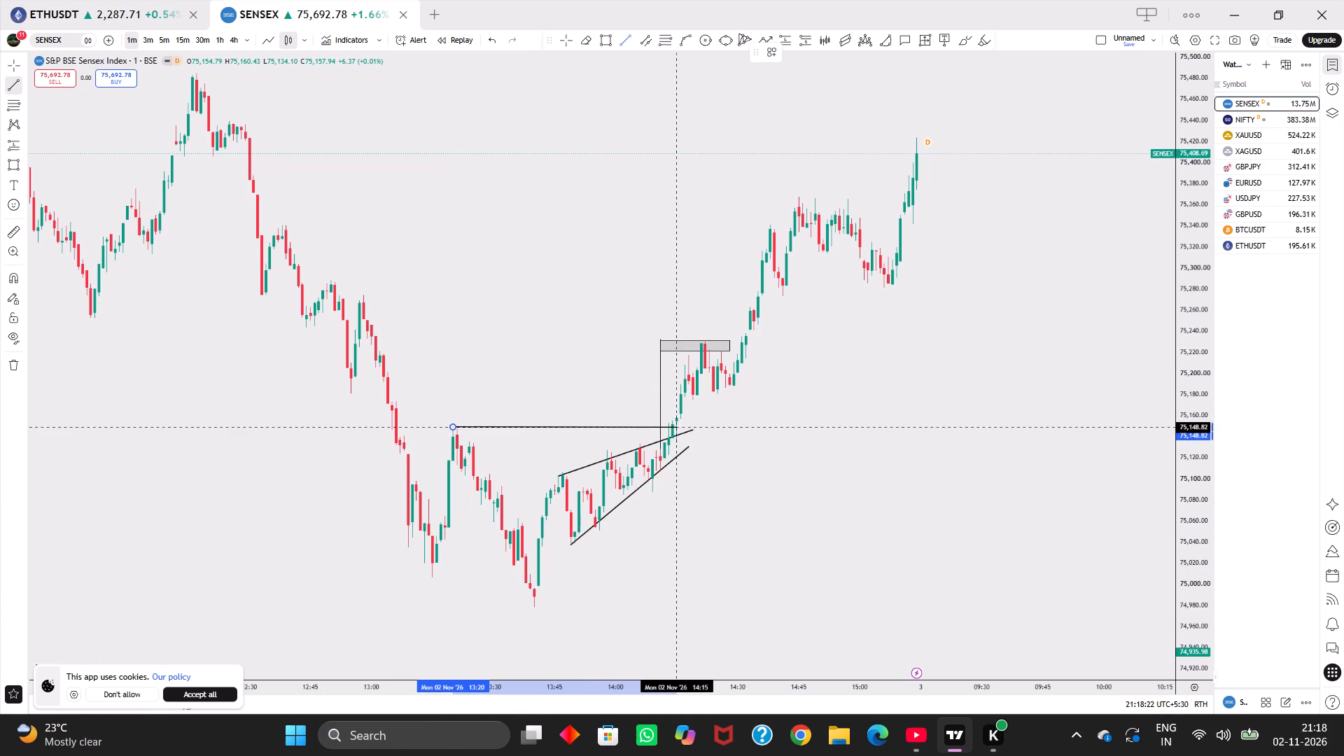
pyautogui.click(675, 428)
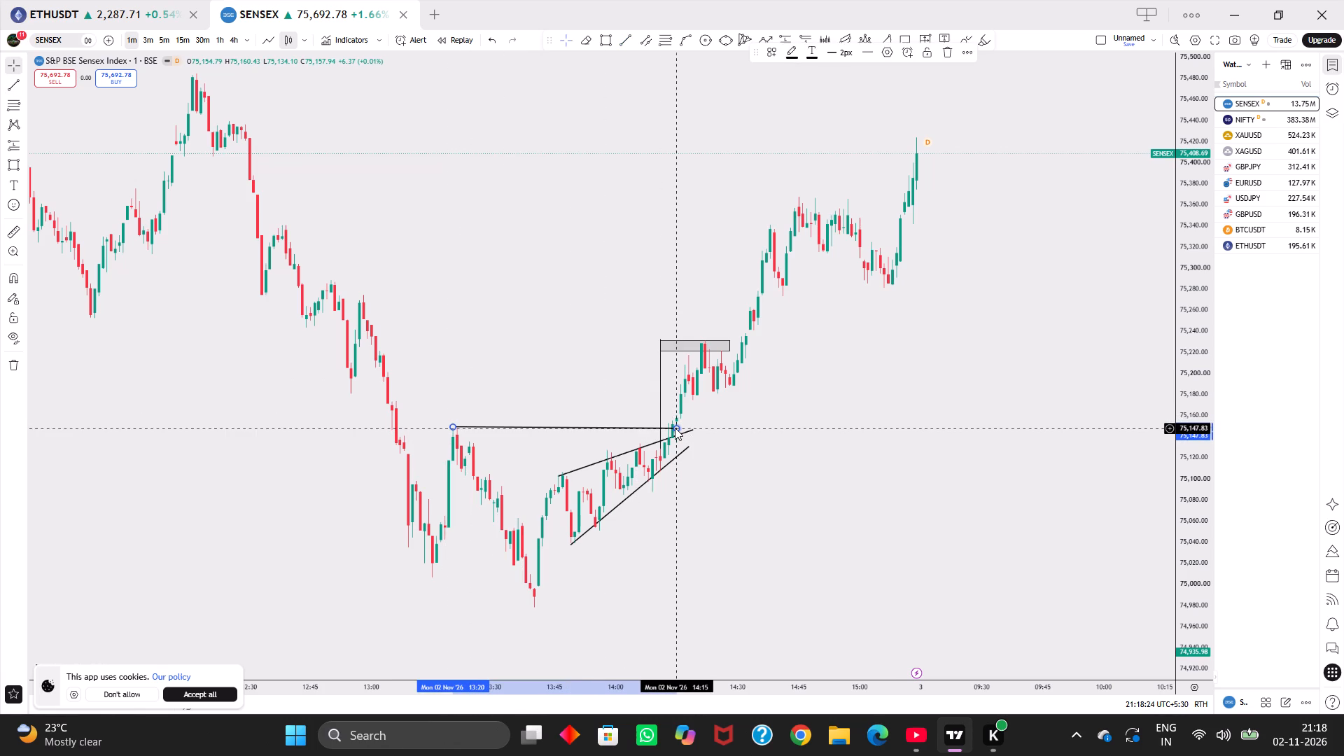
pyautogui.click(675, 428)
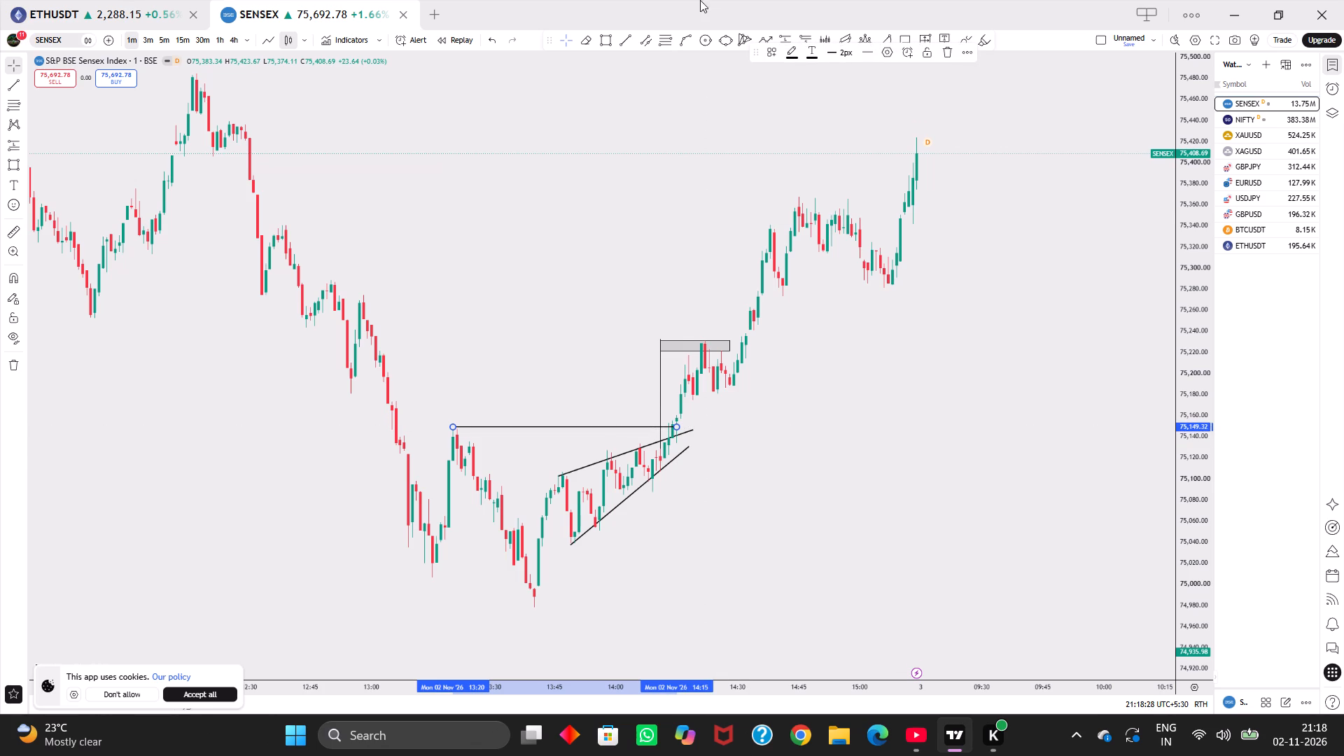
# Apply the MINOR CHOCH drawing template to the horizontal trend line.
pyautogui.click(762, 45)
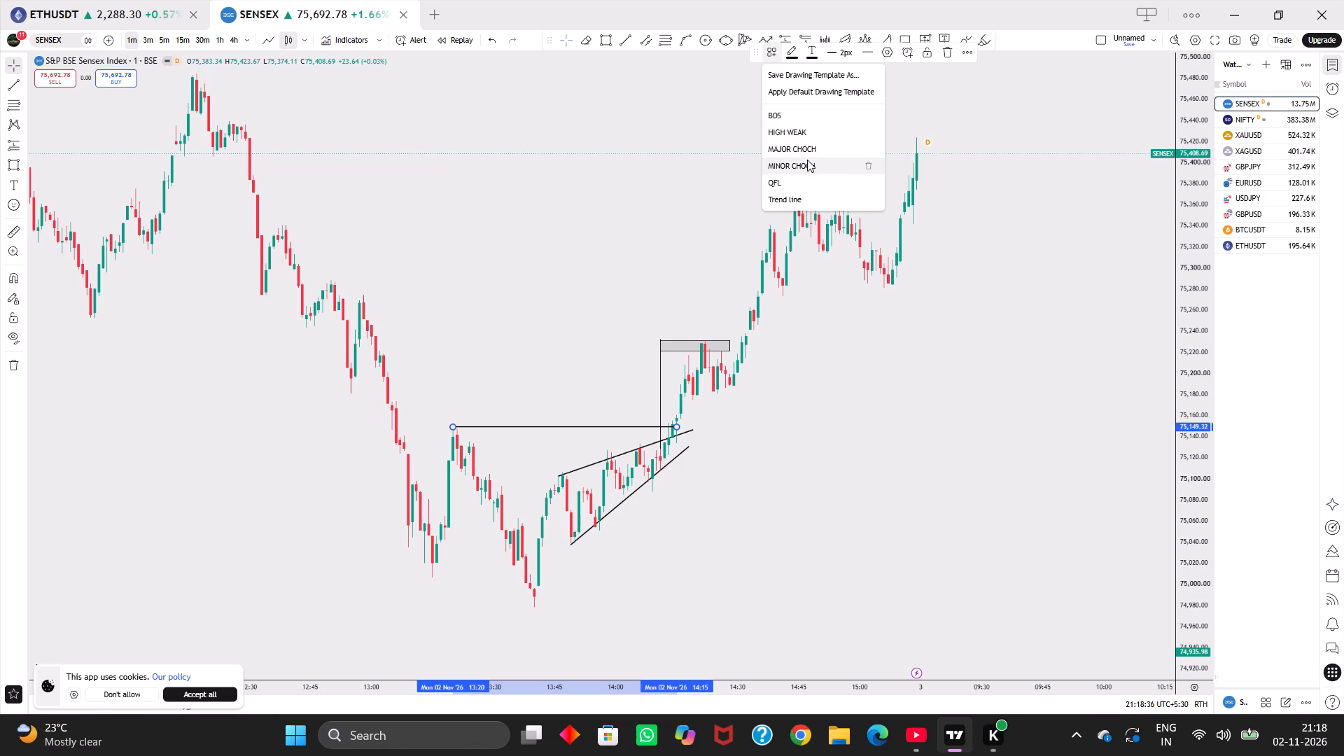
pyautogui.click(808, 159)
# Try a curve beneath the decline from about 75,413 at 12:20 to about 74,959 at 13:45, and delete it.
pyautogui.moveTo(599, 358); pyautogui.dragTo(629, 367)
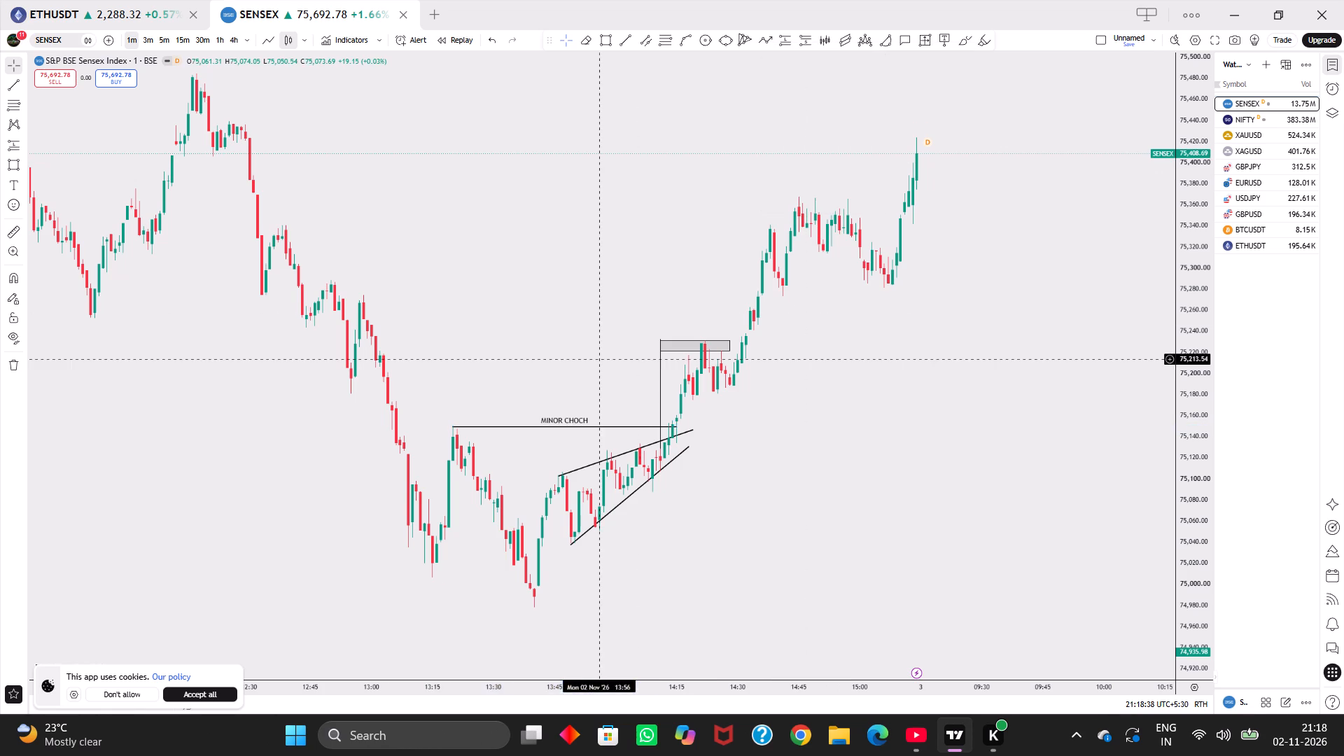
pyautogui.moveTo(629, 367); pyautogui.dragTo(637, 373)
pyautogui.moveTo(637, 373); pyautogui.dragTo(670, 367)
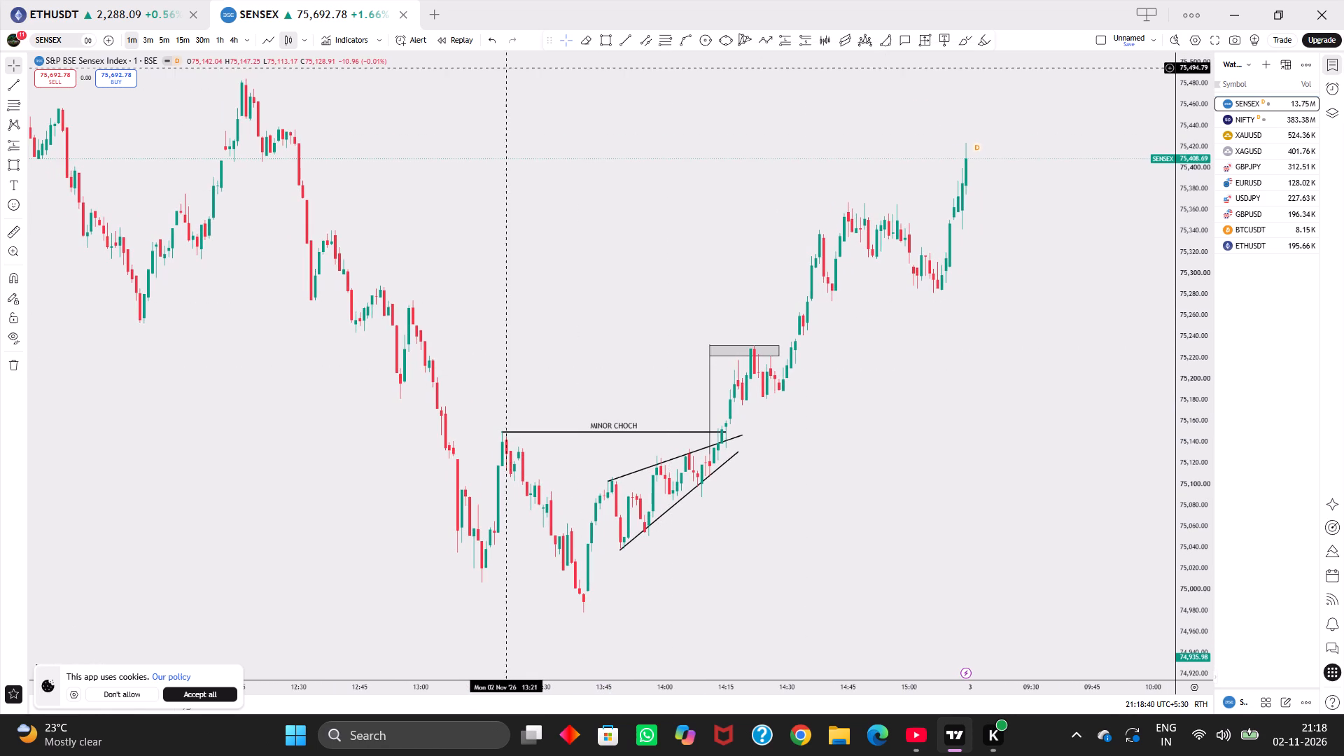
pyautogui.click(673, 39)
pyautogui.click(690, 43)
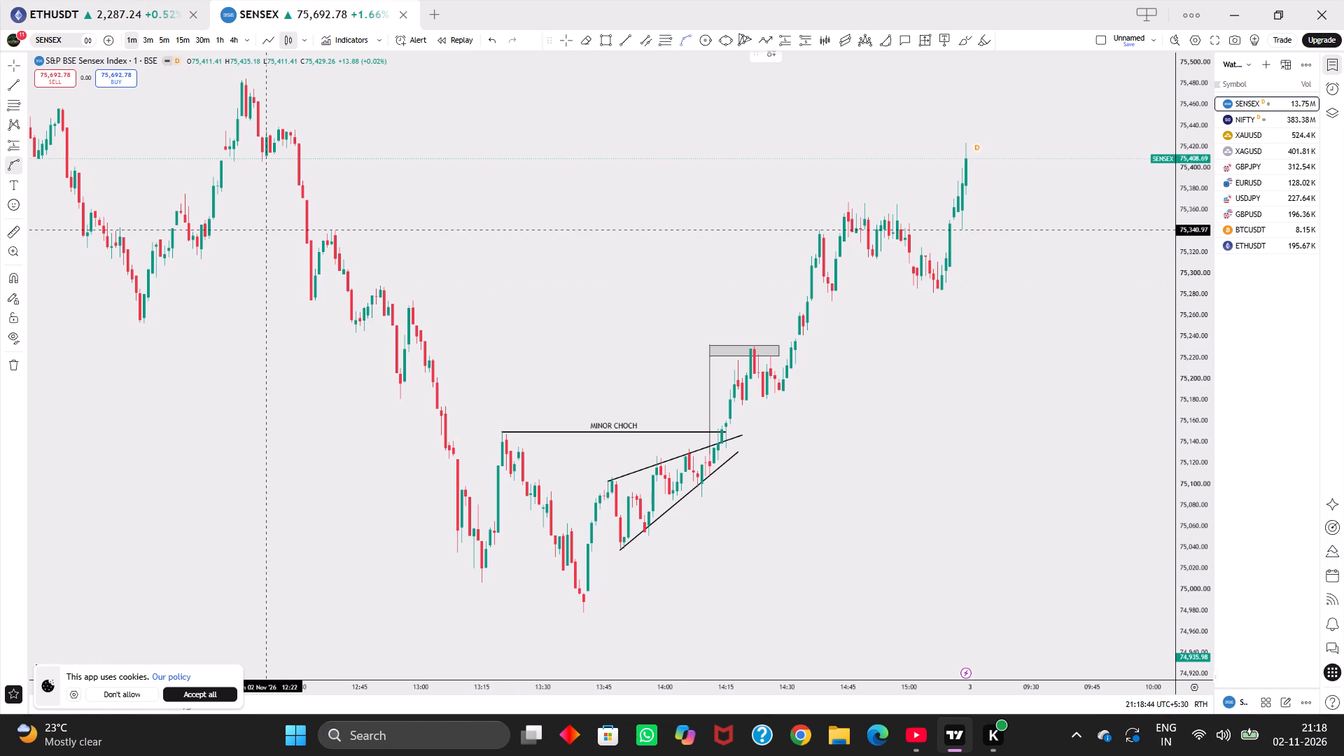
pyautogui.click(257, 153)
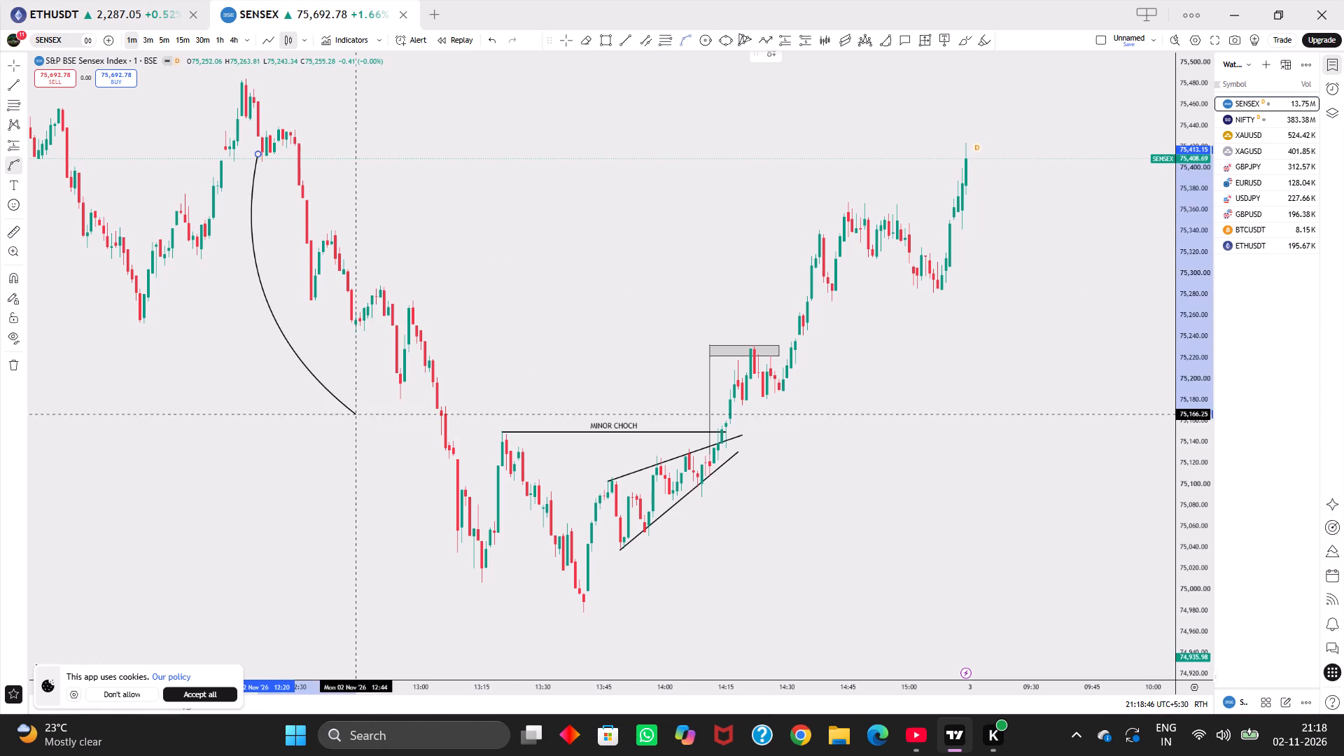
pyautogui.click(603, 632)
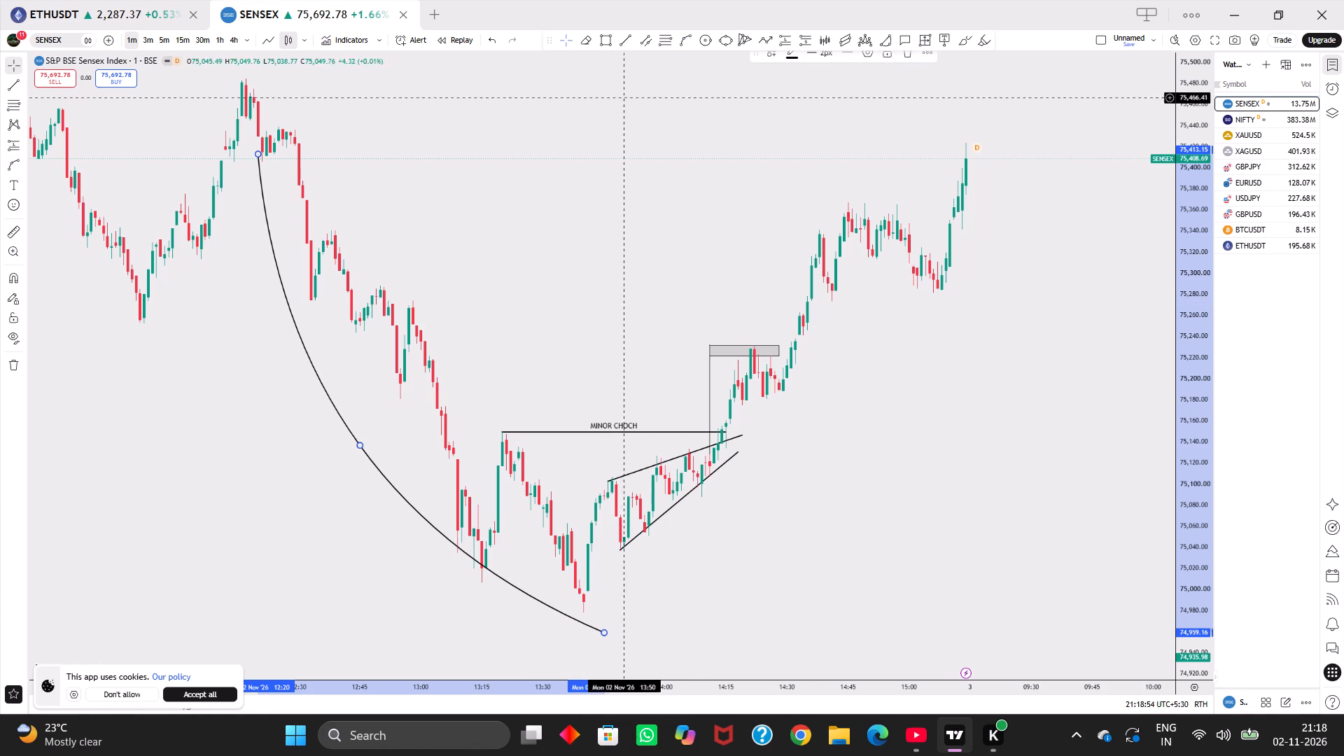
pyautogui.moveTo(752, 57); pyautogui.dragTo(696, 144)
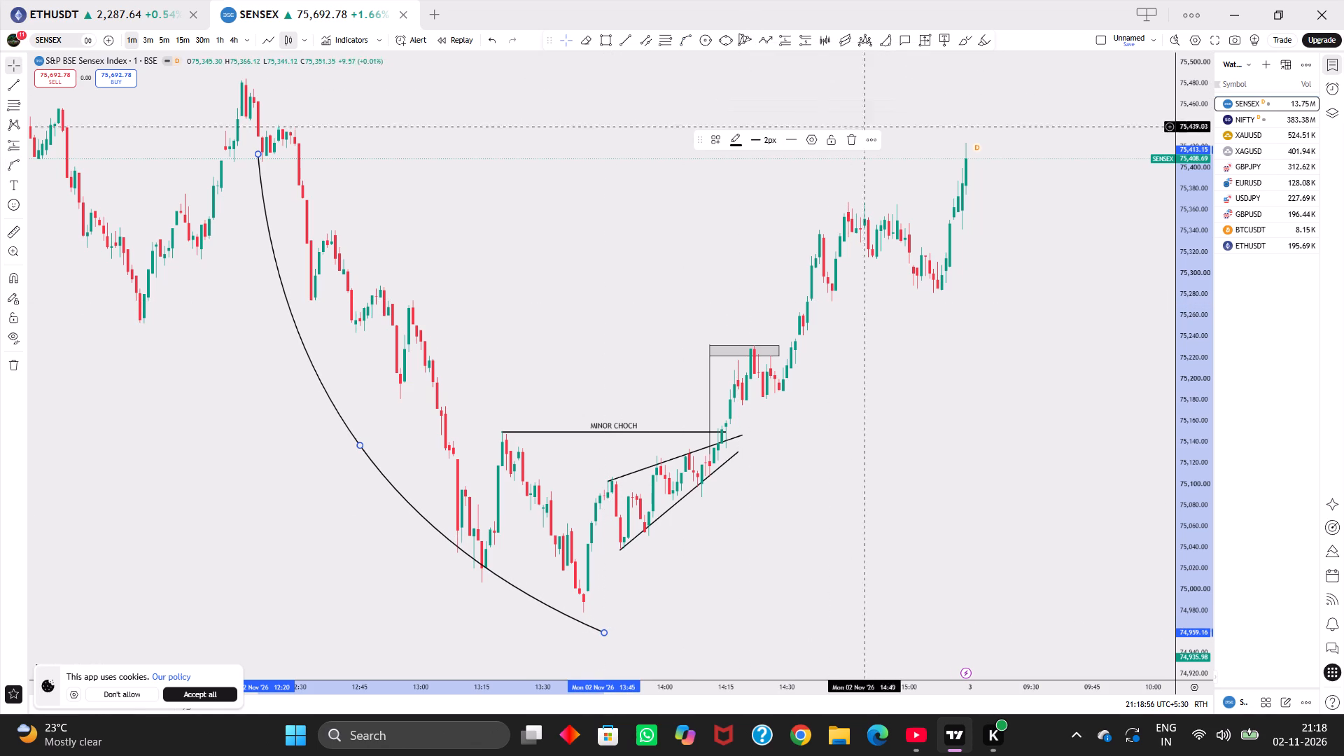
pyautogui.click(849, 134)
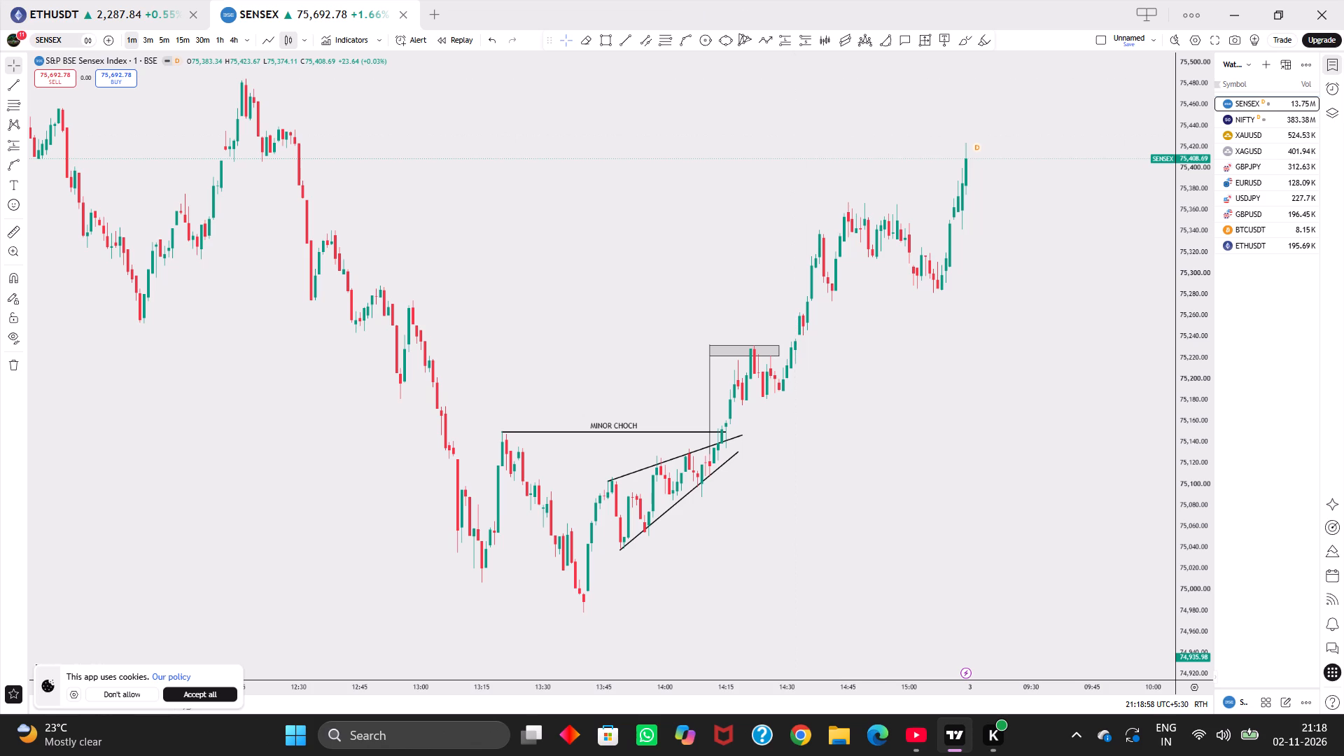
# Draw a curve over the decline between about 75,023 at 13:44 and the peak at about 75,481 at 12:16.
pyautogui.click(685, 34)
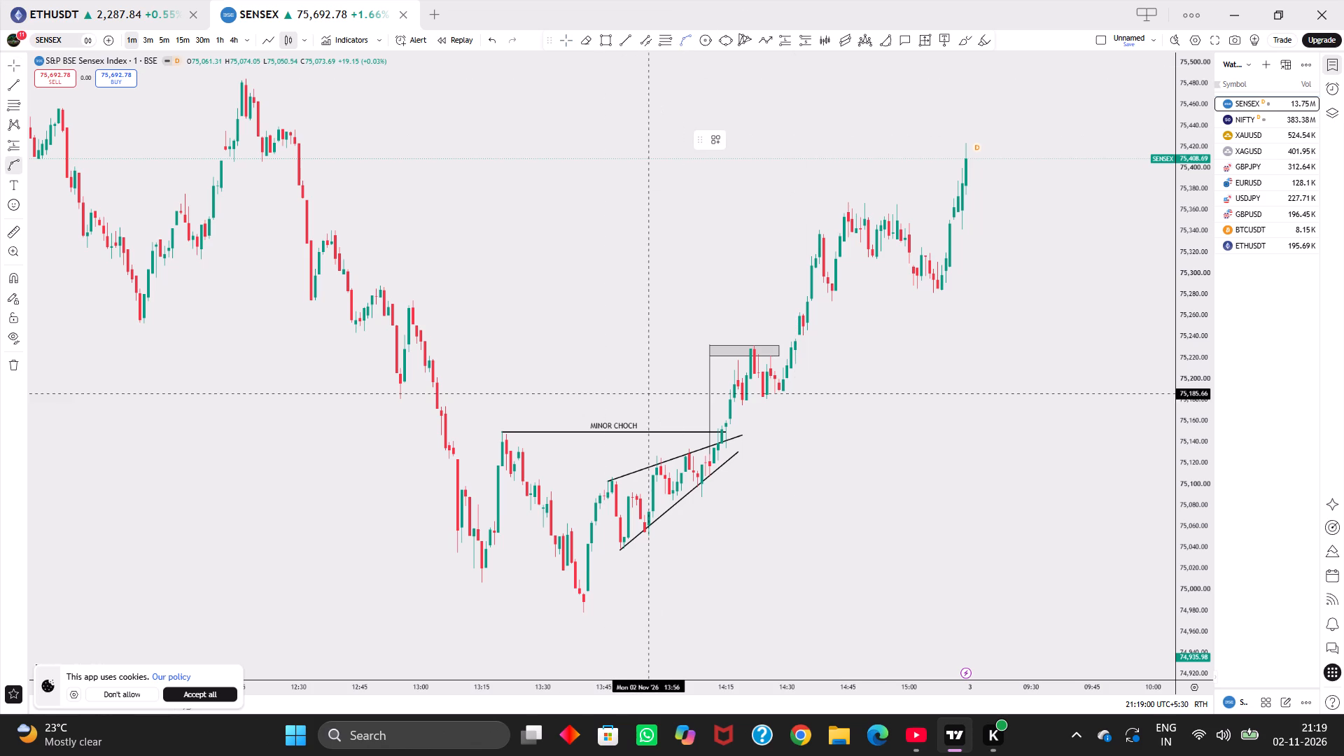
pyautogui.moveTo(600, 565); pyautogui.dragTo(421, 416)
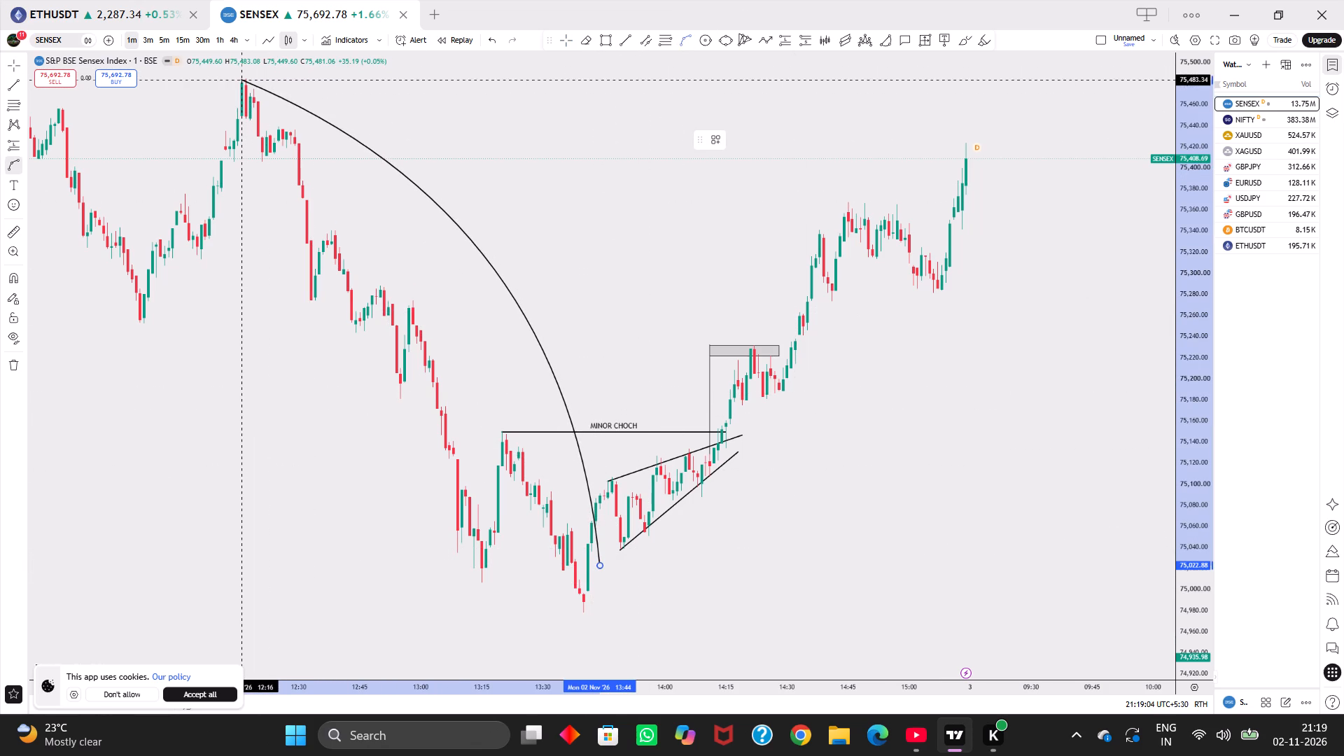
pyautogui.click(241, 82)
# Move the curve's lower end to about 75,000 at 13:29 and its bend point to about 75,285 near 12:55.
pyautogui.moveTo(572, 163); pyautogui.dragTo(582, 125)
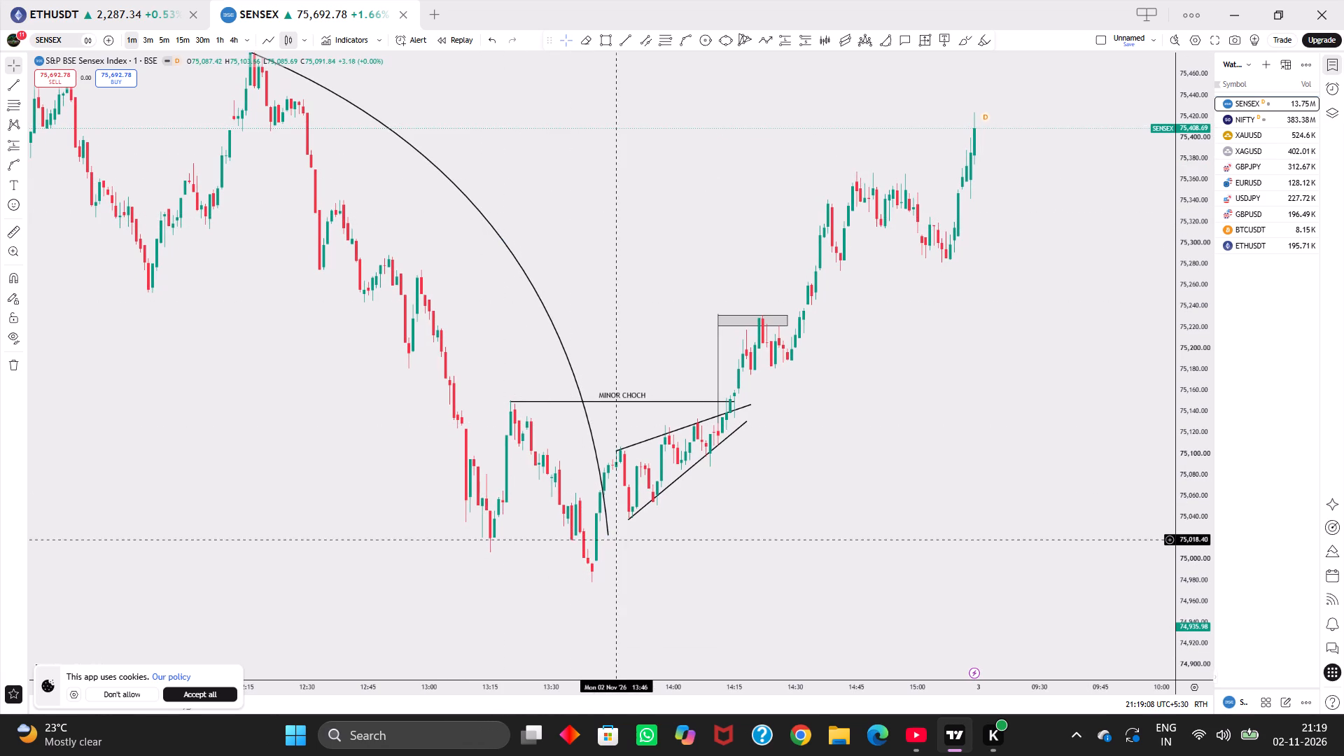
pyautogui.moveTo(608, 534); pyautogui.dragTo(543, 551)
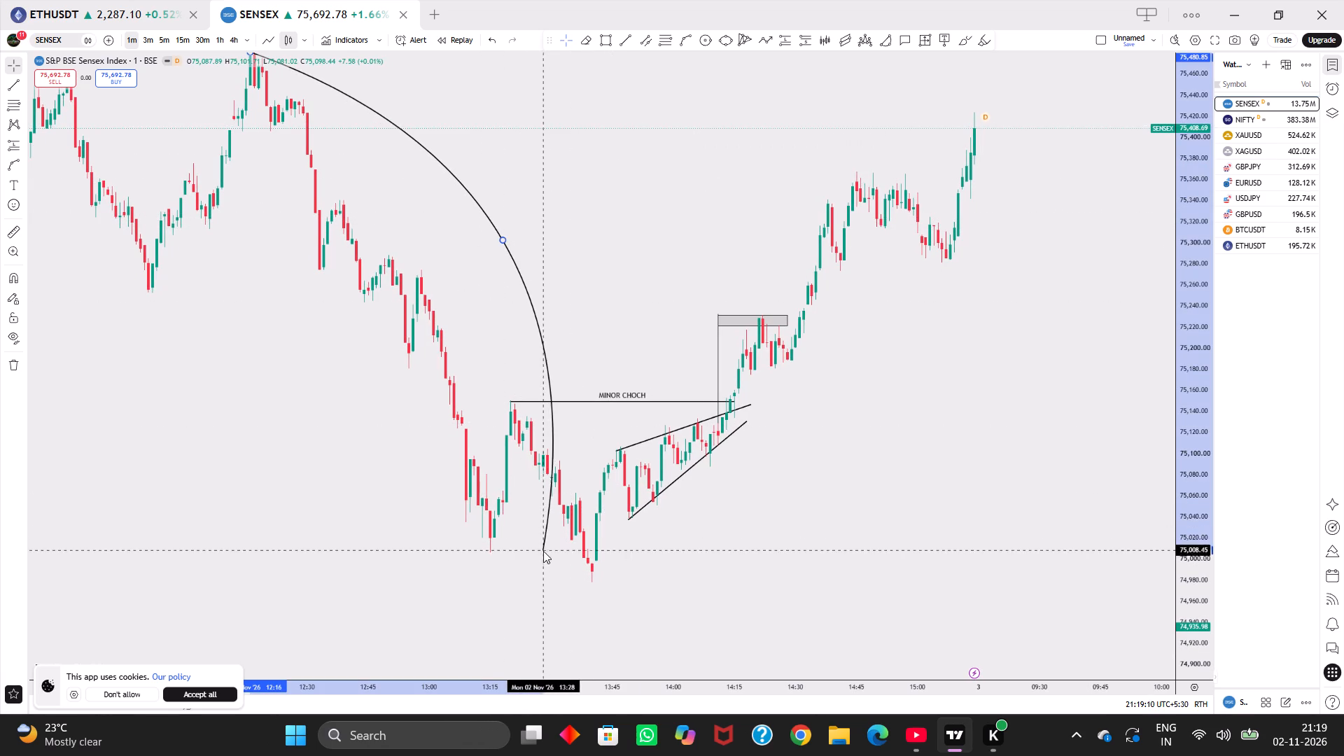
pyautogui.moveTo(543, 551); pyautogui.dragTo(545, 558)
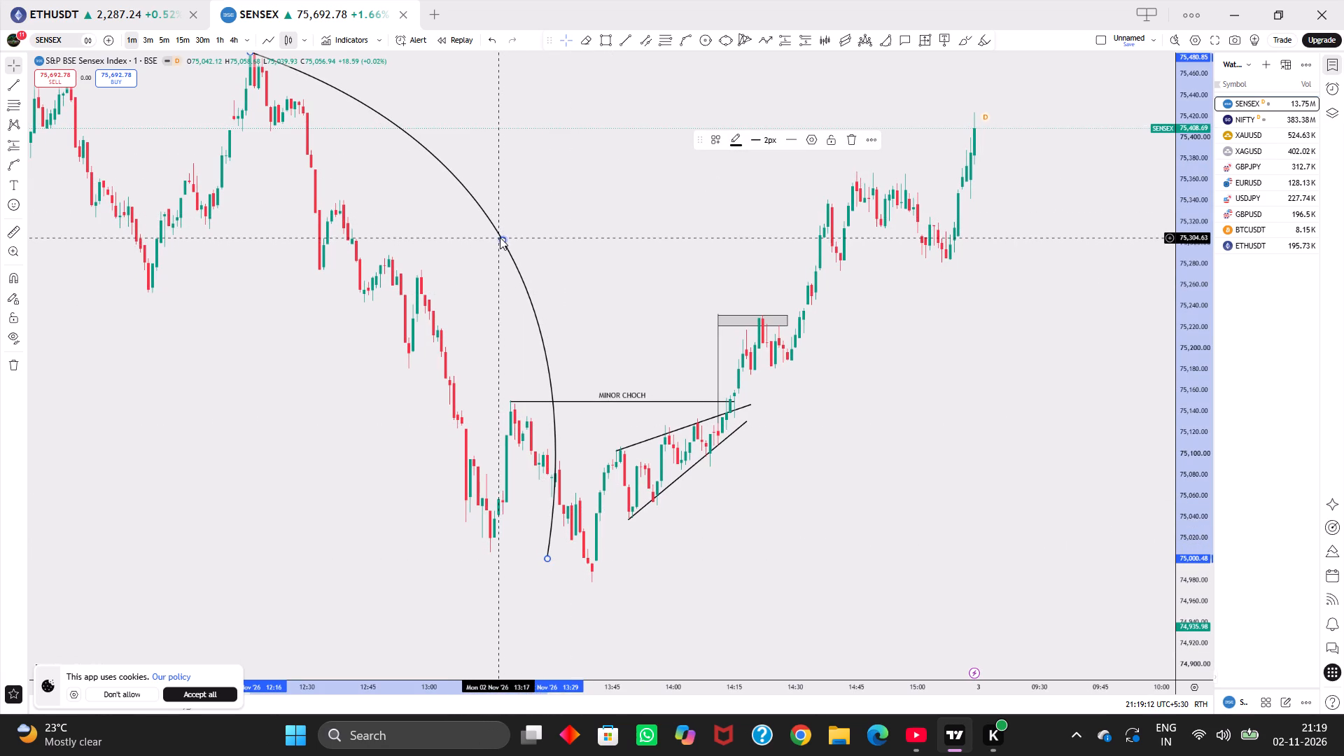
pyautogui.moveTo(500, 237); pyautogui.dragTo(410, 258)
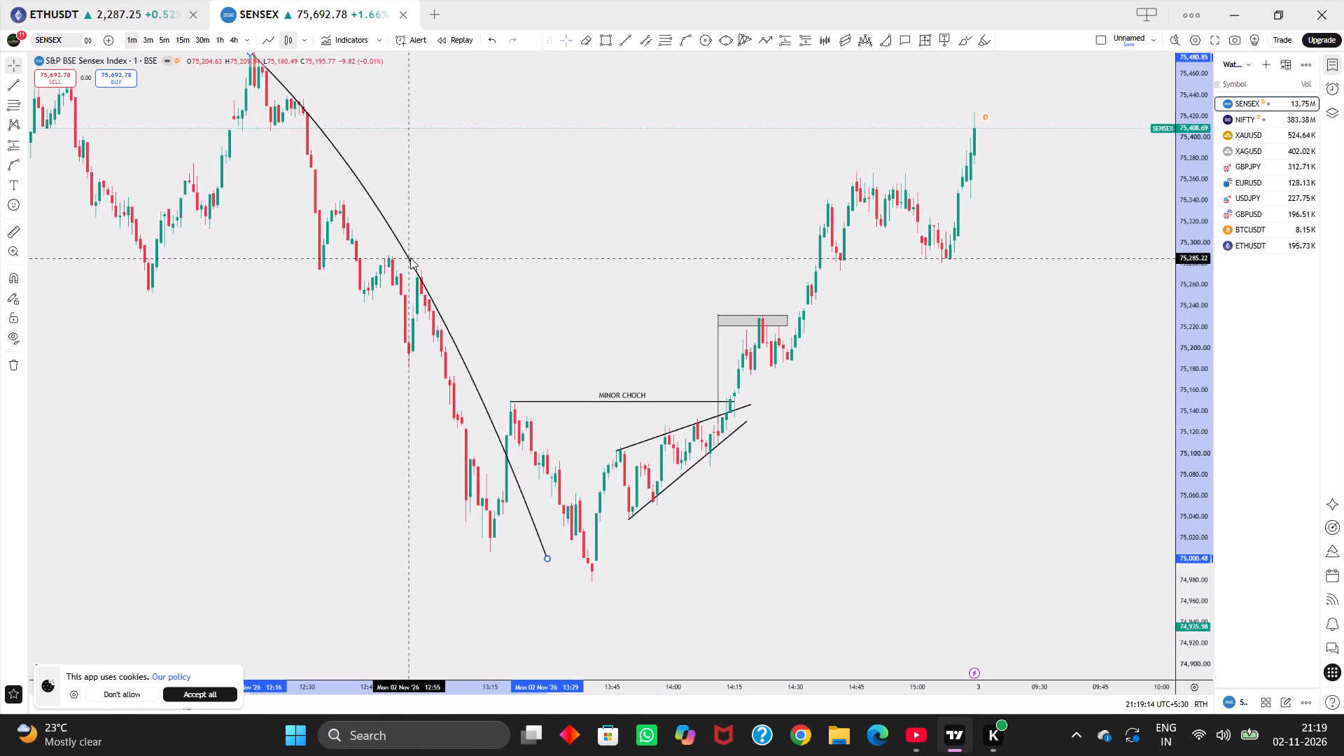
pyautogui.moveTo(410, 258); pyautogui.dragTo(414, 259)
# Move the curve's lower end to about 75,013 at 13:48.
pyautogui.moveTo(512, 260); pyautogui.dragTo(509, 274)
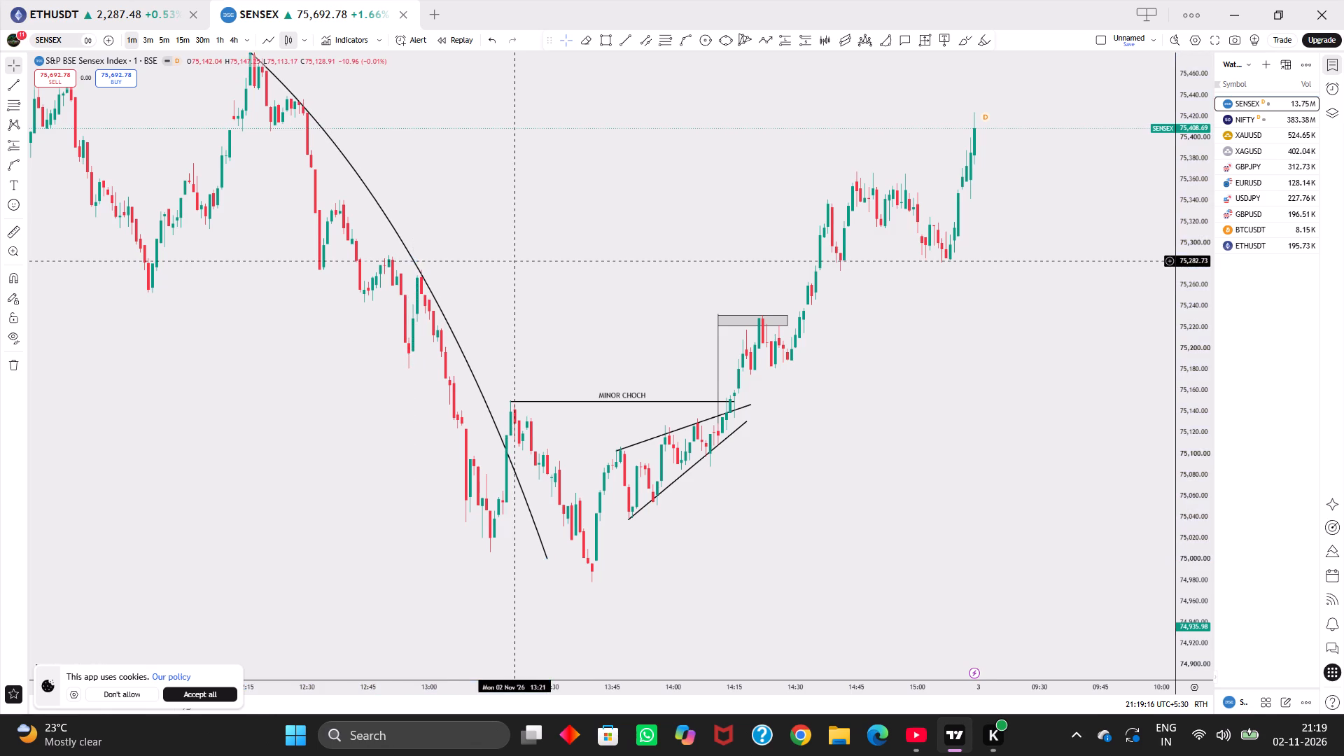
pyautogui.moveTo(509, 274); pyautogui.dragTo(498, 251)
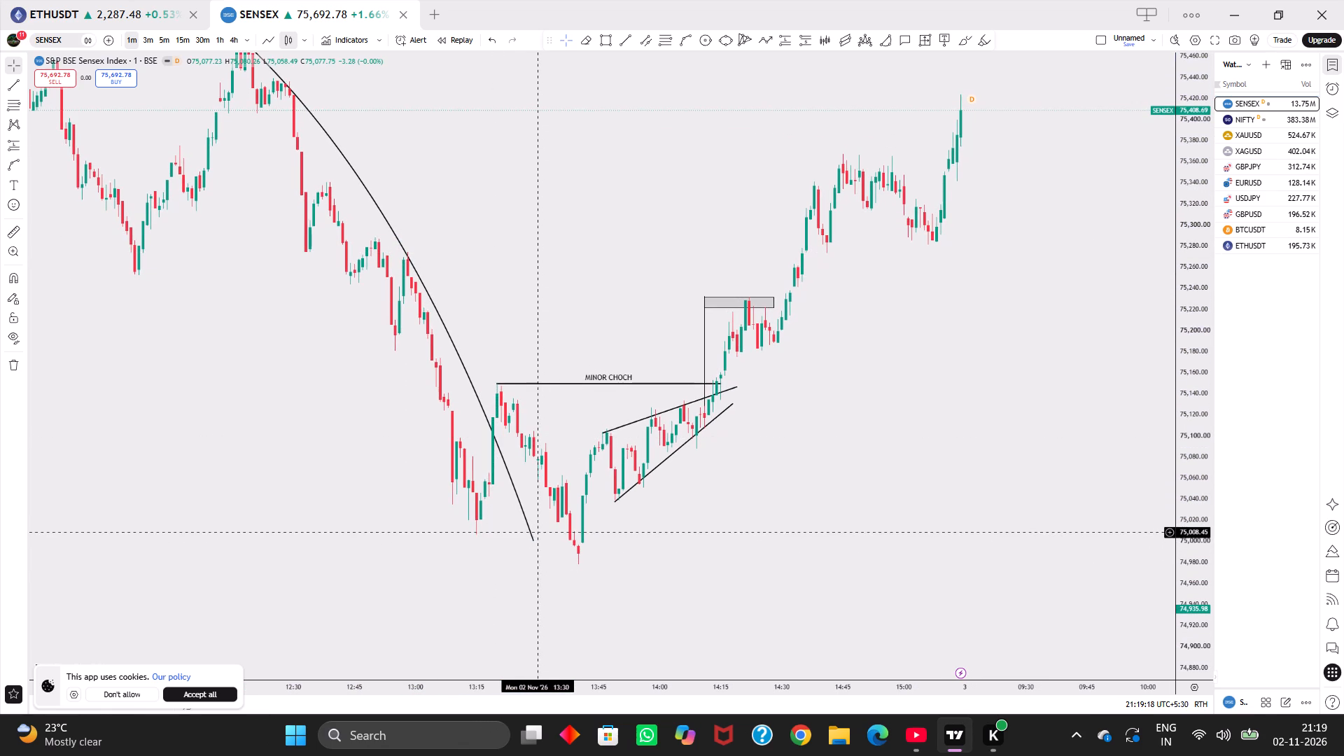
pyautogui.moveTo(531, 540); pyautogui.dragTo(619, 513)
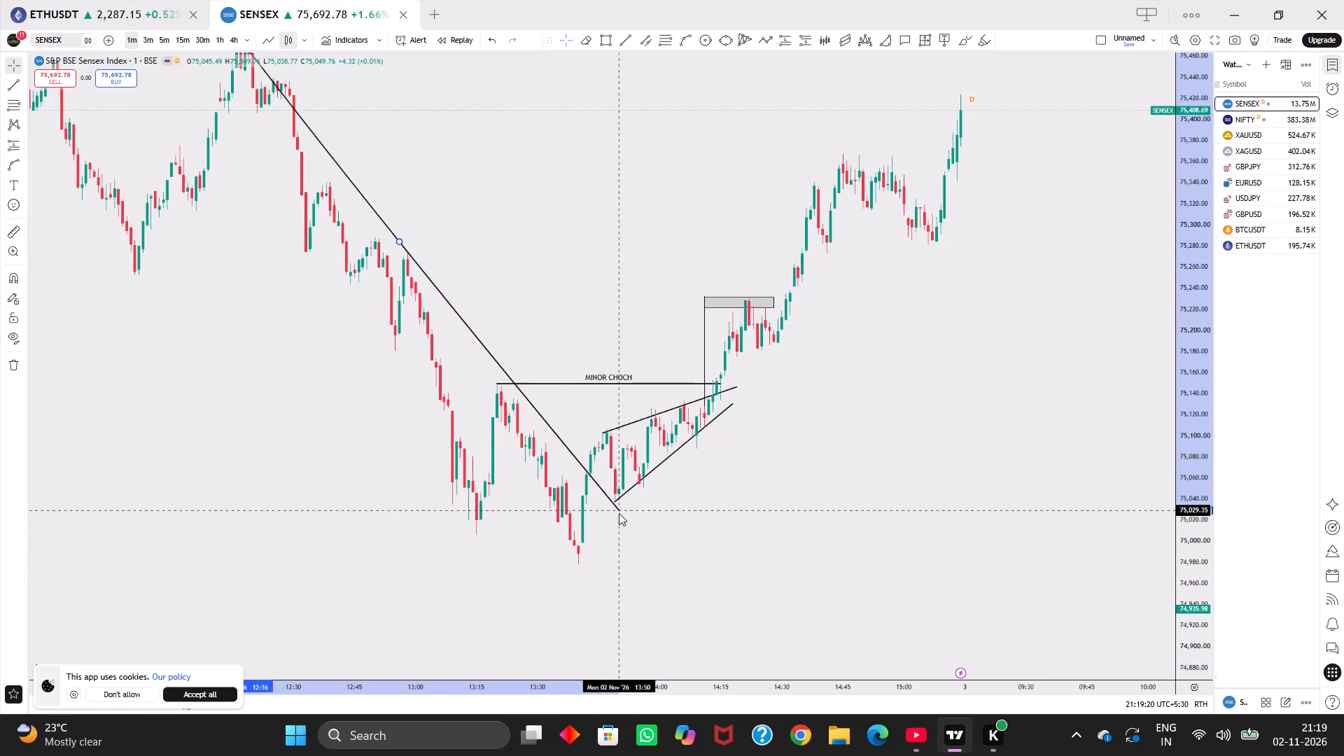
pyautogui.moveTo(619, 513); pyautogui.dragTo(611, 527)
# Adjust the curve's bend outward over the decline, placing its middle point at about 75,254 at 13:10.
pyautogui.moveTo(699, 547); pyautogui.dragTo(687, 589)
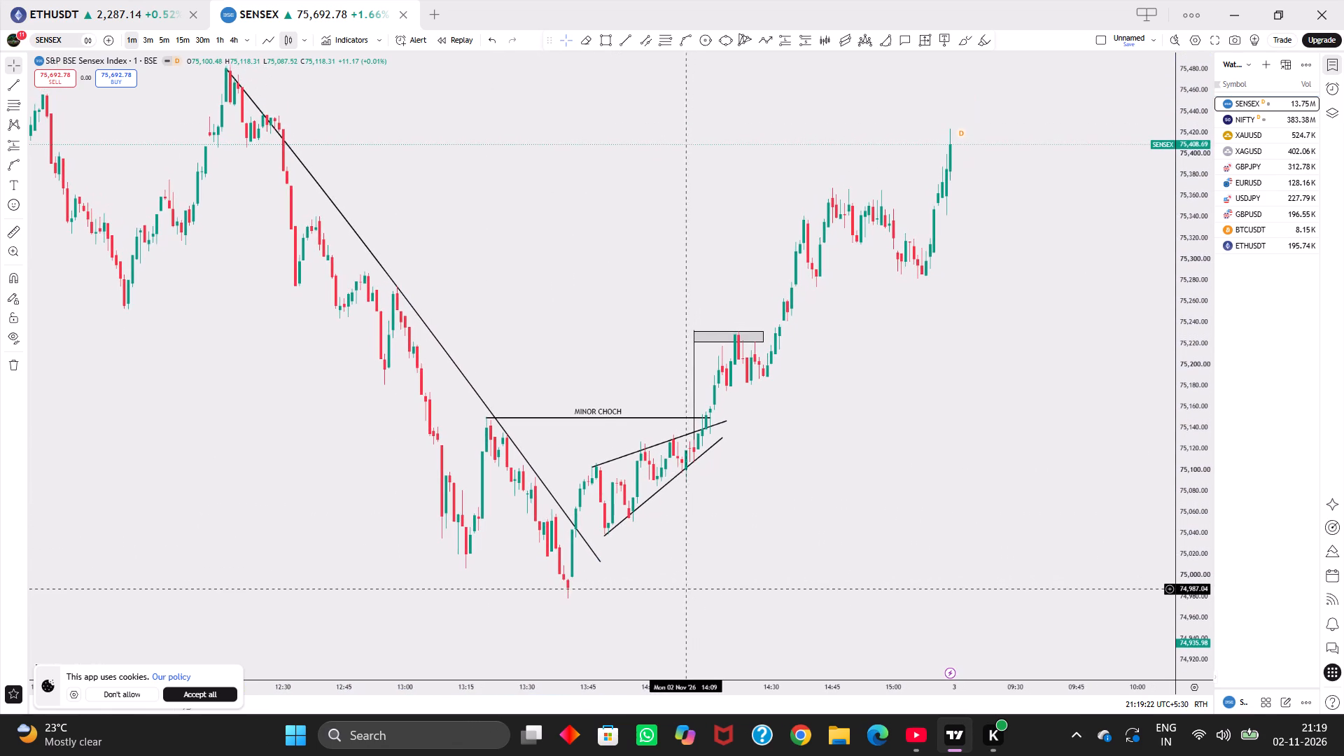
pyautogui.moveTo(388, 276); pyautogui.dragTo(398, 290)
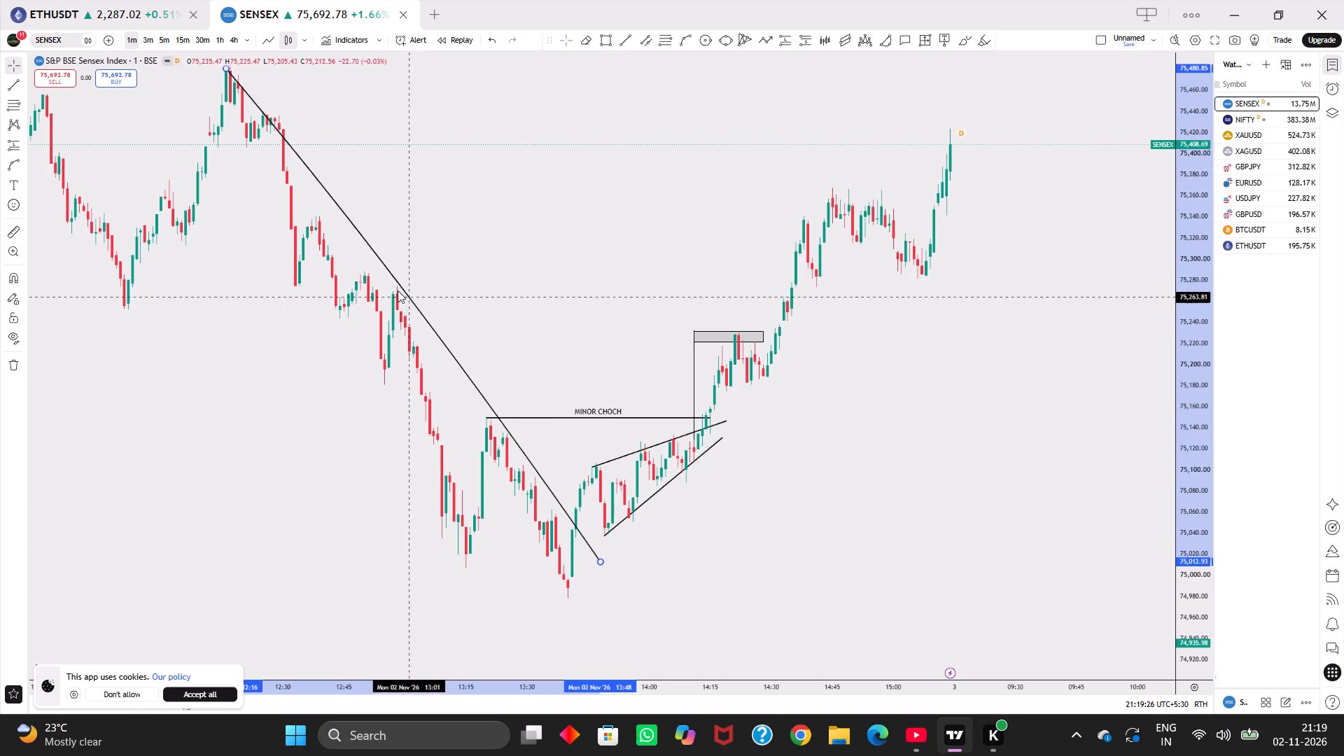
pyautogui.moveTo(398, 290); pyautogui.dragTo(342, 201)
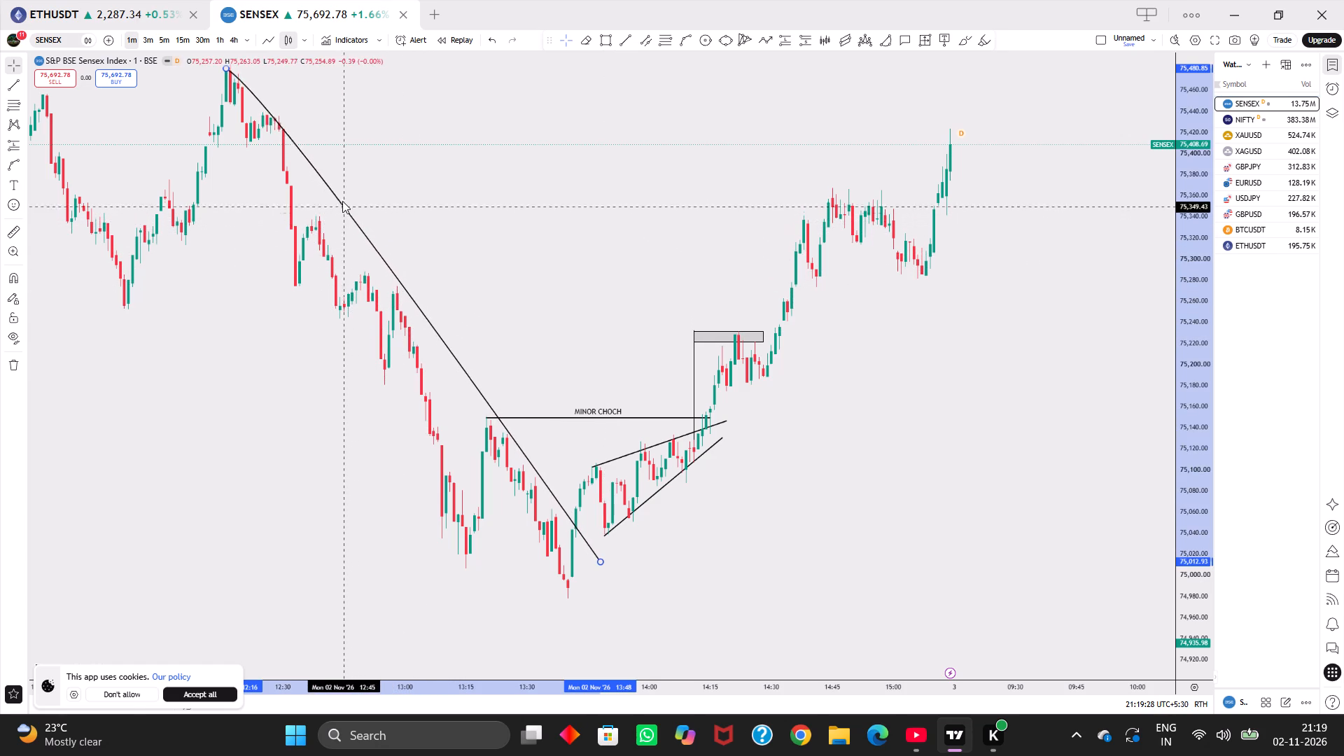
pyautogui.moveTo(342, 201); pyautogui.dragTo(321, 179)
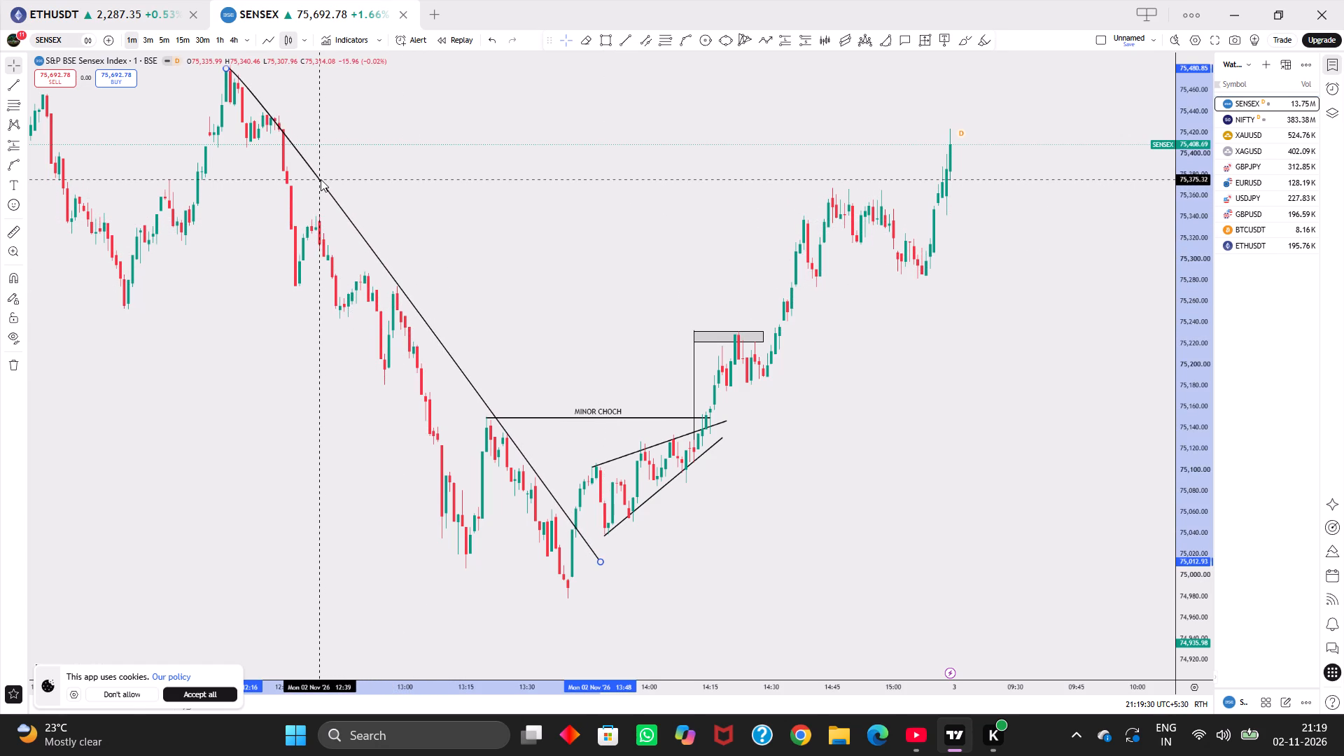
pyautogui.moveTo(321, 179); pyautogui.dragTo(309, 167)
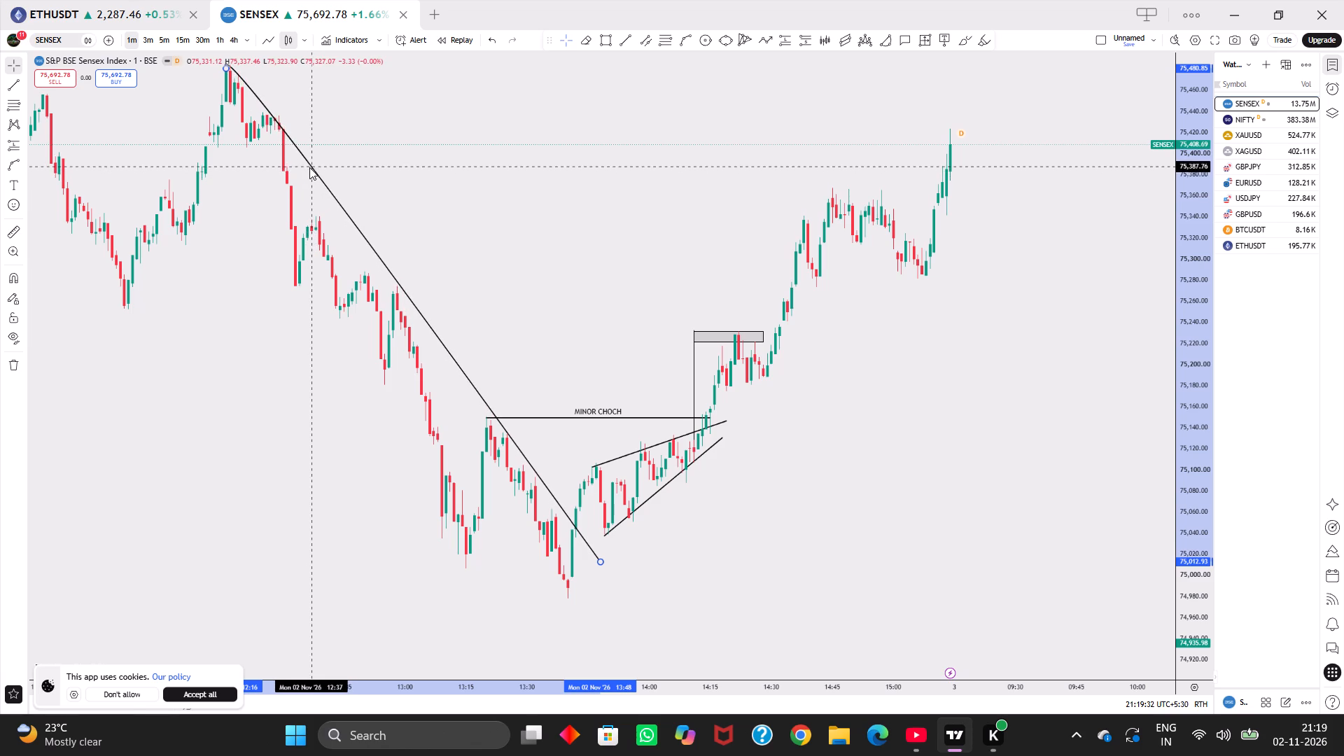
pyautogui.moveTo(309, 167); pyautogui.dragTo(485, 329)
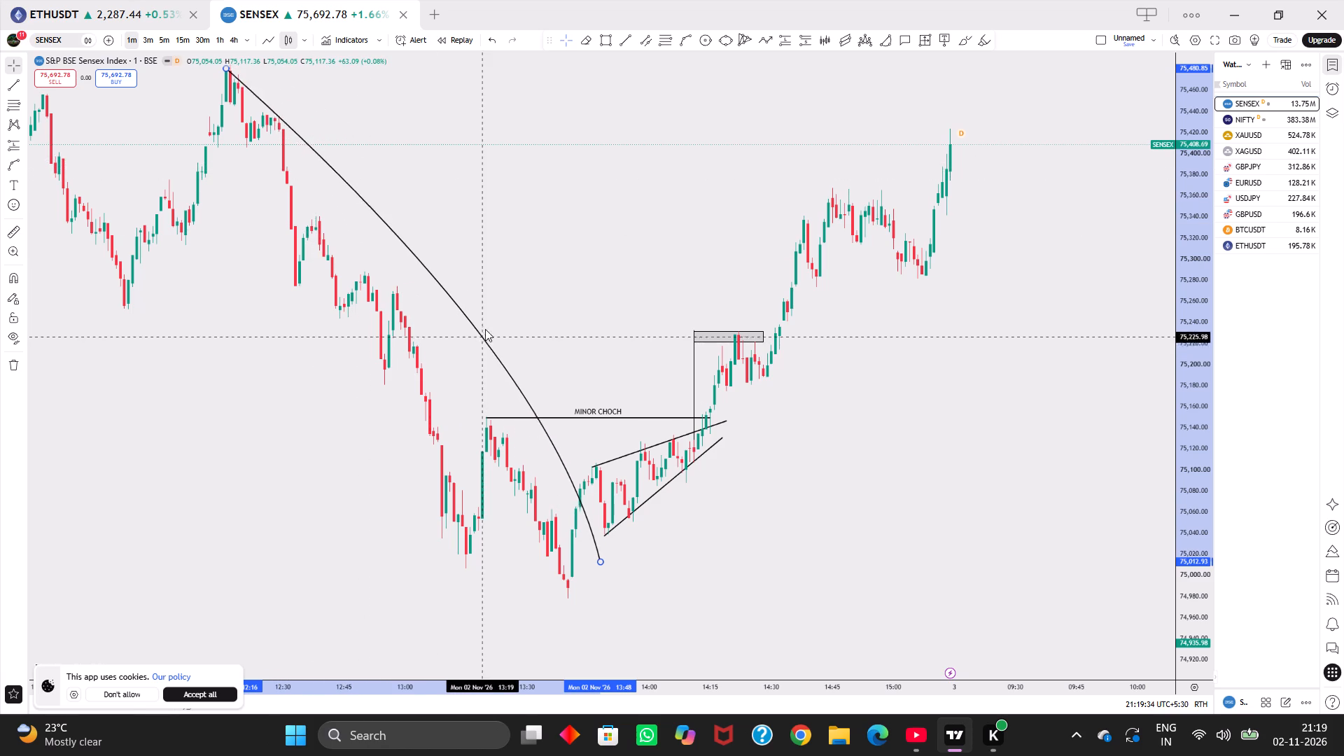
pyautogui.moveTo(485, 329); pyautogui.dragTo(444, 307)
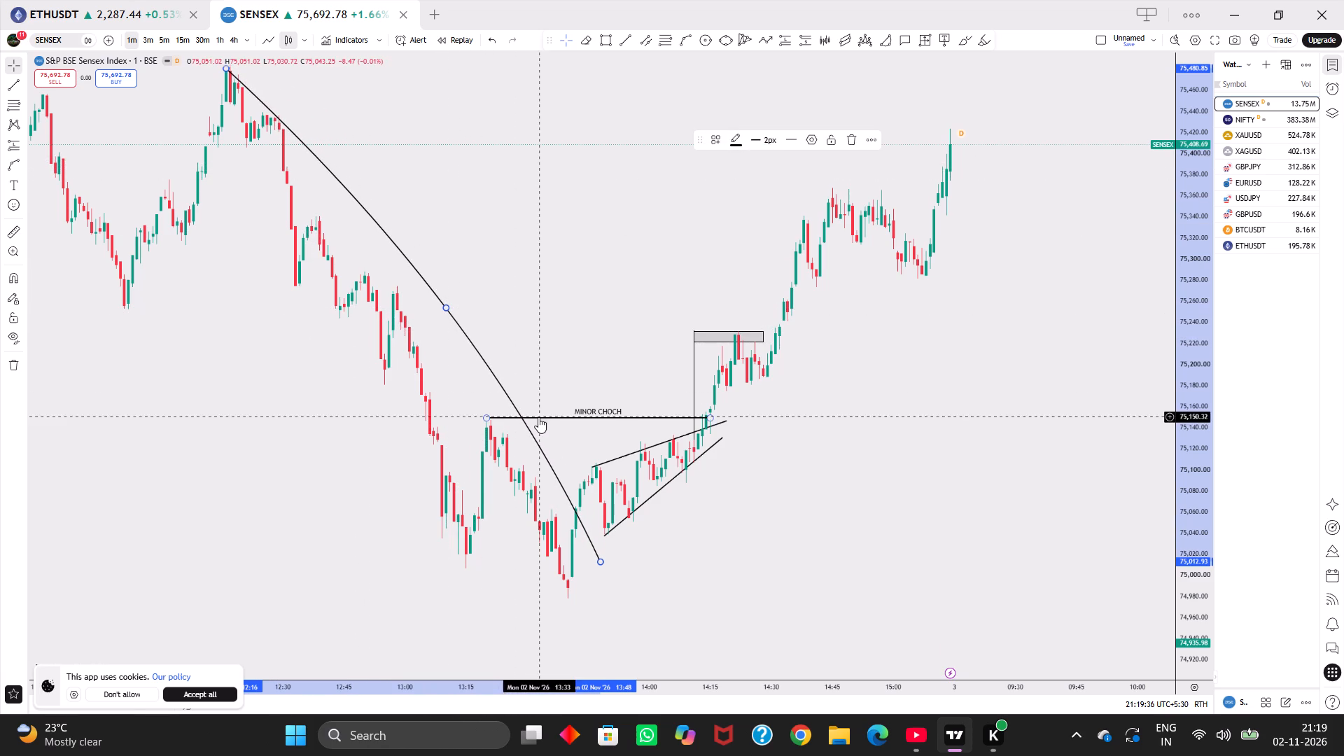
# Move the curve's lower end to about 74,972 at 13:44 and its bend point to the swing high near 75,263 at 12:59.
pyautogui.moveTo(601, 562); pyautogui.dragTo(585, 604)
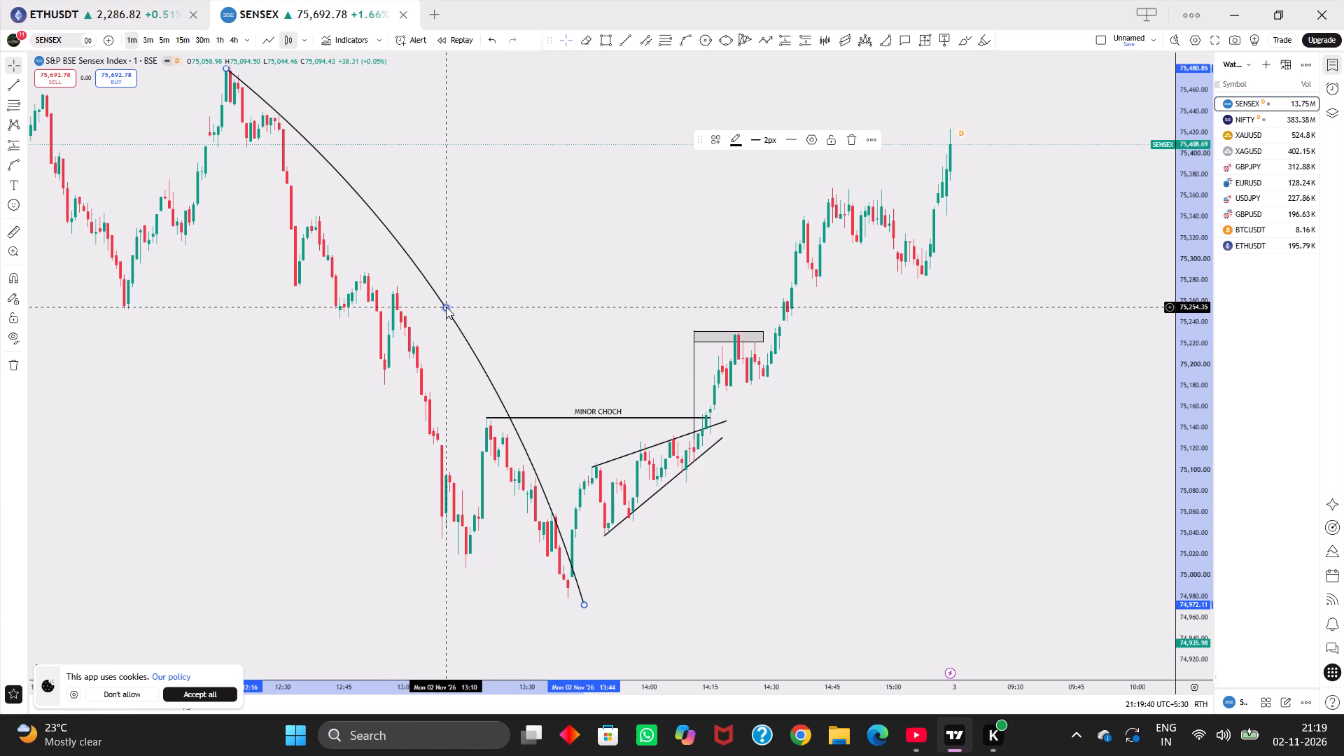
pyautogui.moveTo(446, 307); pyautogui.dragTo(457, 336)
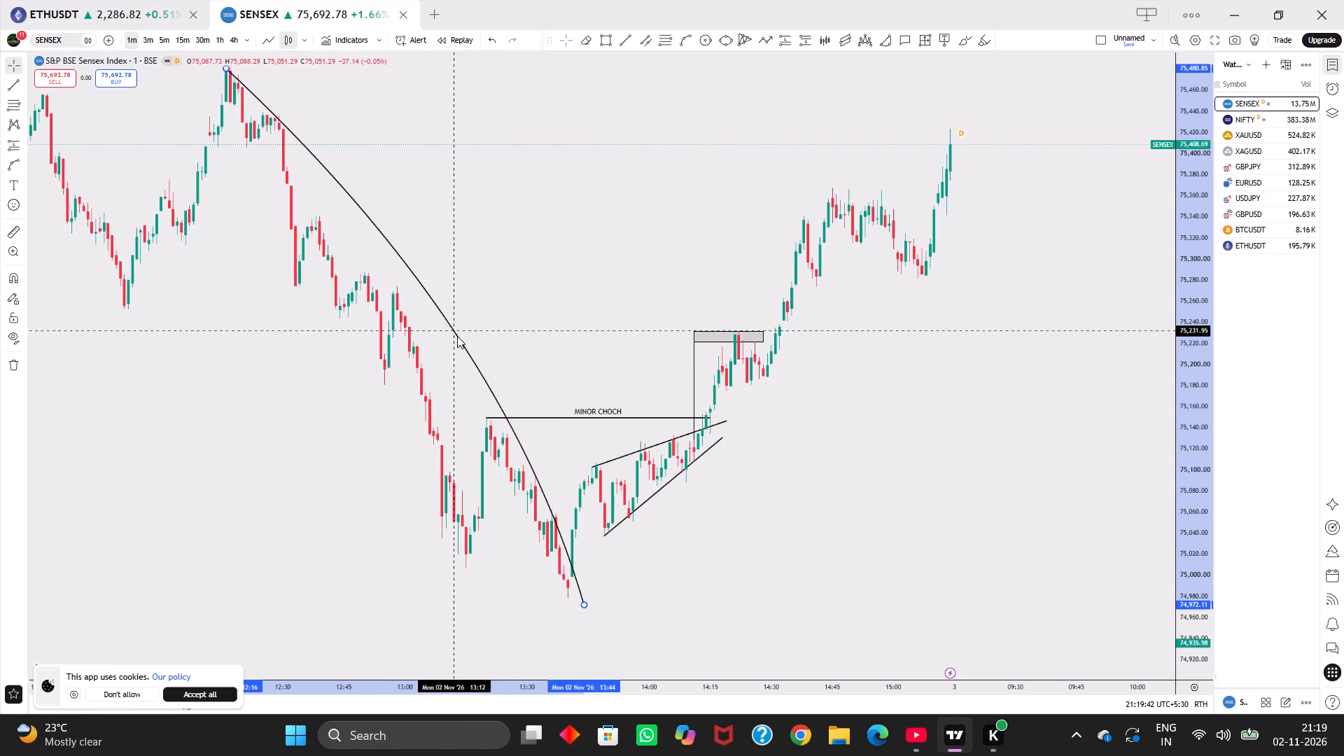
pyautogui.moveTo(457, 336); pyautogui.dragTo(394, 281)
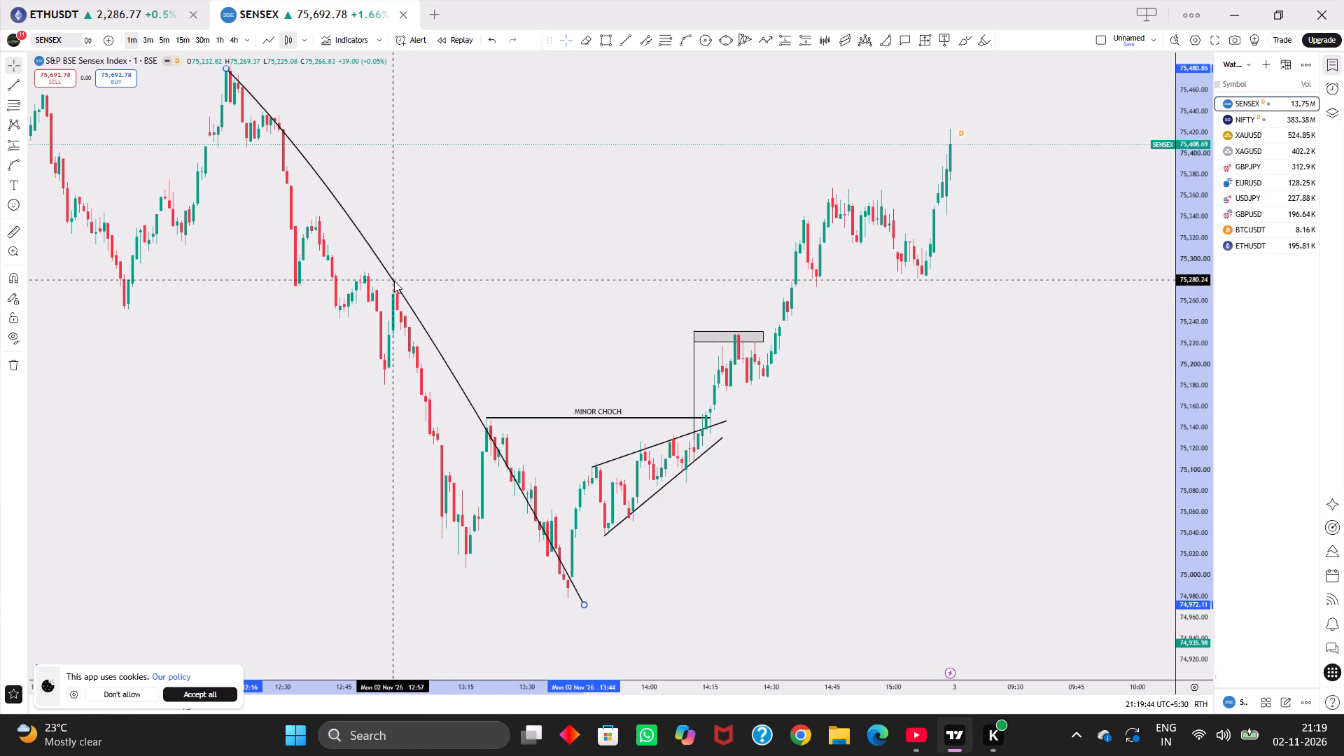
pyautogui.moveTo(394, 281); pyautogui.dragTo(400, 297)
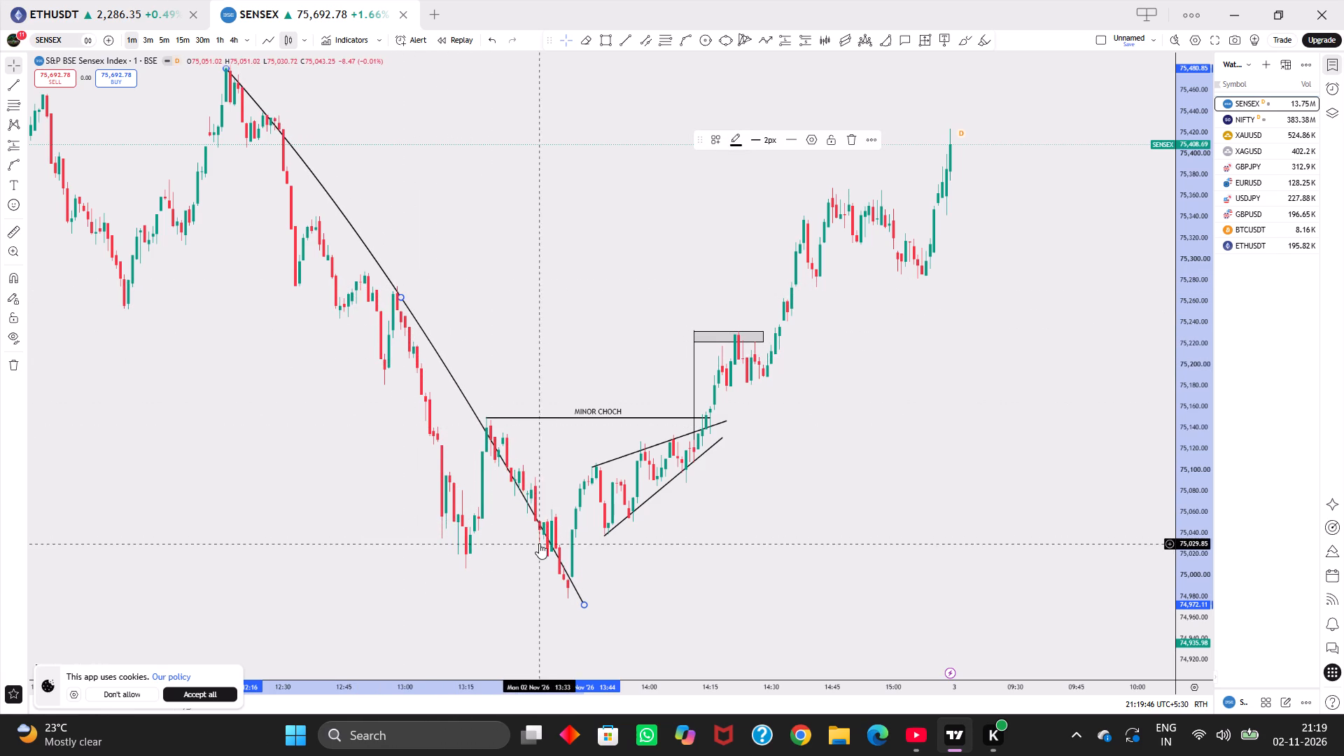
# Move the curve's lower end to about 75,004 at 13:51, crossing the rally after the low.
pyautogui.moveTo(584, 603); pyautogui.dragTo(606, 545)
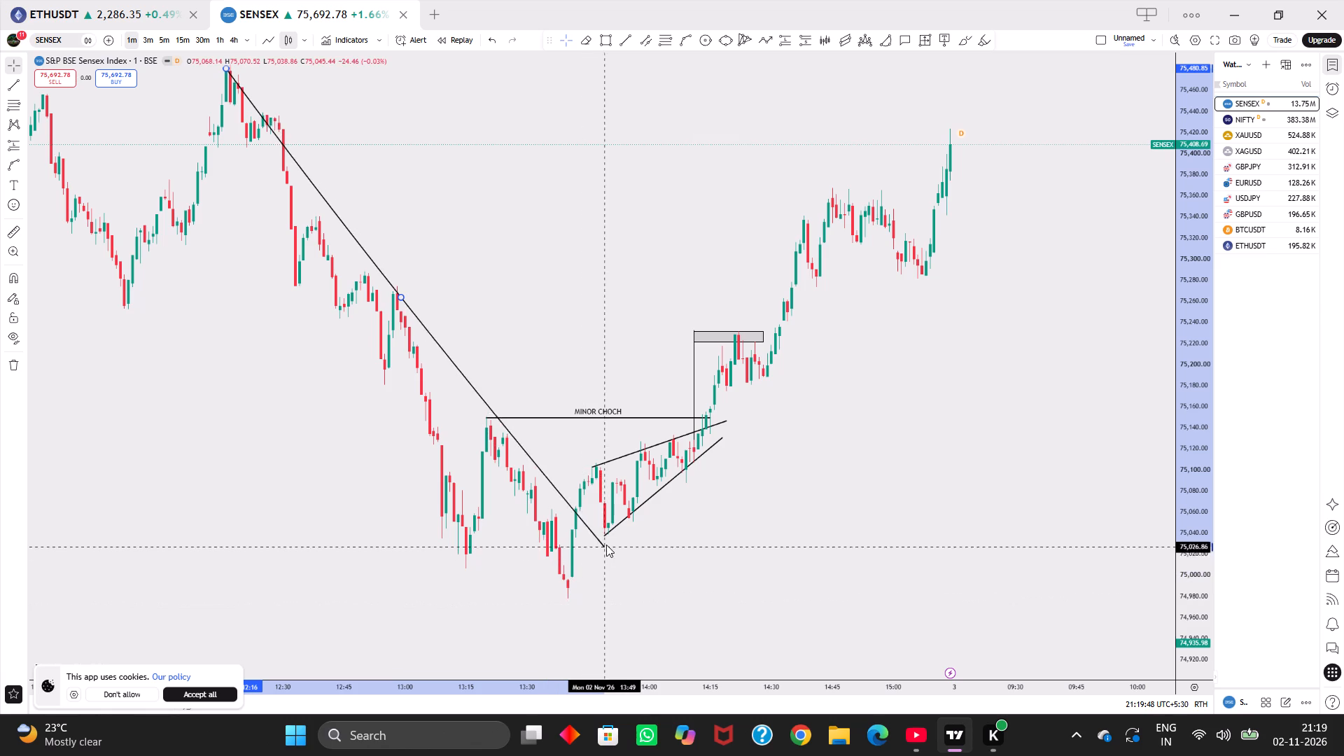
pyautogui.moveTo(606, 545); pyautogui.dragTo(612, 570)
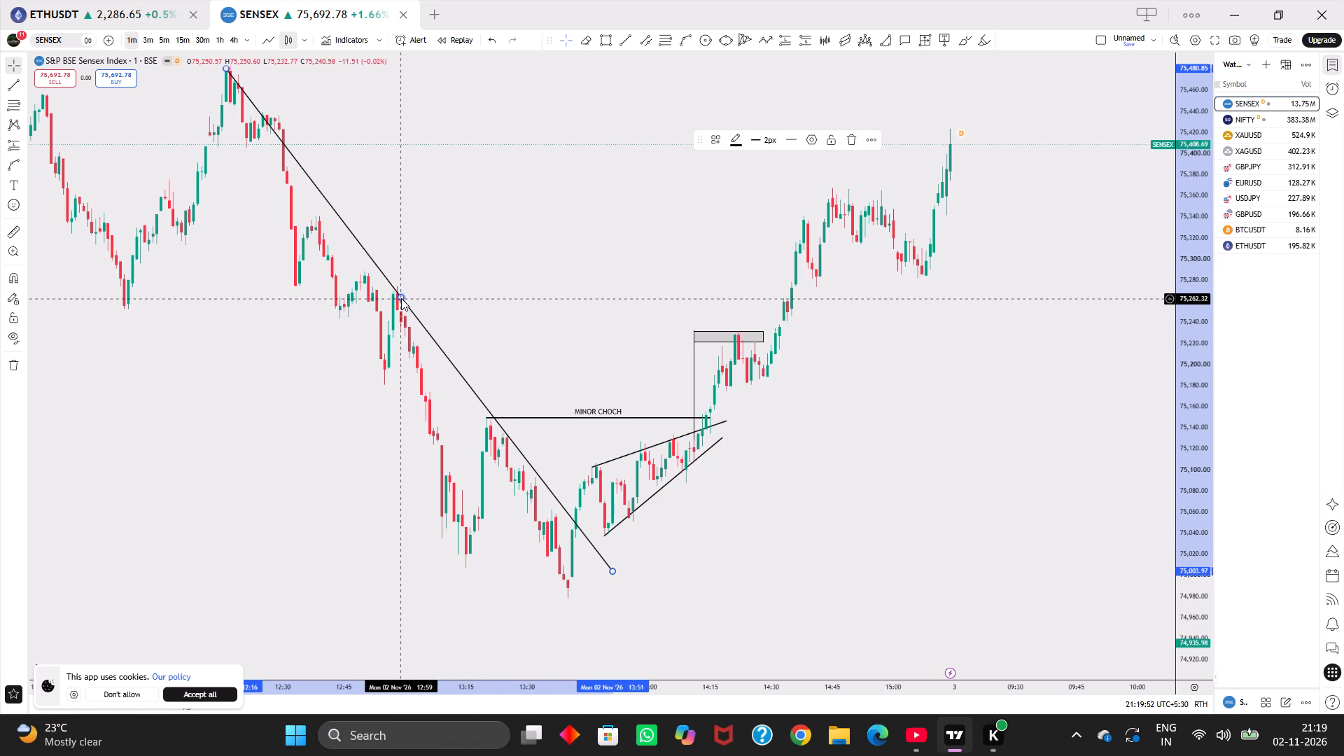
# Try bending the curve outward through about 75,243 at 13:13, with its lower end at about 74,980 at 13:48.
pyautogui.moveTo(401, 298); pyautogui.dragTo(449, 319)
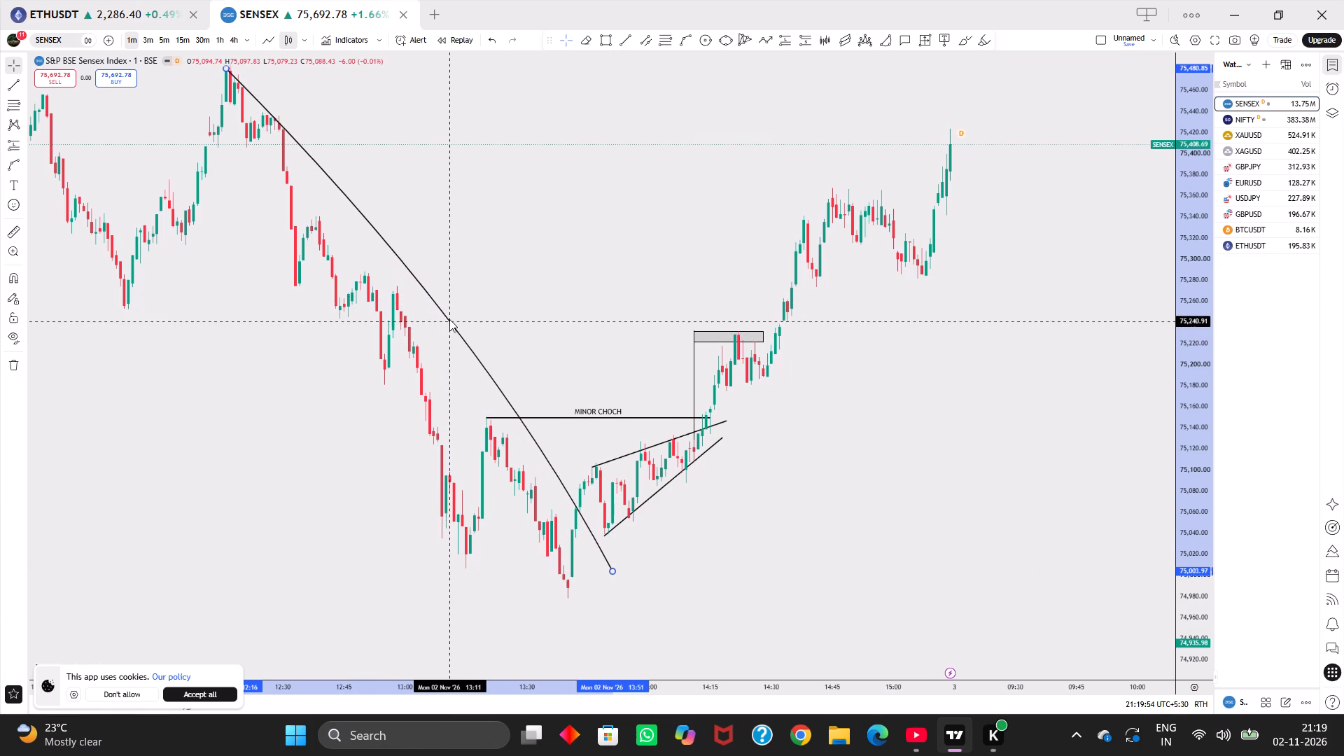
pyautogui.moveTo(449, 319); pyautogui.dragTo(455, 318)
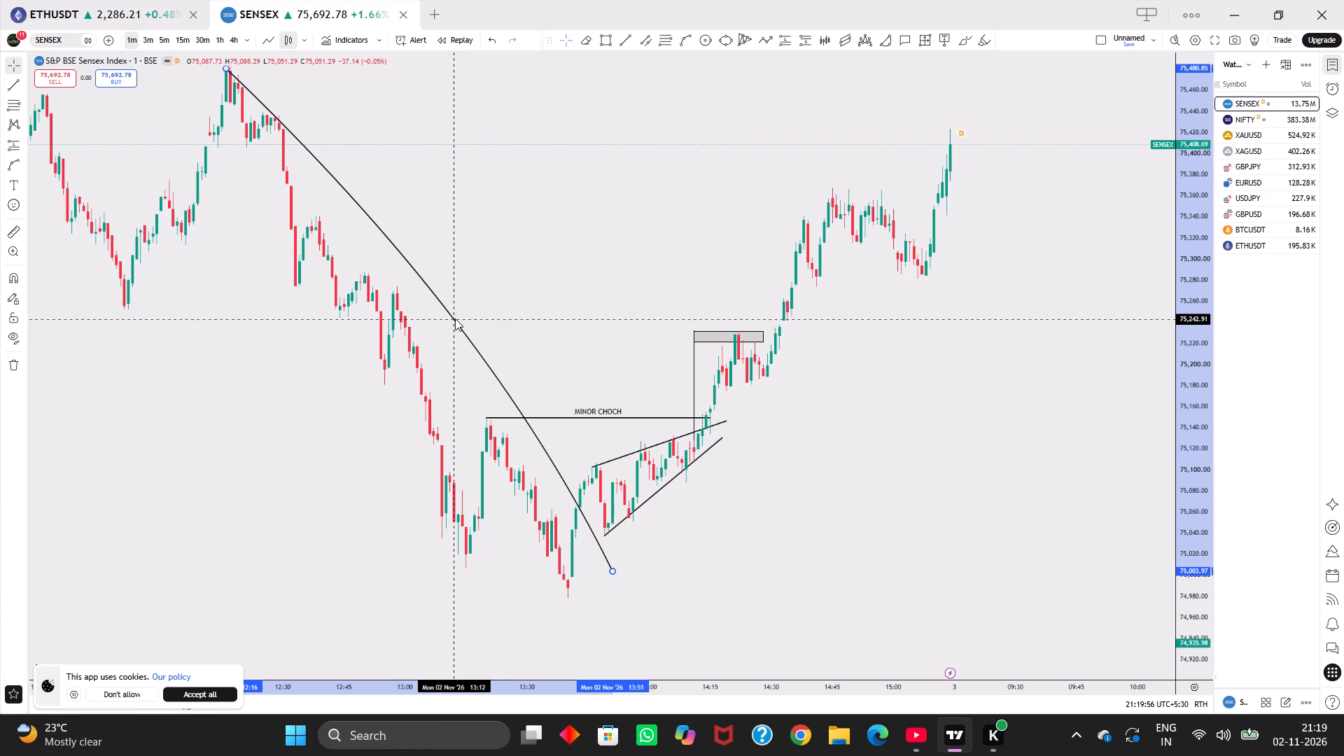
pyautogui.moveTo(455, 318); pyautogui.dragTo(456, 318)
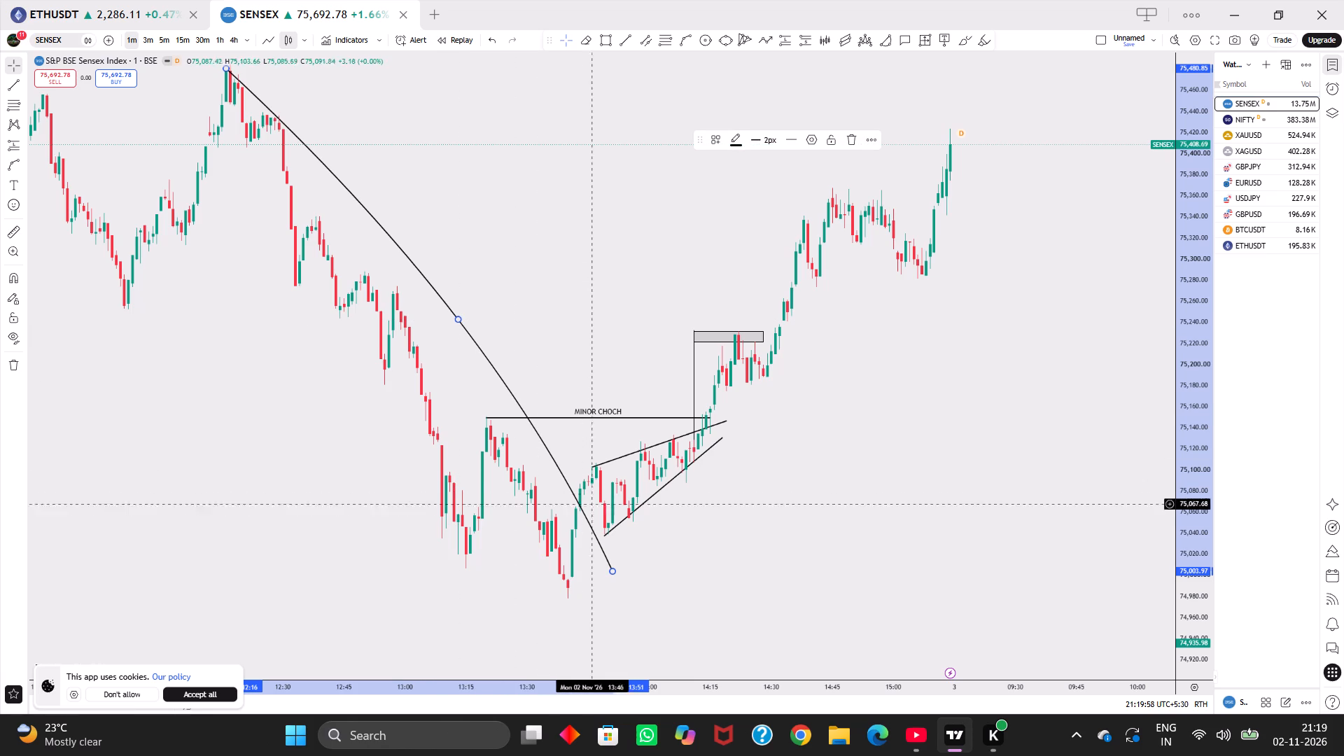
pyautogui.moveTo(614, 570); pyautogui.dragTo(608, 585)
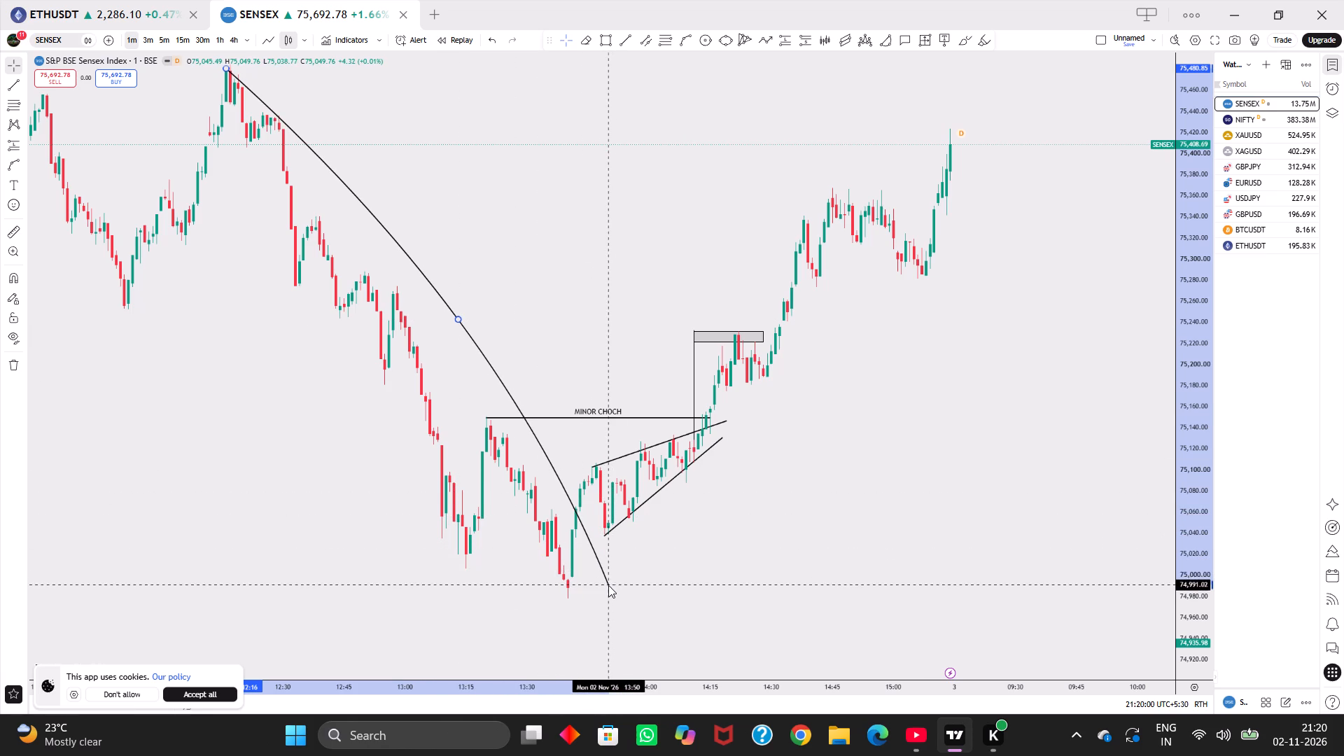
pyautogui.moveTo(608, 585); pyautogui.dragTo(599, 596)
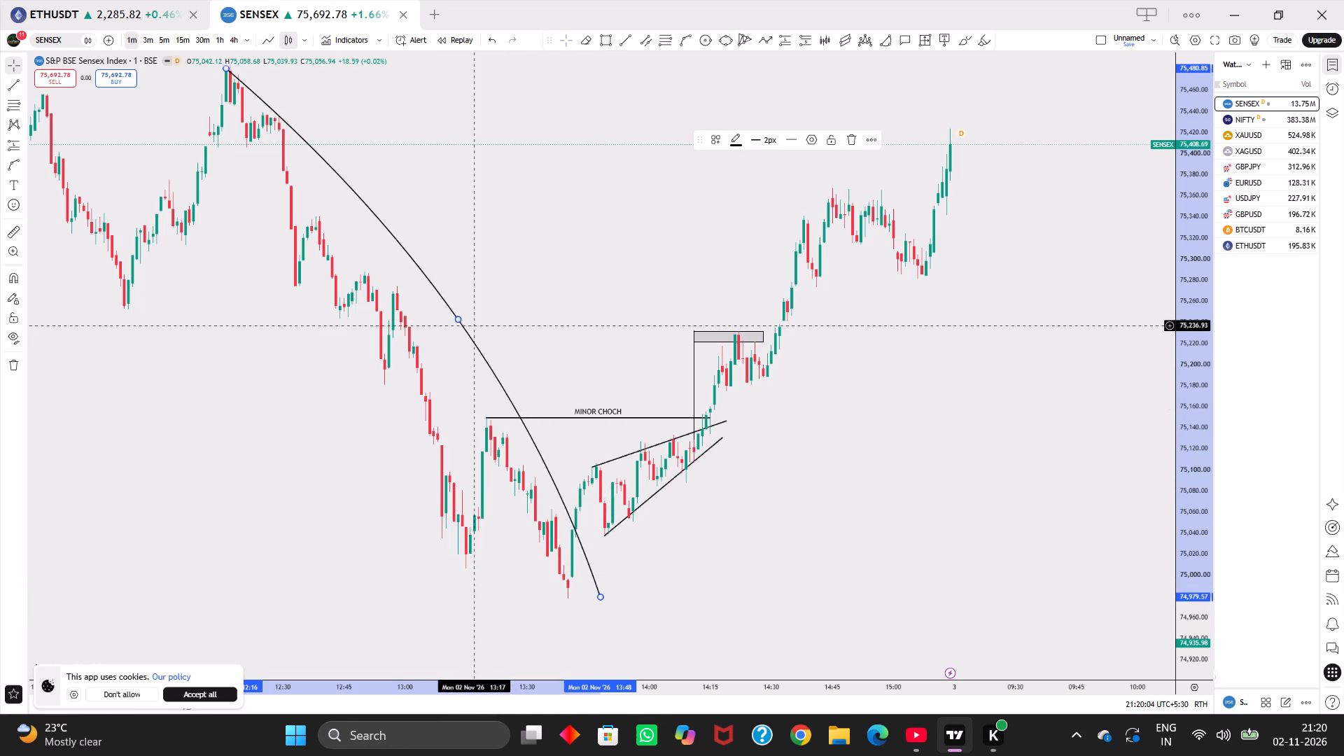
# Refit the curve with its bend at the swing high near 75,268 at 12:58 and its lower end at about 75,005 at 13:17.
pyautogui.moveTo(456, 318); pyautogui.dragTo(403, 288)
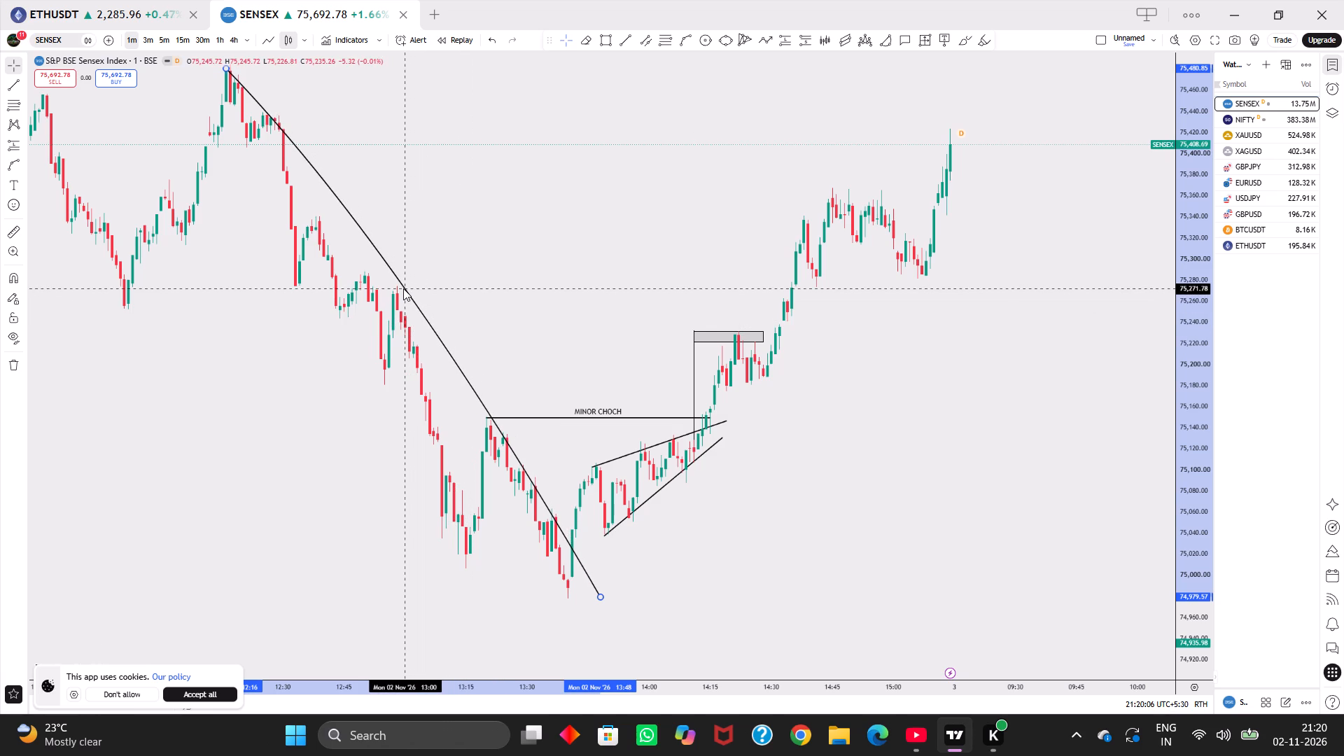
pyautogui.moveTo(403, 288); pyautogui.dragTo(398, 293)
pyautogui.moveTo(602, 598); pyautogui.dragTo(521, 579)
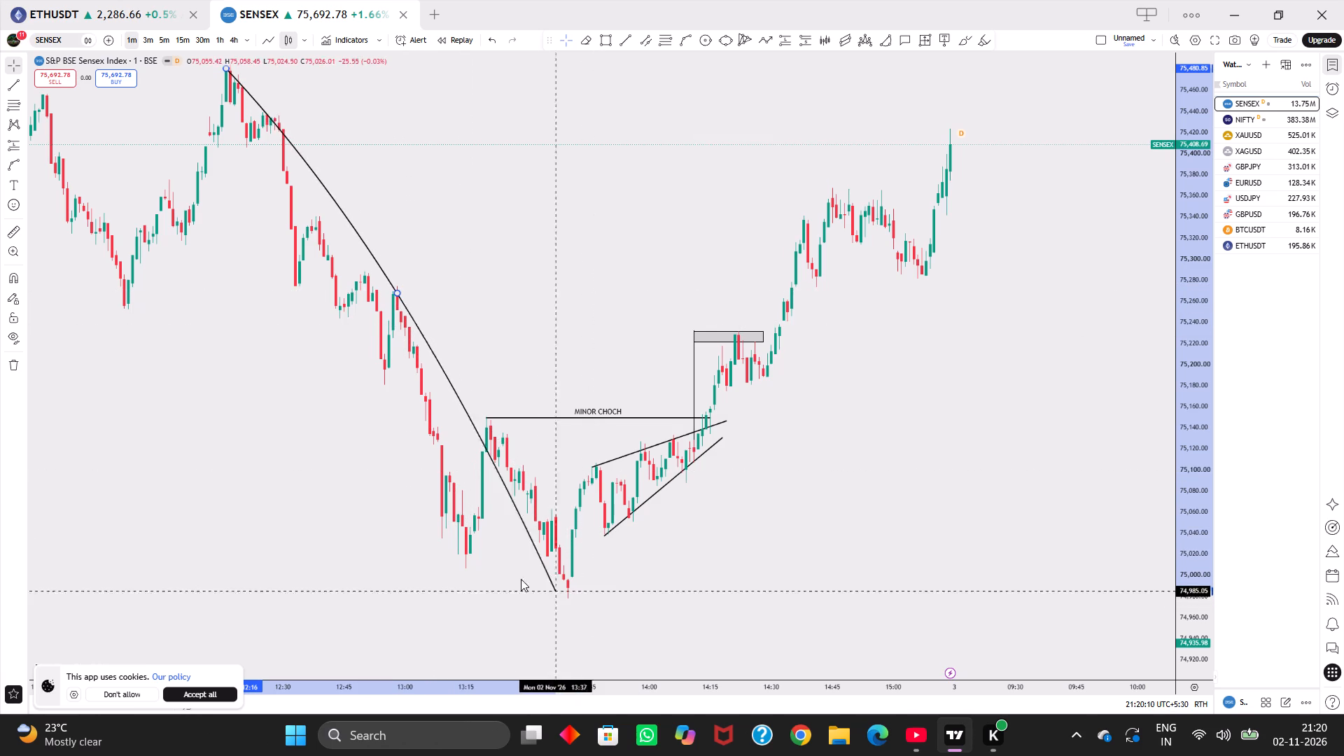
pyautogui.moveTo(521, 579); pyautogui.dragTo(474, 568)
pyautogui.moveTo(557, 597); pyautogui.dragTo(510, 612)
pyautogui.moveTo(460, 335); pyautogui.dragTo(459, 344)
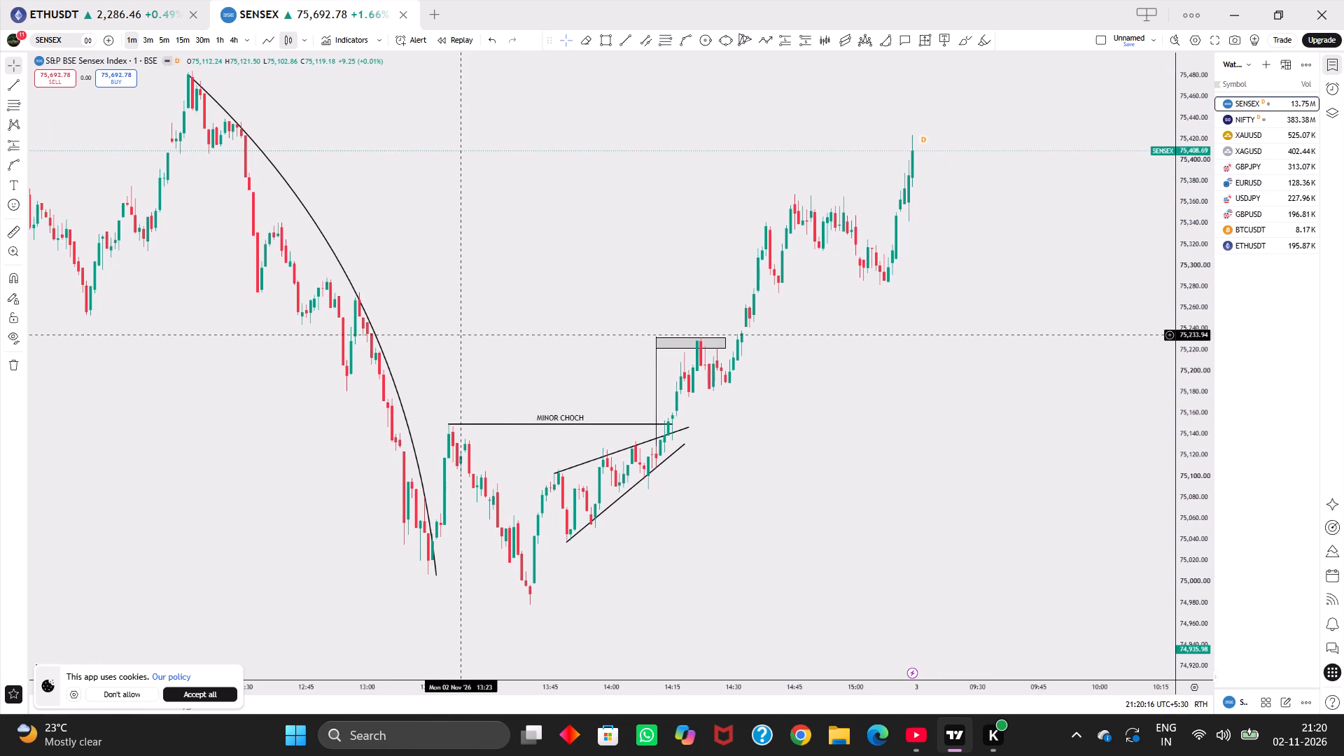
pyautogui.moveTo(459, 344); pyautogui.dragTo(425, 360)
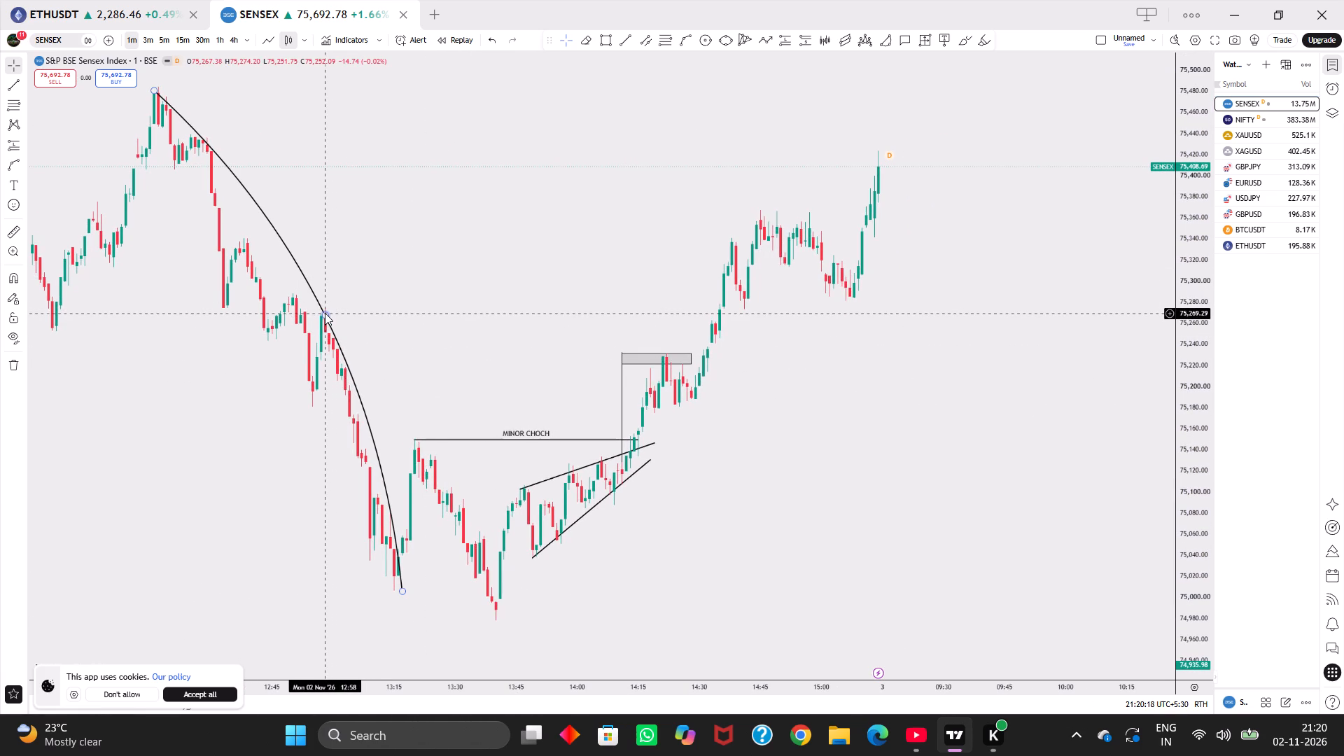
pyautogui.click(417, 309)
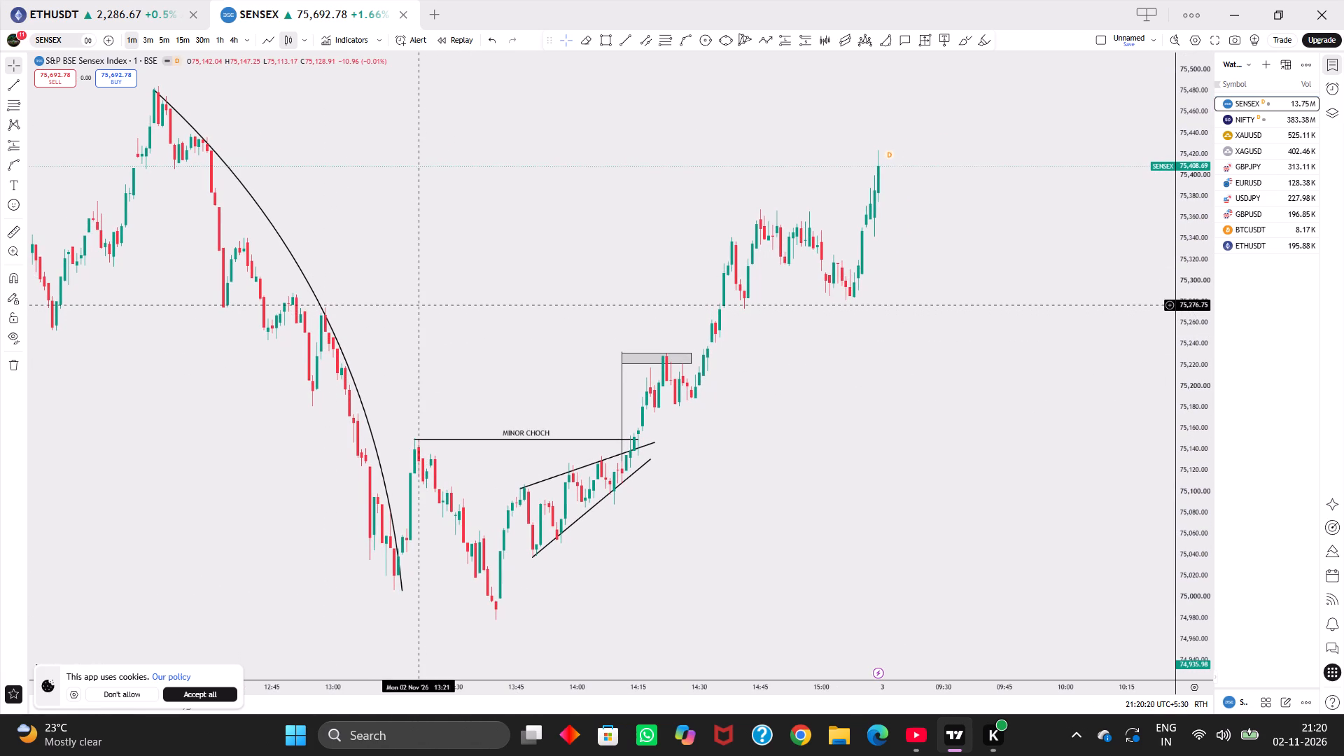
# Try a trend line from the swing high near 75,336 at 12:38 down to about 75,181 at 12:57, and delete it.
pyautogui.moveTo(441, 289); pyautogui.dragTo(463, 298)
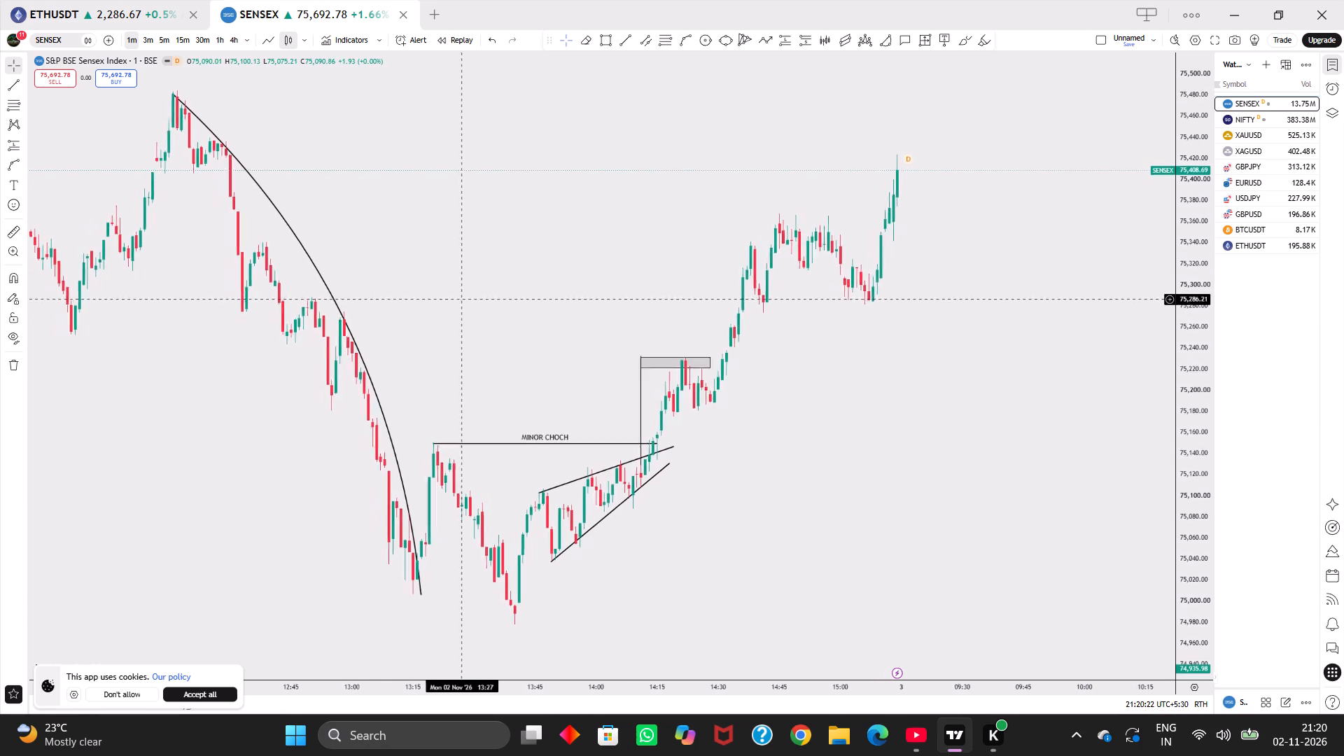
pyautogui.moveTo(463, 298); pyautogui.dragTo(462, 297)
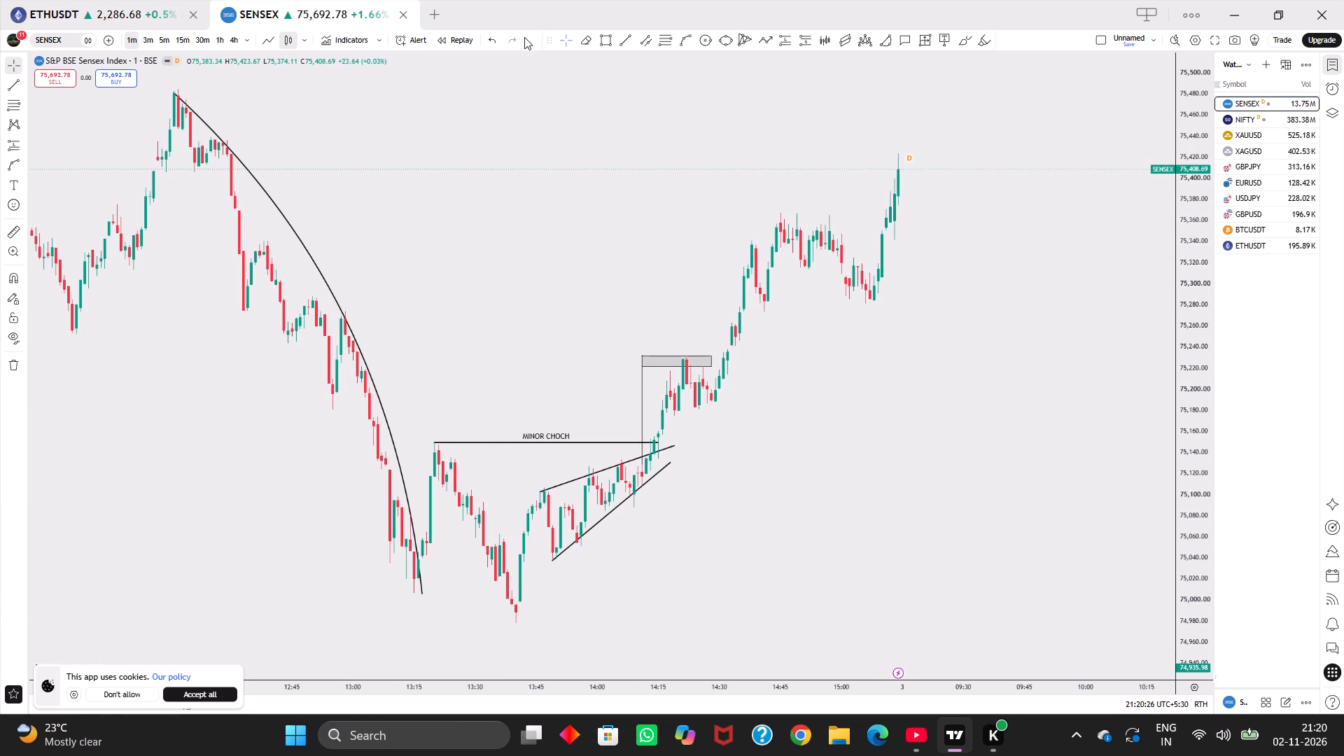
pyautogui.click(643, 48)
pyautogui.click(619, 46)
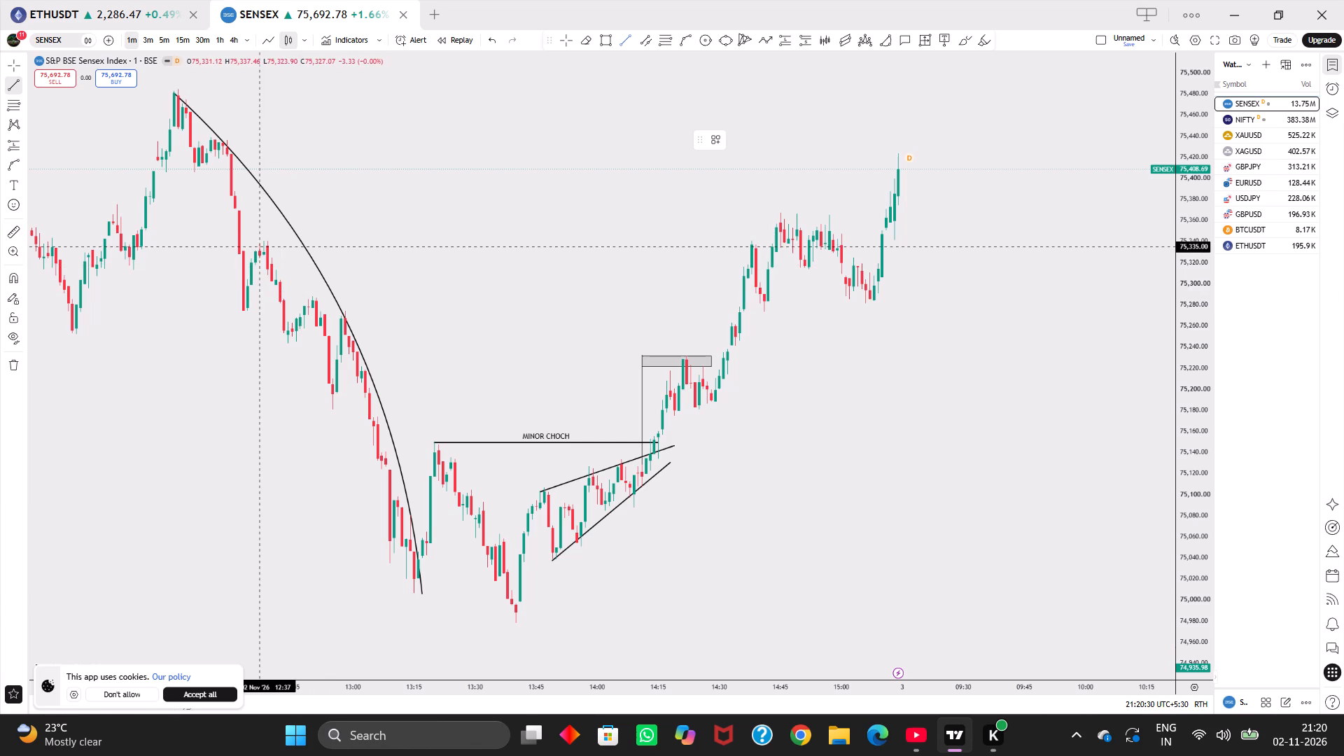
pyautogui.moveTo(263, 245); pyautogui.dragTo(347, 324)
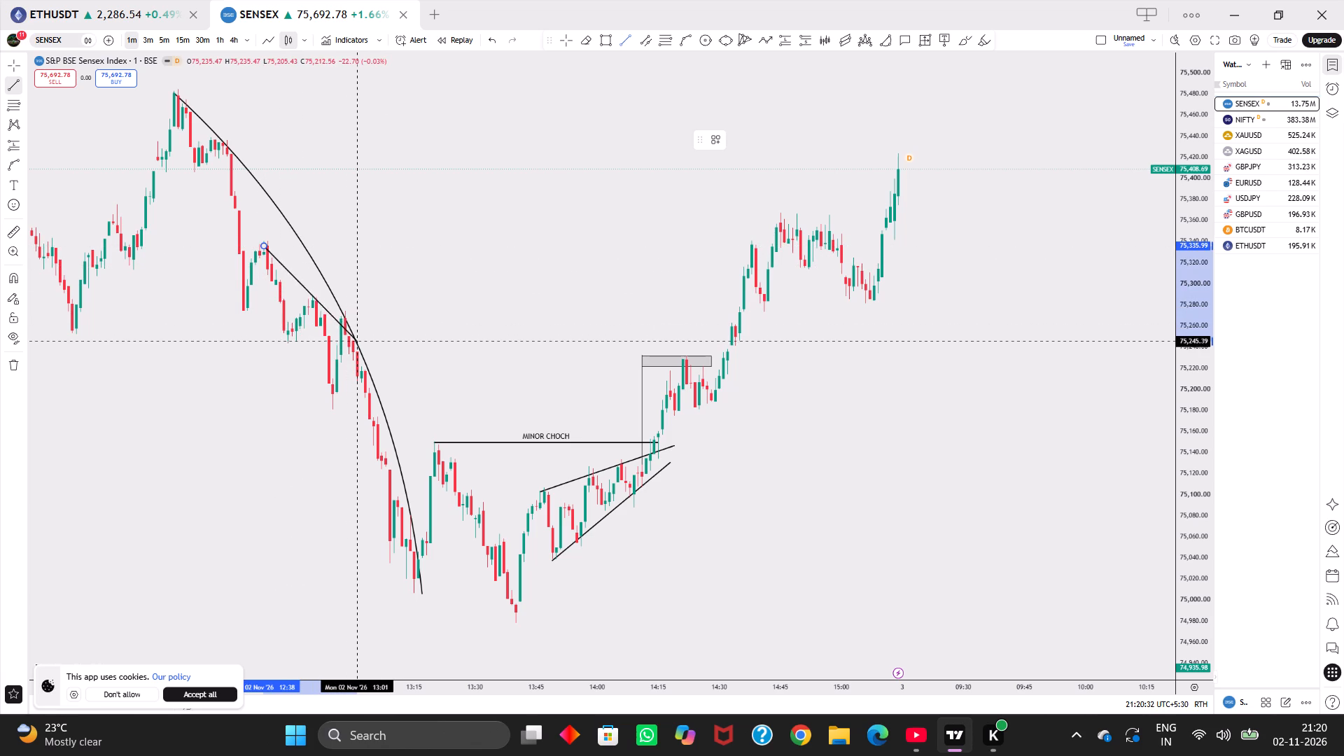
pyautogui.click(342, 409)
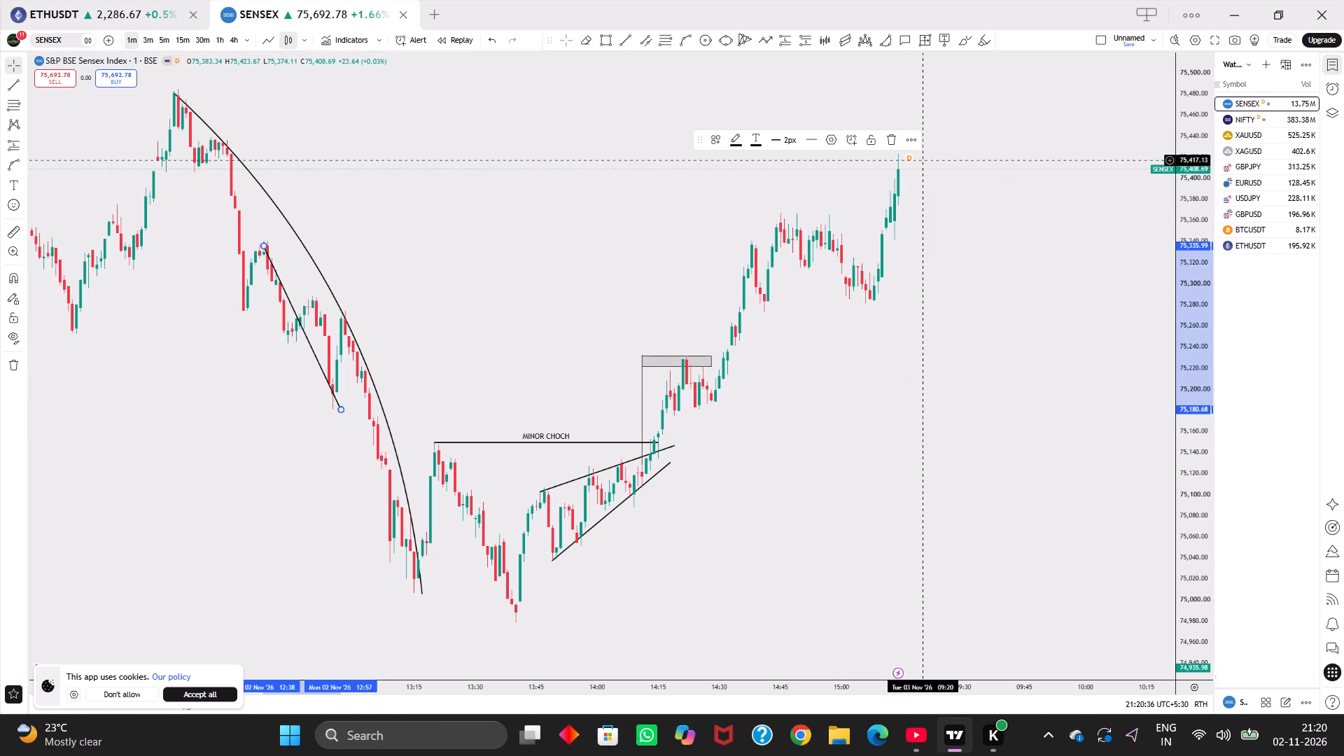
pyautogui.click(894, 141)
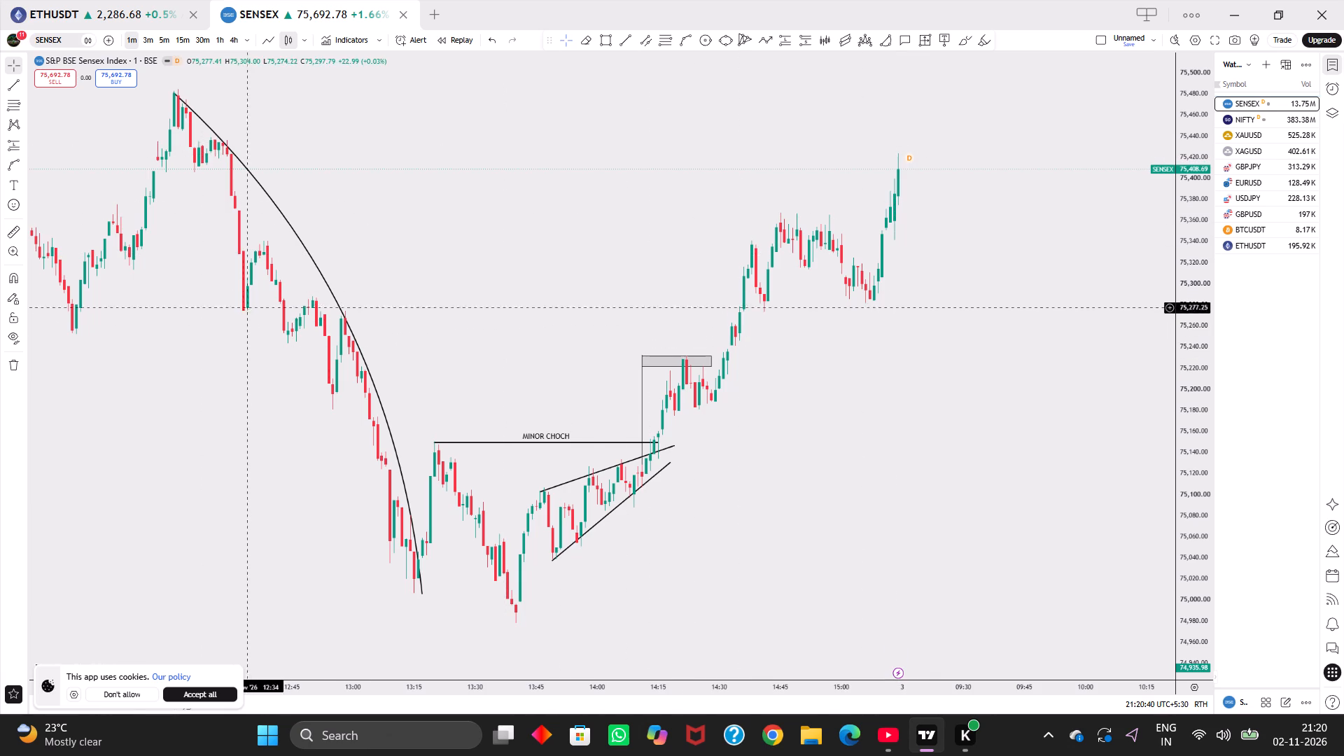
# Draw a horizontal trend line from the 12:57 swing high at about 75,273 across to 14:35, and apply the MAJOR CHOCH template.
pyautogui.moveTo(519, 318); pyautogui.dragTo(456, 244)
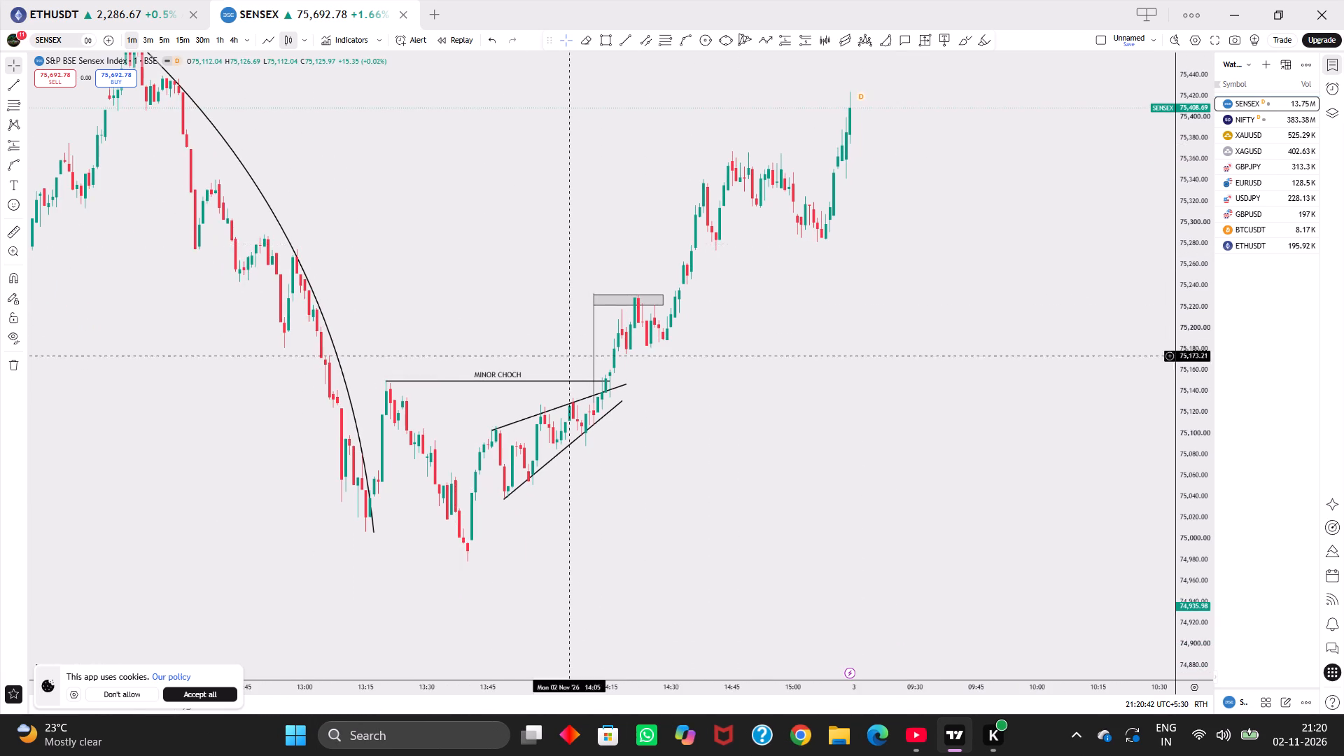
pyautogui.moveTo(687, 492); pyautogui.dragTo(581, 501)
pyautogui.moveTo(497, 214); pyautogui.dragTo(517, 265)
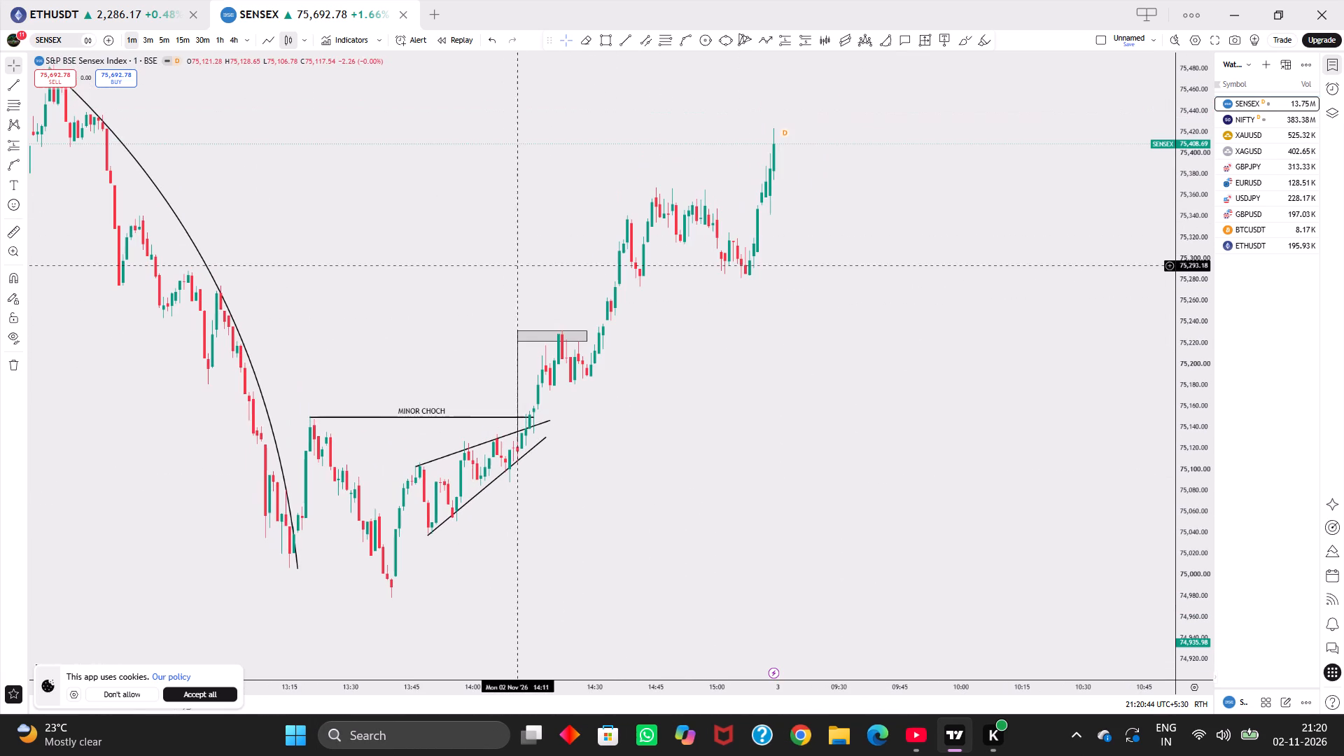
pyautogui.moveTo(338, 273); pyautogui.dragTo(399, 284)
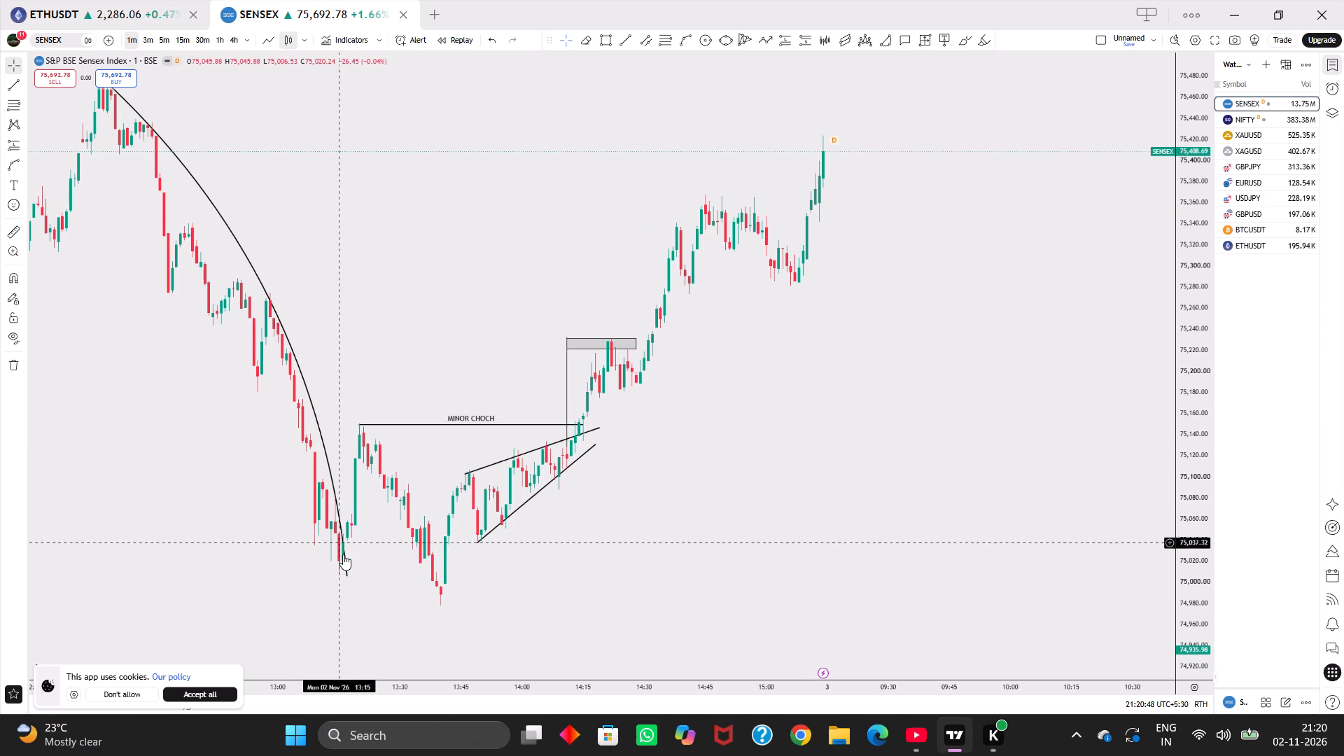
pyautogui.click(645, 326)
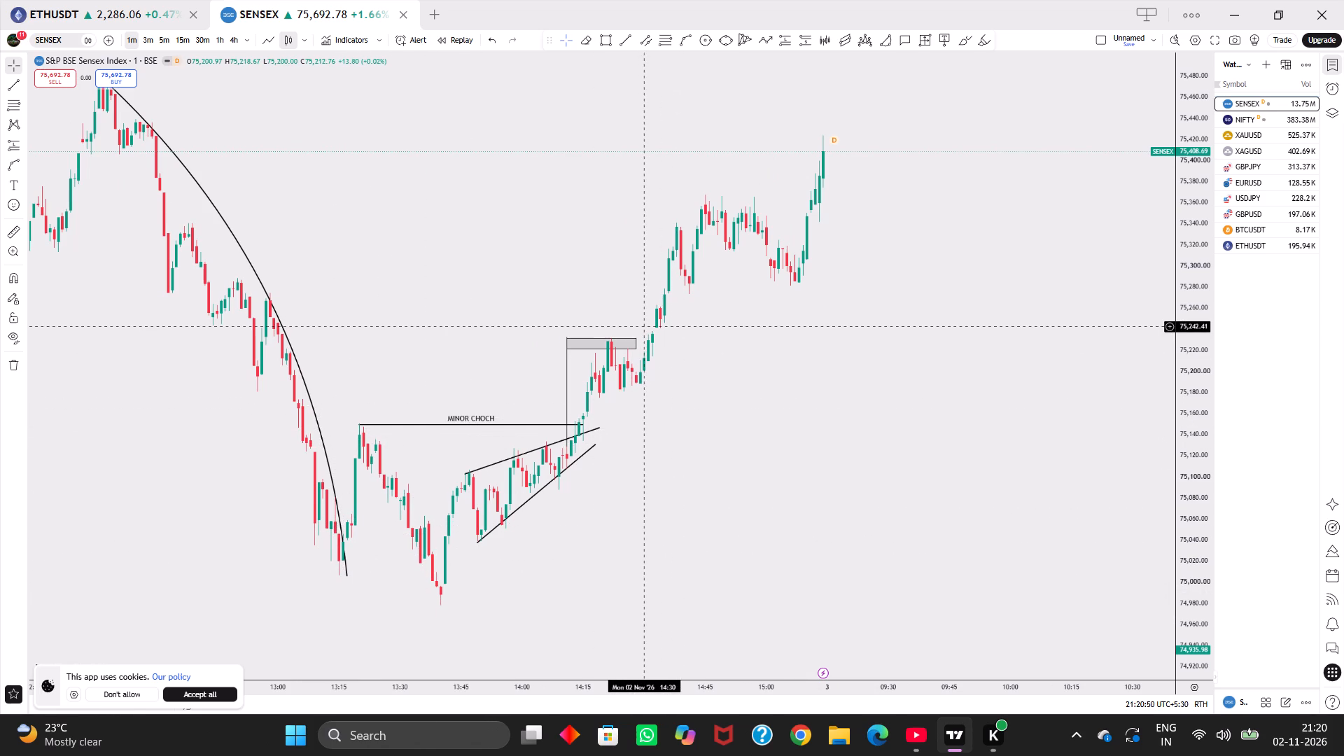
pyautogui.moveTo(581, 276); pyautogui.dragTo(572, 302)
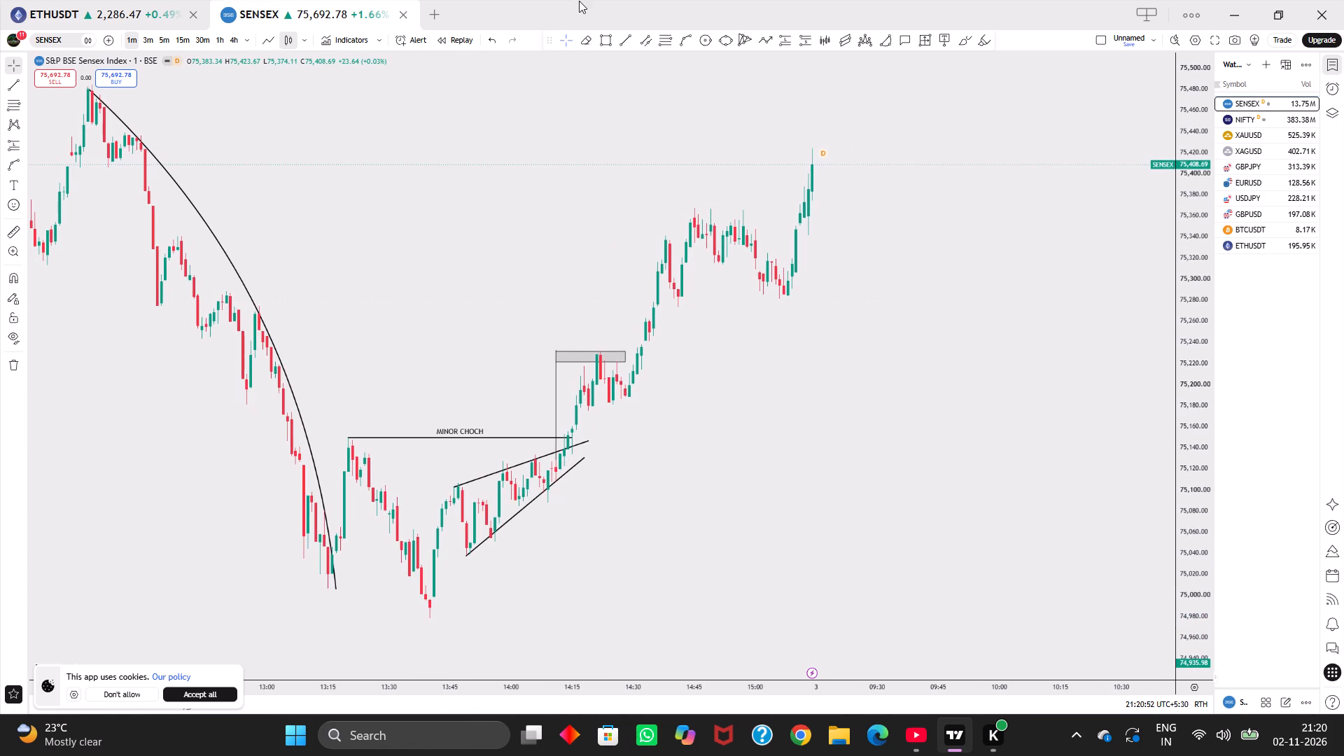
pyautogui.click(616, 38)
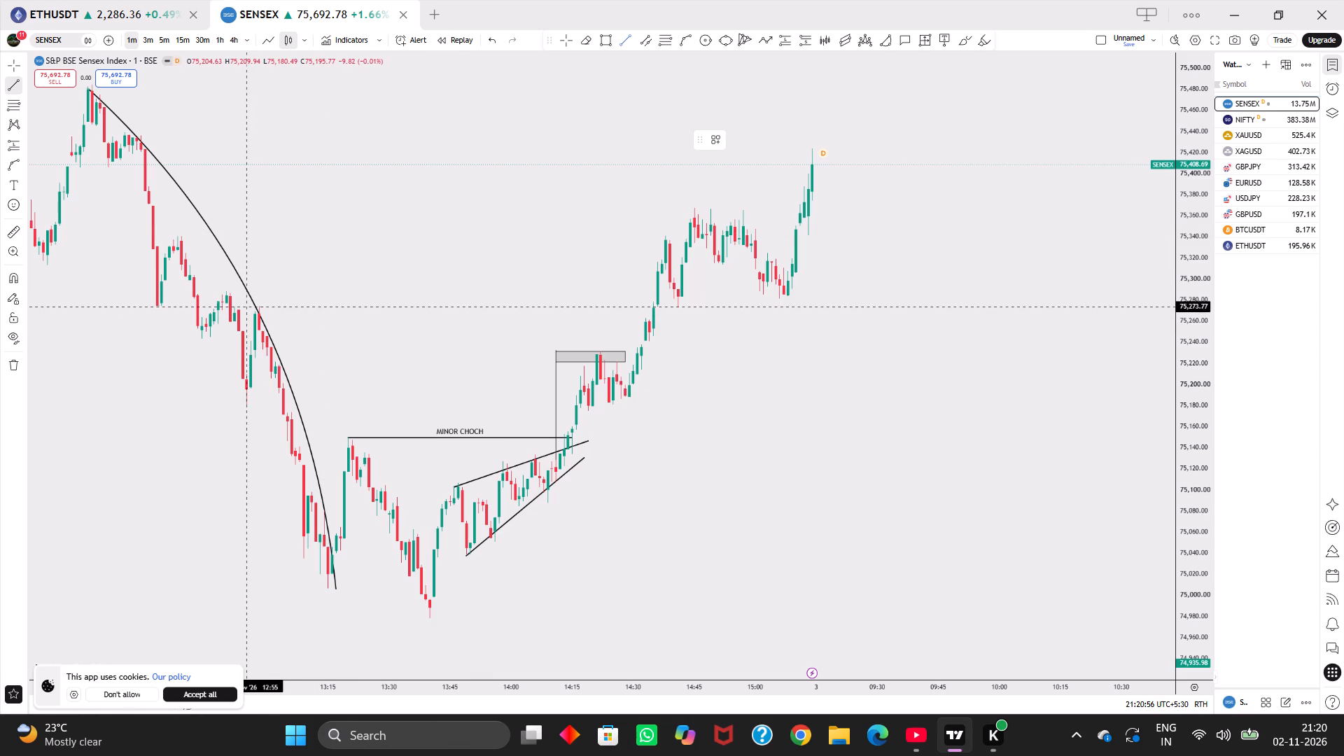
pyautogui.moveTo(253, 307); pyautogui.dragTo(371, 306)
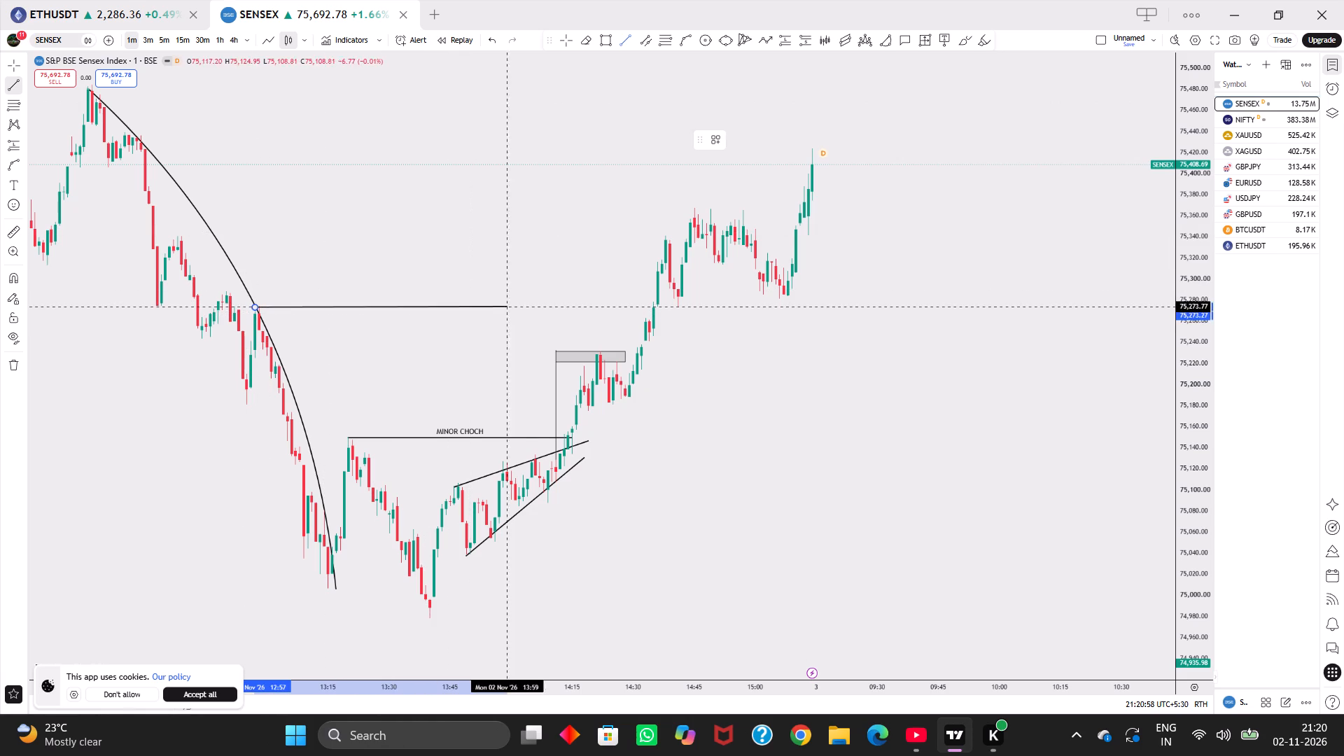
pyautogui.click(654, 305)
pyautogui.click(654, 305)
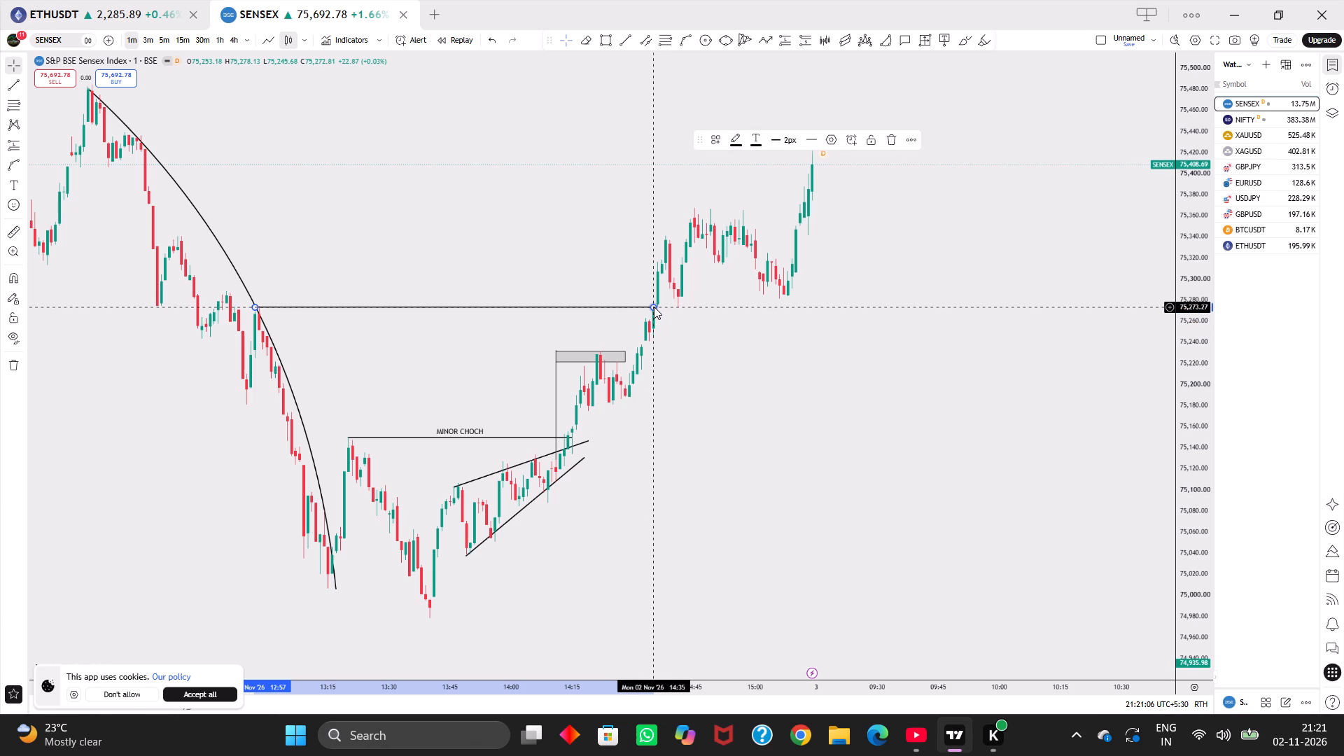
pyautogui.click(720, 137)
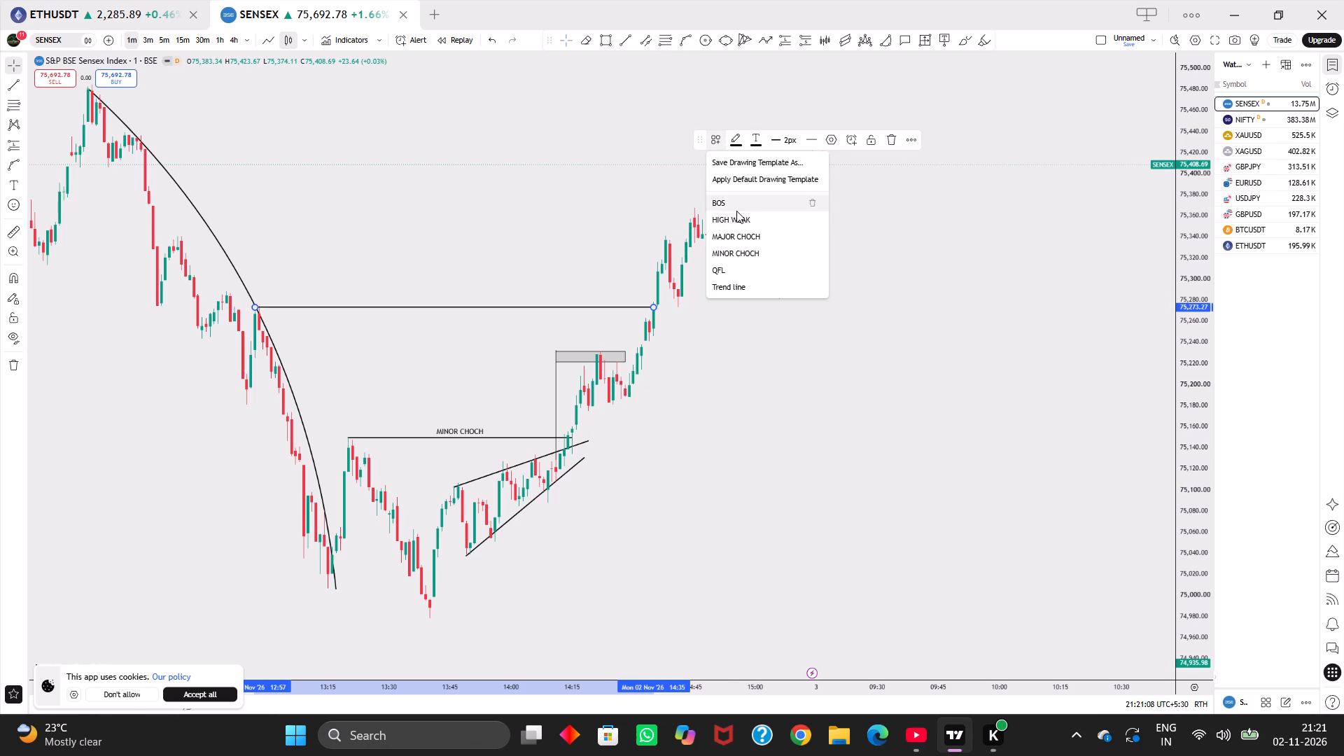
pyautogui.click(738, 243)
pyautogui.click(580, 365)
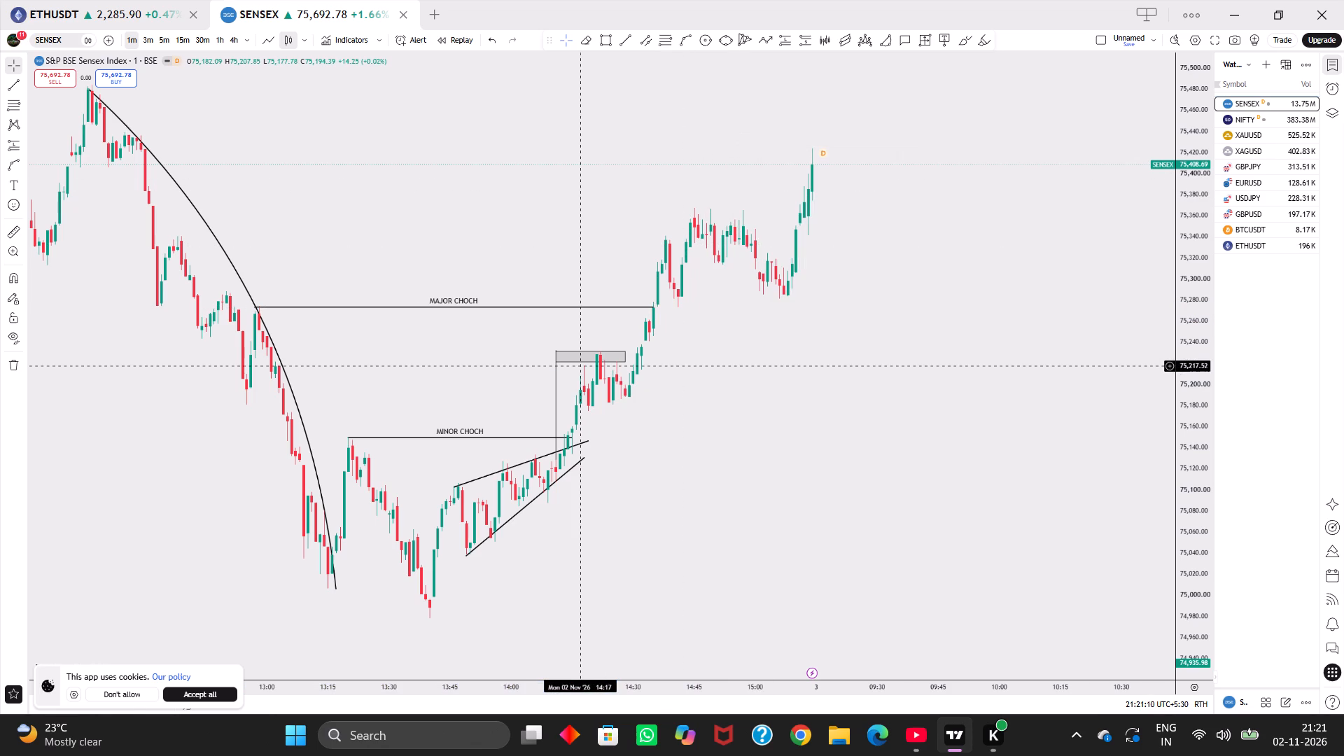
# Draw a second horizontal trend line from the earlier swing high at about 75,341 across to 14:44, and apply the MAJOR CHOCH template.
pyautogui.click(621, 36)
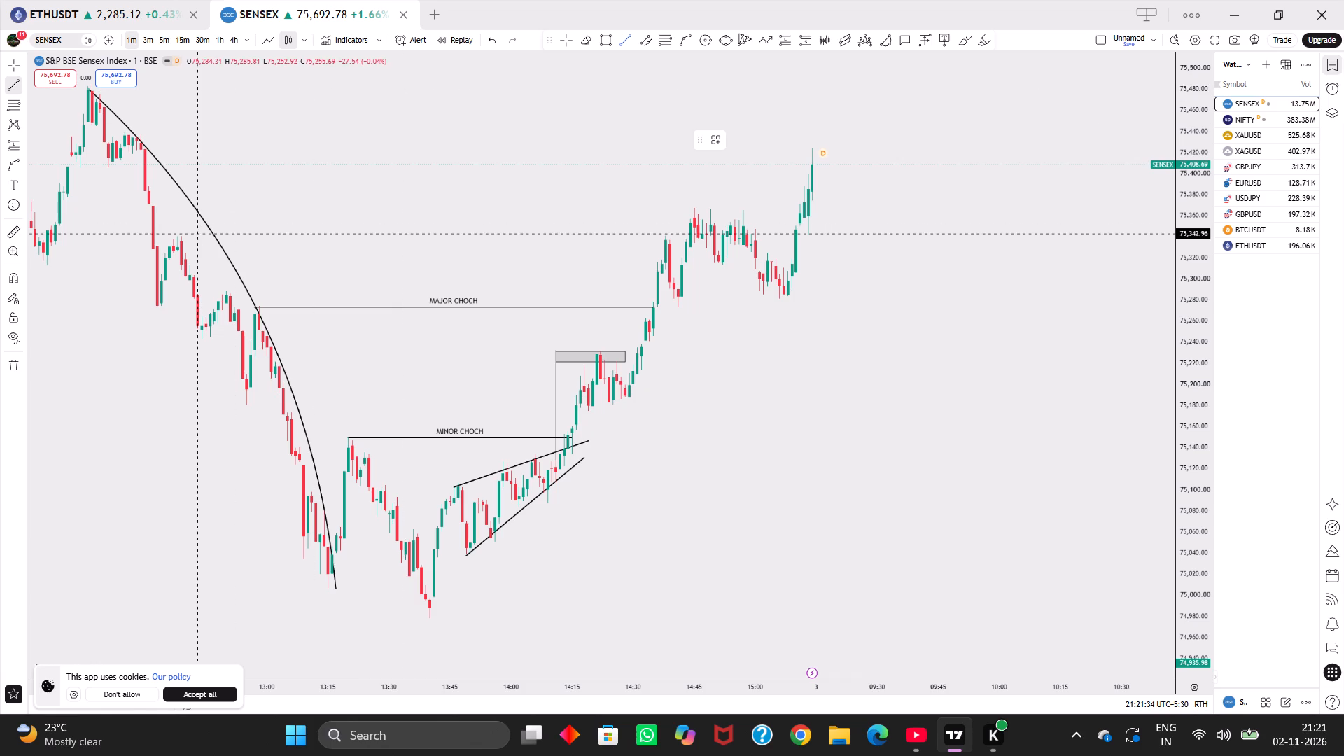
pyautogui.moveTo(169, 235); pyautogui.dragTo(343, 240)
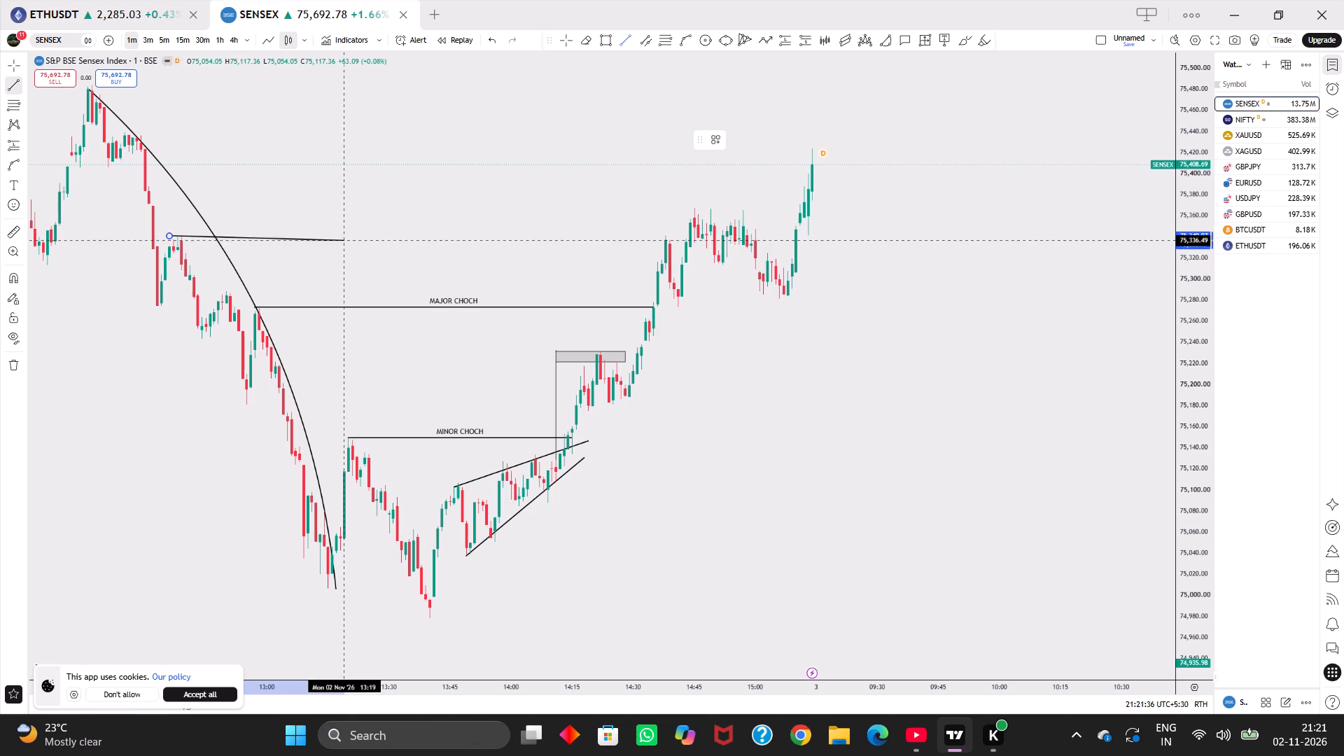
pyautogui.click(692, 235)
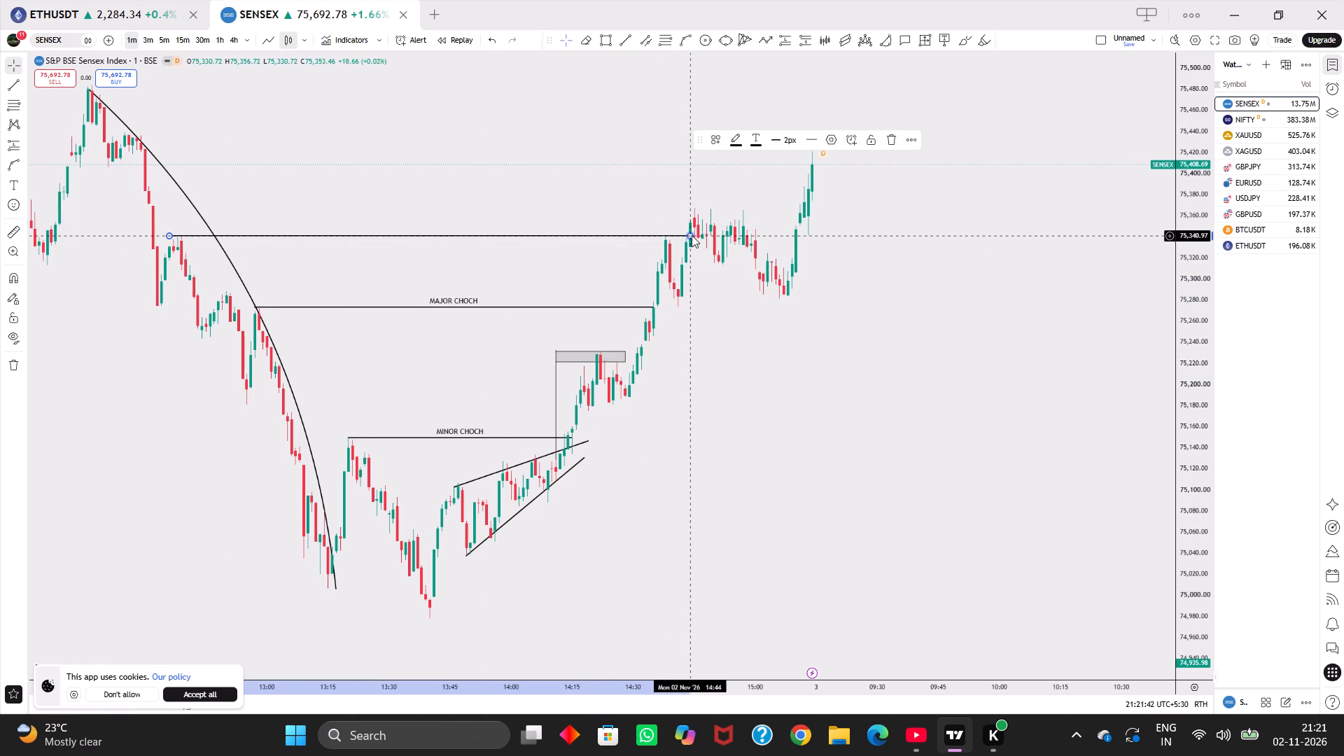
pyautogui.moveTo(767, 377); pyautogui.dragTo(739, 348)
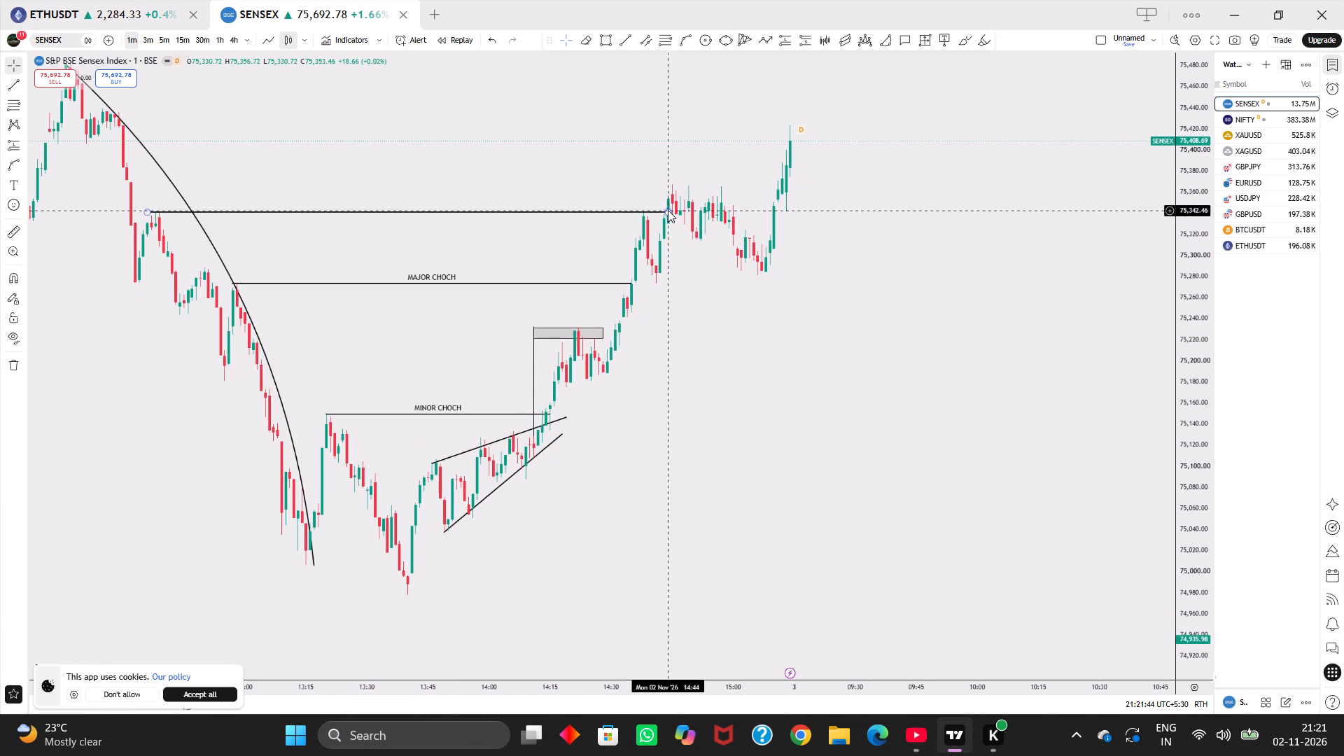
pyautogui.click(668, 210)
pyautogui.click(718, 134)
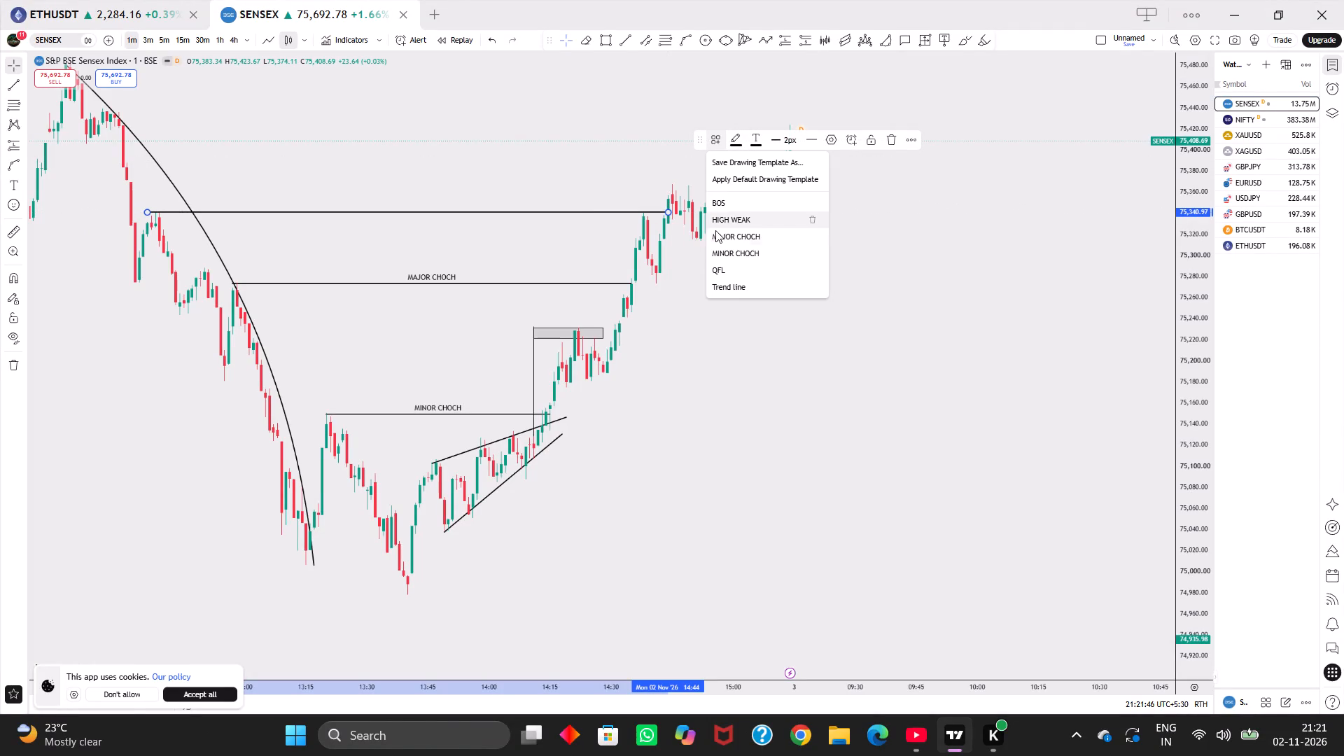
pyautogui.click(715, 237)
# Draw a third horizontal trend line from the swing high at about 75,437 across to 09:37 on 3 Nov, and apply the MAJOR CHOCH template.
pyautogui.moveTo(525, 147); pyautogui.dragTo(591, 253)
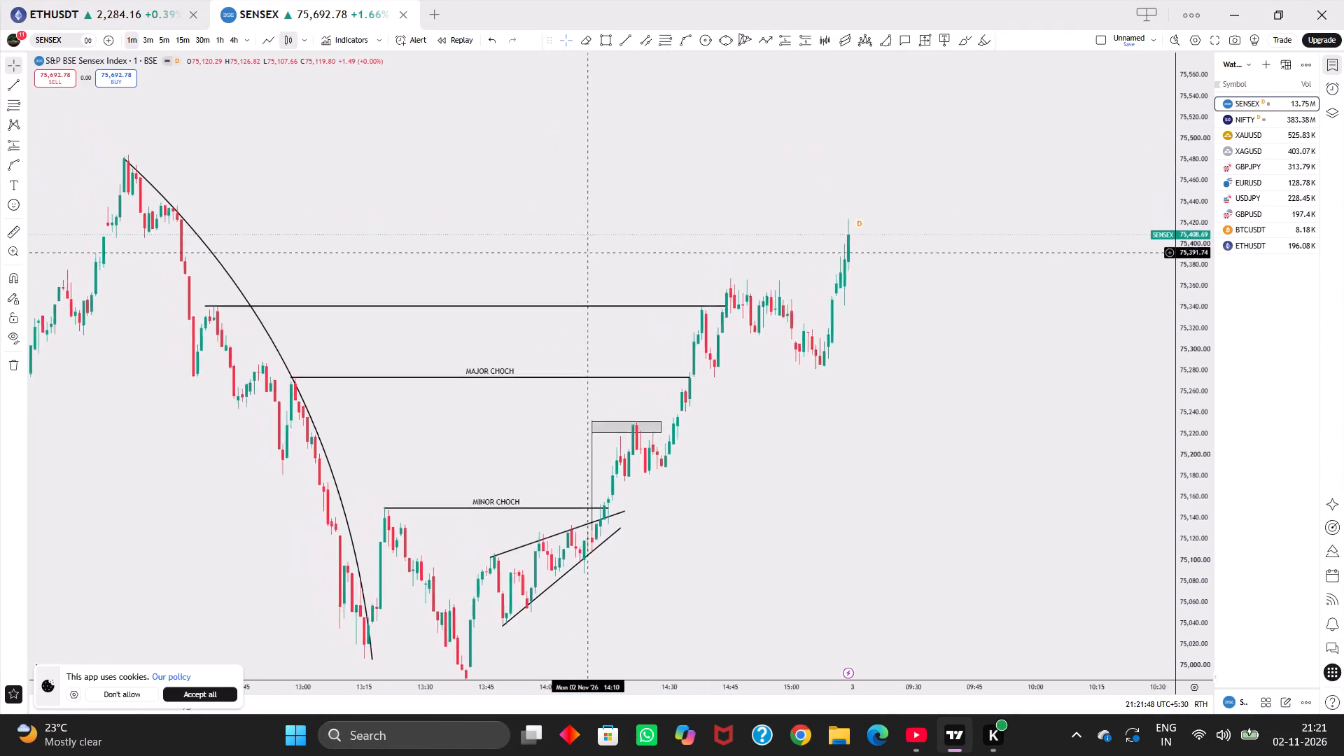
pyautogui.moveTo(591, 253); pyautogui.dragTo(601, 243)
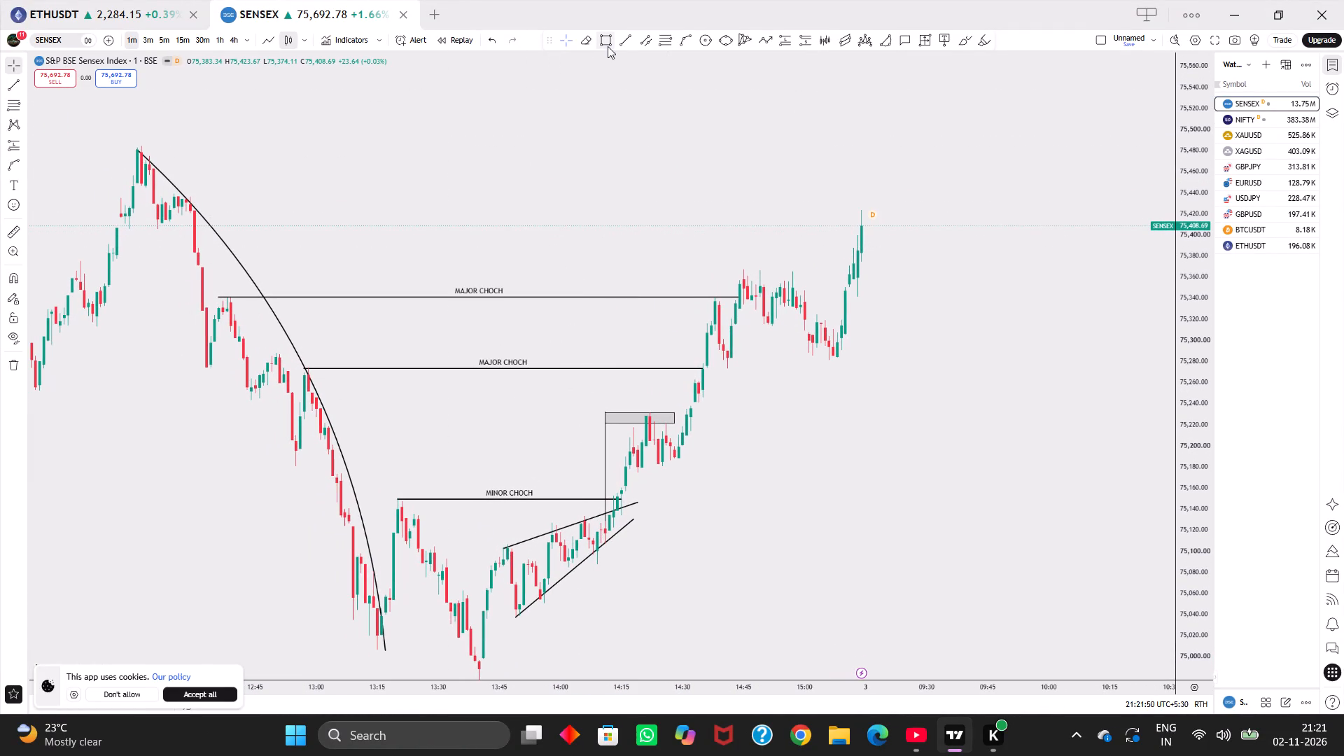
pyautogui.moveTo(611, 129); pyautogui.dragTo(533, 155)
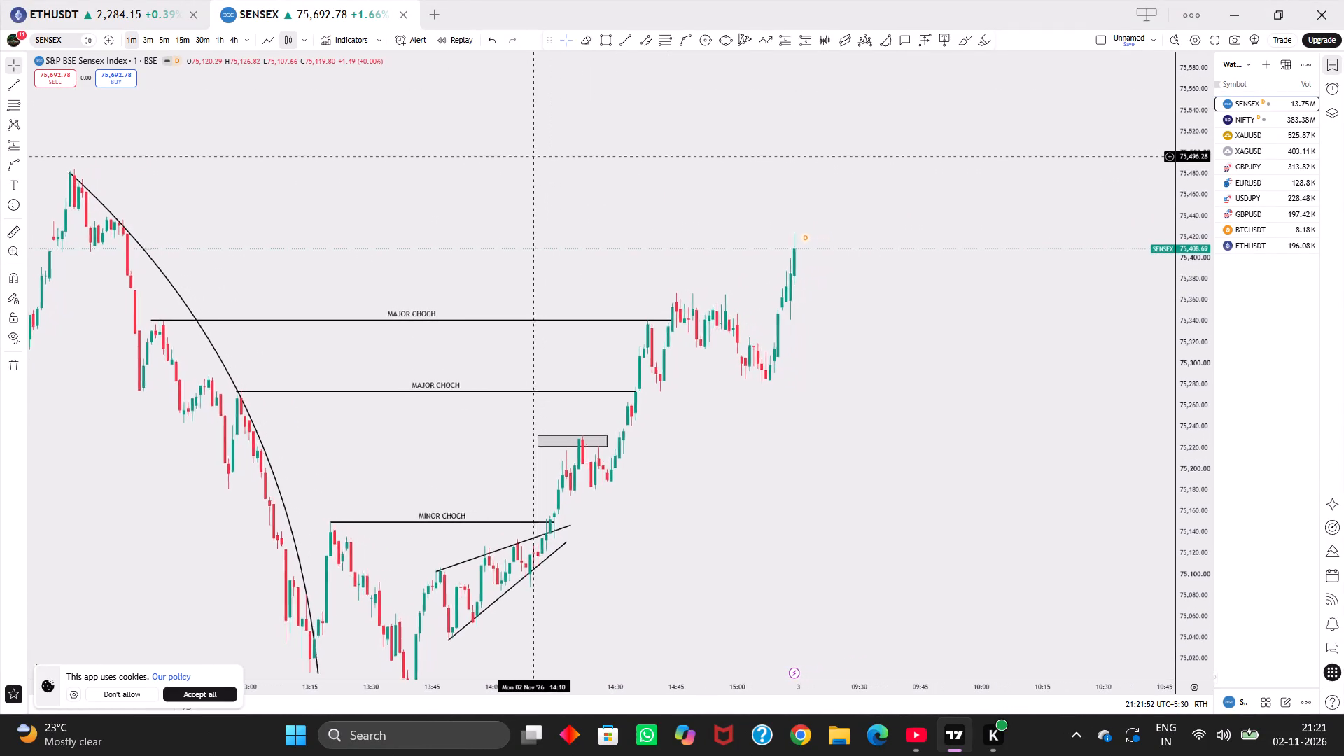
pyautogui.moveTo(533, 155); pyautogui.dragTo(533, 154)
pyautogui.click(623, 38)
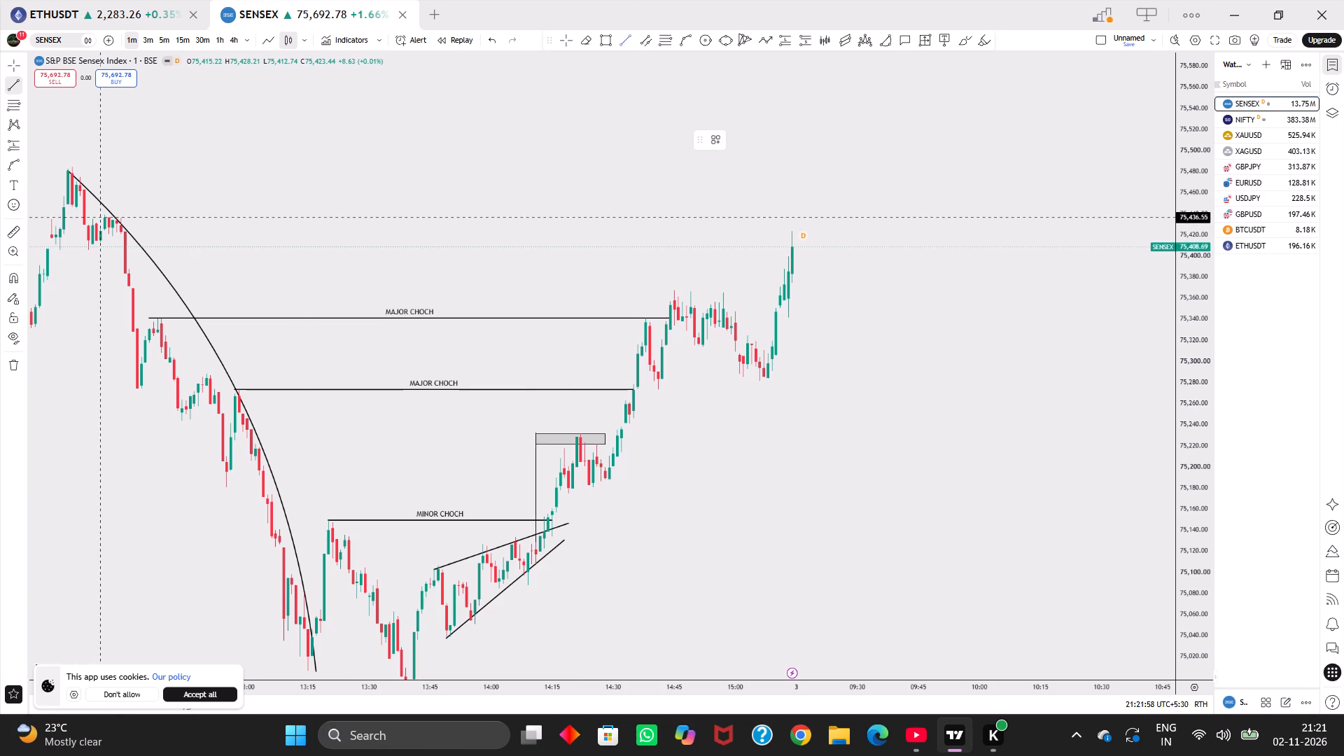
pyautogui.moveTo(101, 216); pyautogui.dragTo(295, 230)
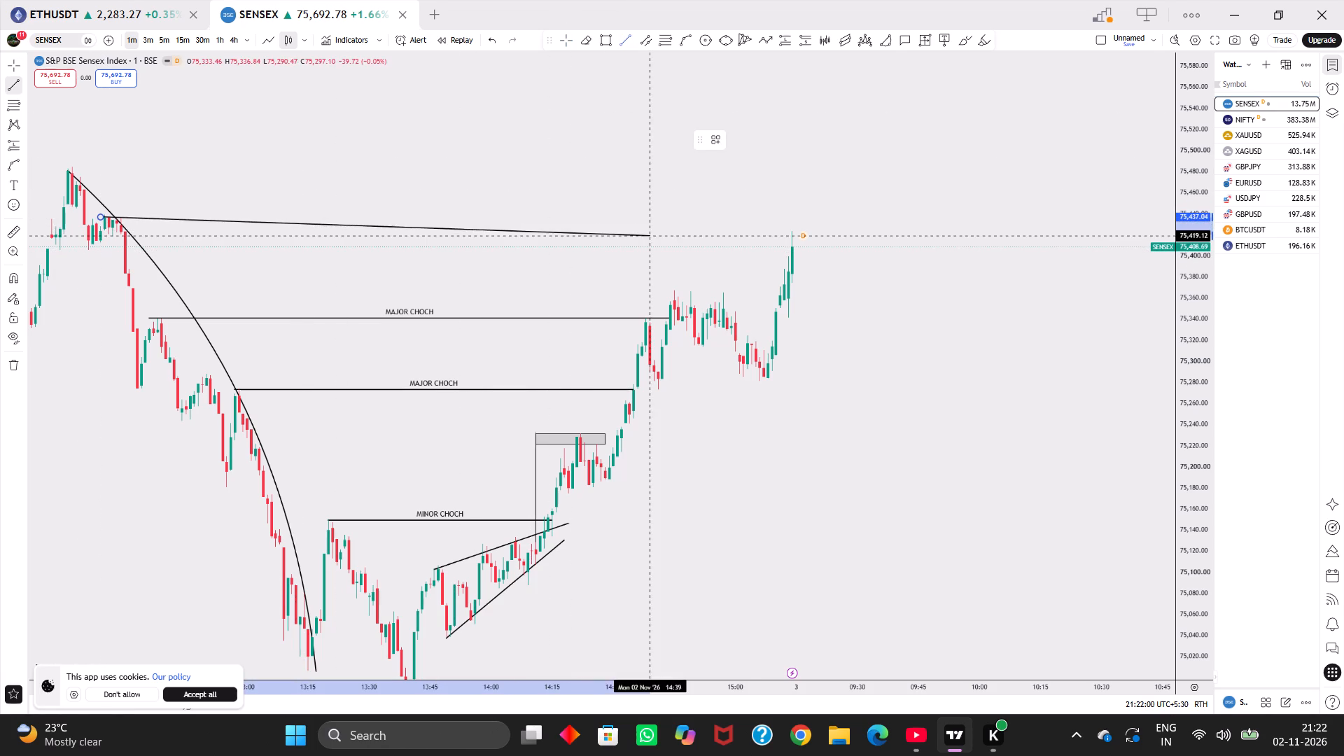
pyautogui.click(887, 216)
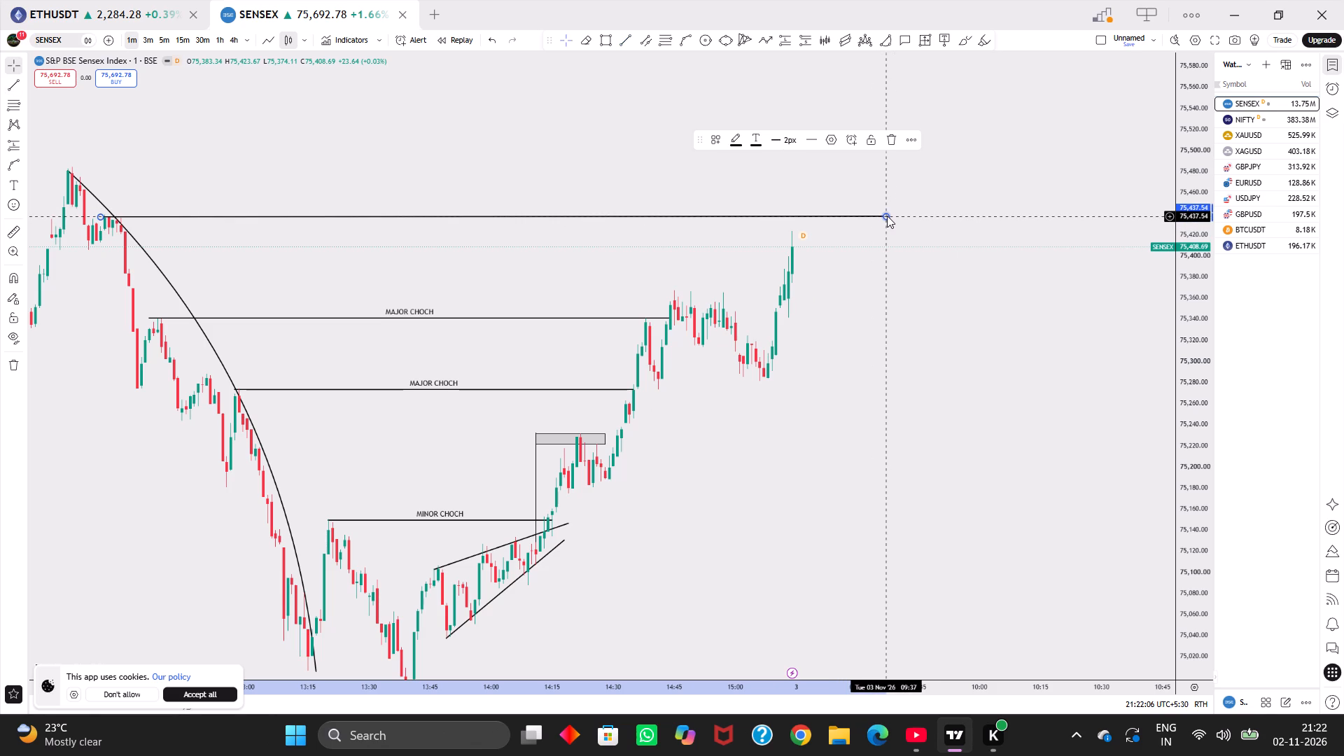
pyautogui.moveTo(930, 337); pyautogui.dragTo(898, 353)
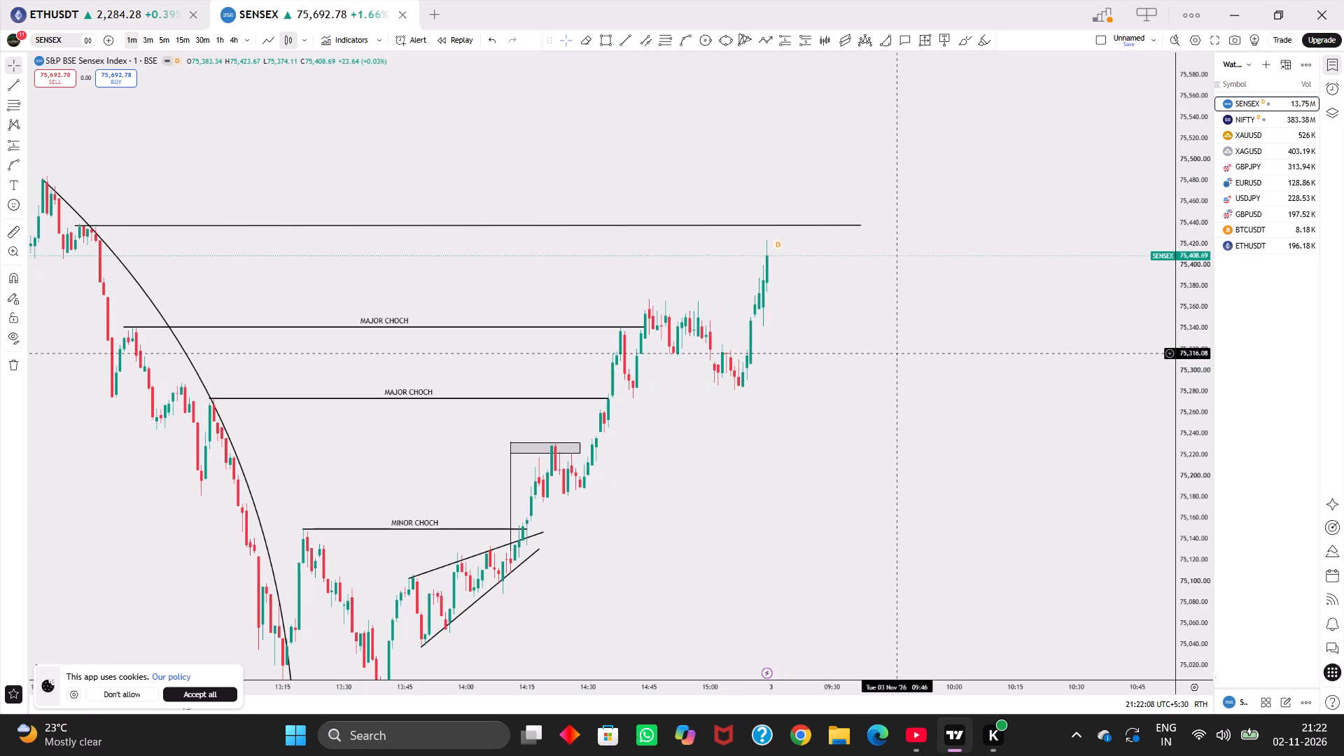
pyautogui.click(855, 226)
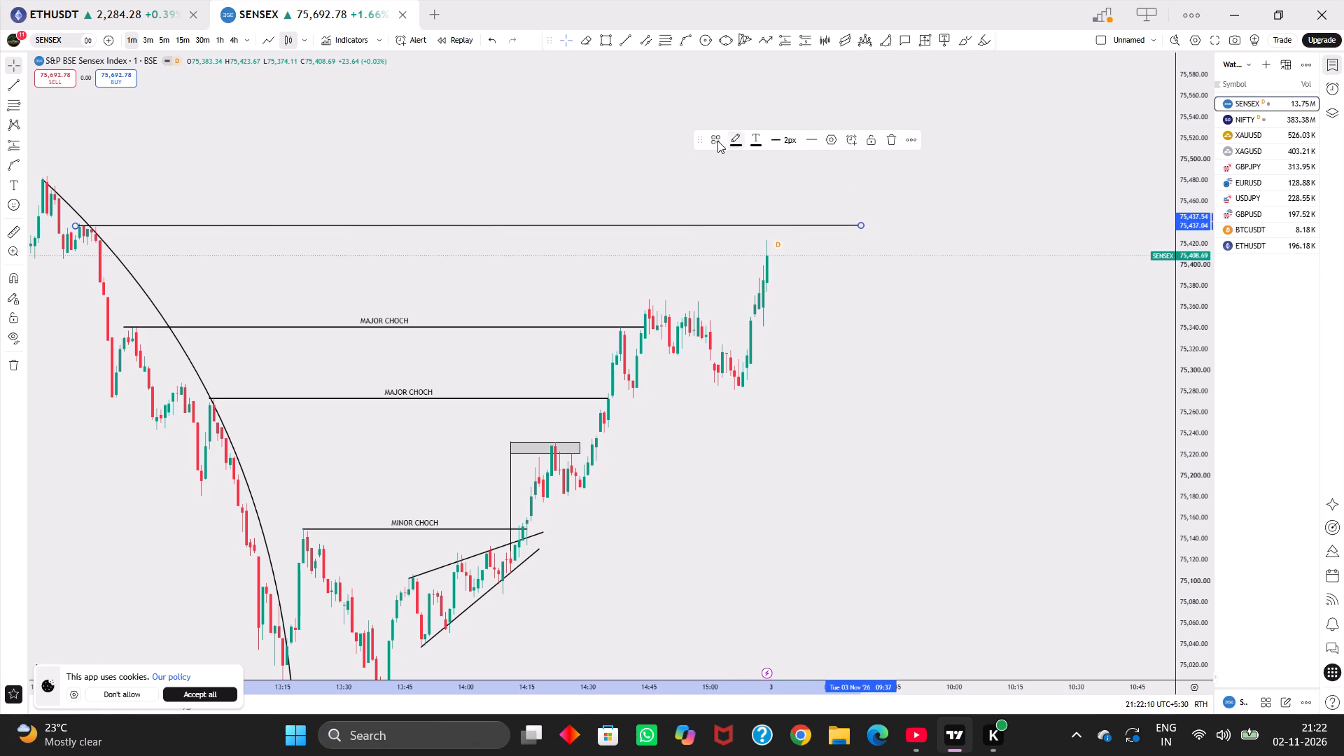
pyautogui.click(718, 141)
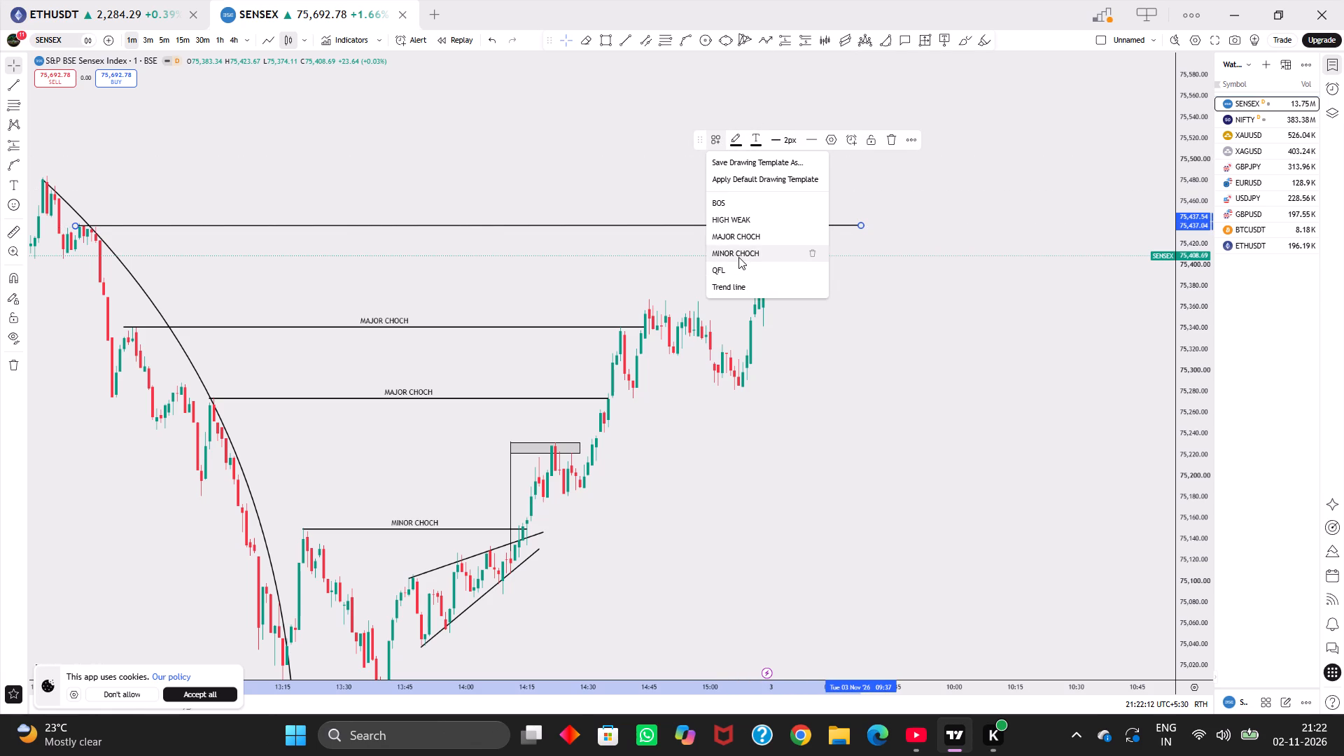
pyautogui.click(750, 236)
# Draw a vertical upward arrow at 09:16 on 3 Nov from about 75,409 to about 75,457, crossing the topmost MAJOR CHOCH line.
pyautogui.moveTo(826, 346); pyautogui.dragTo(818, 336)
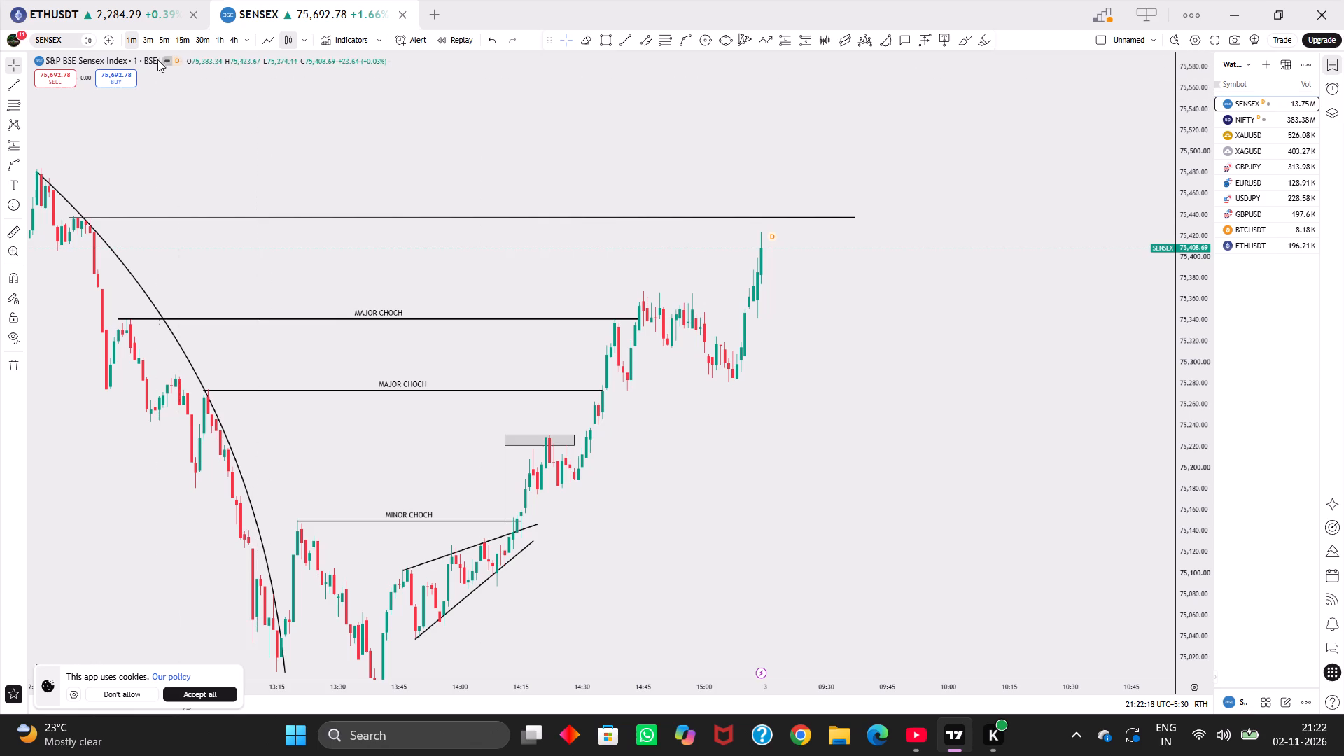
pyautogui.click(23, 85)
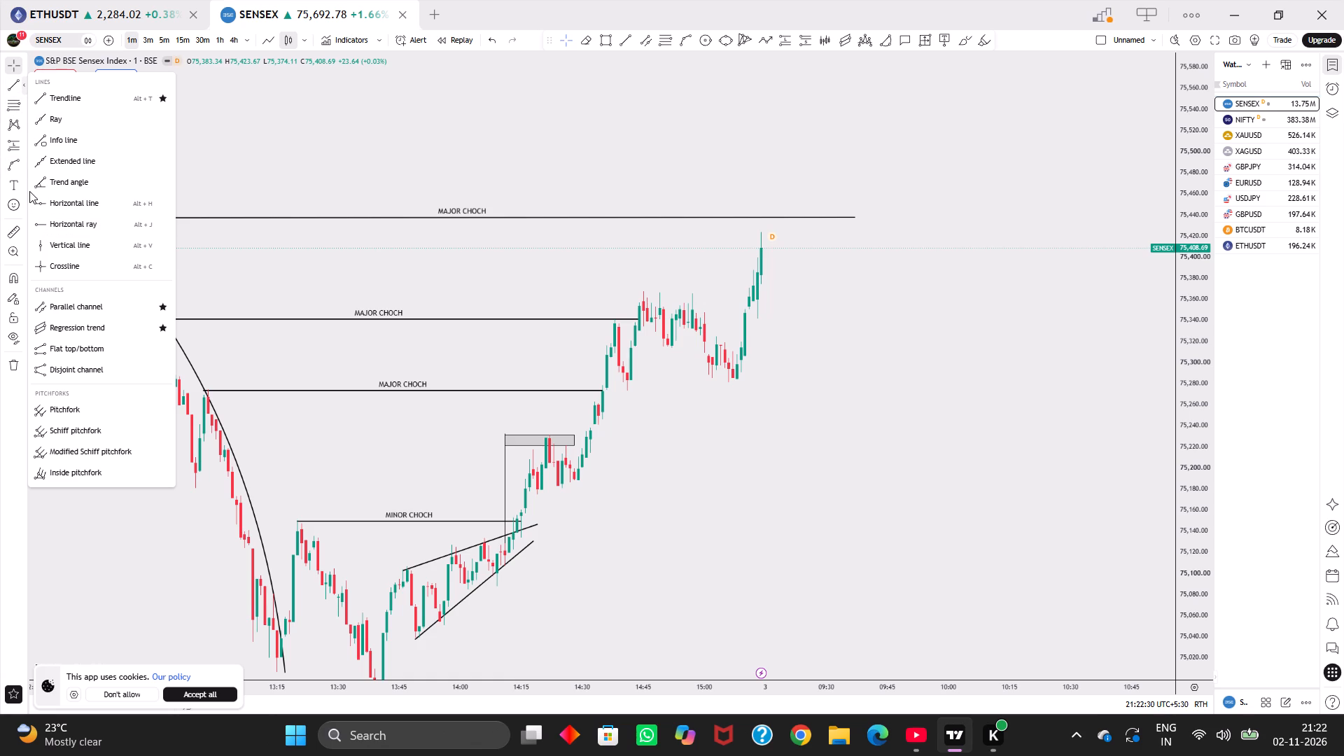
pyautogui.click(22, 162)
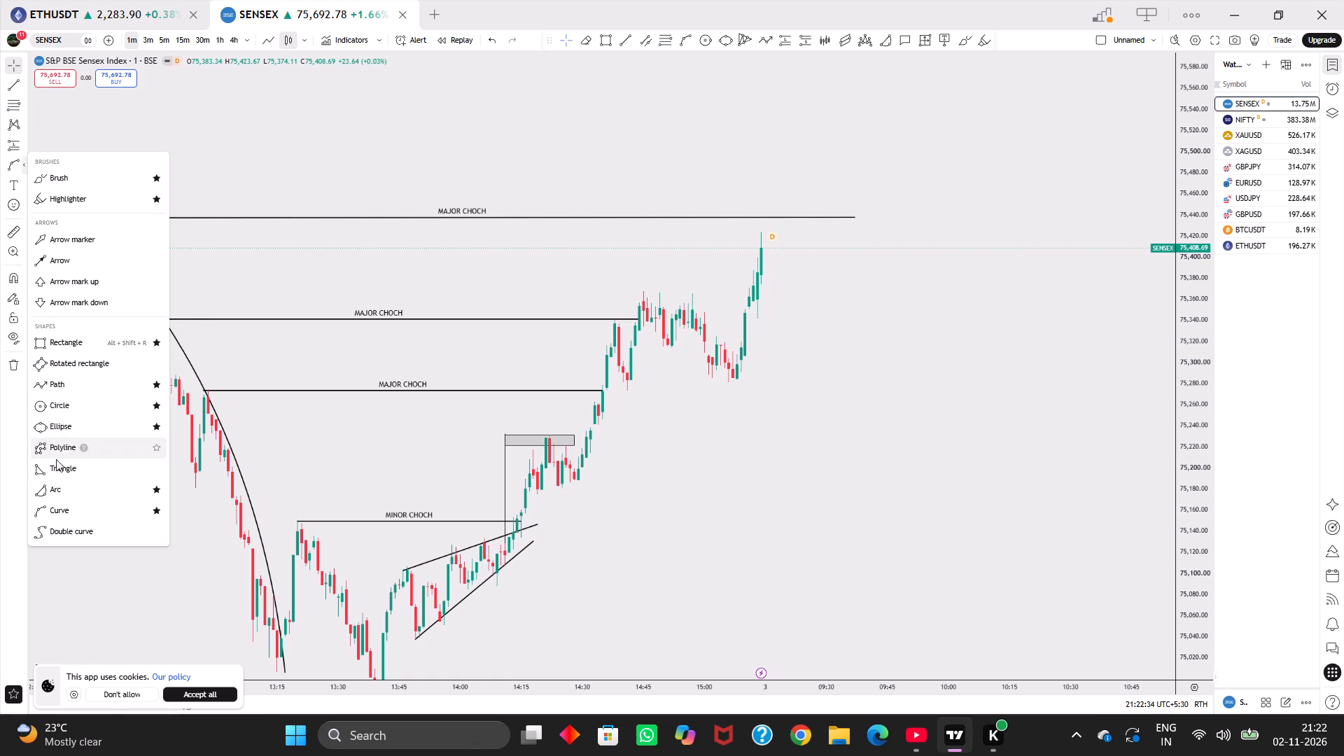
pyautogui.click(66, 266)
pyautogui.click(771, 216)
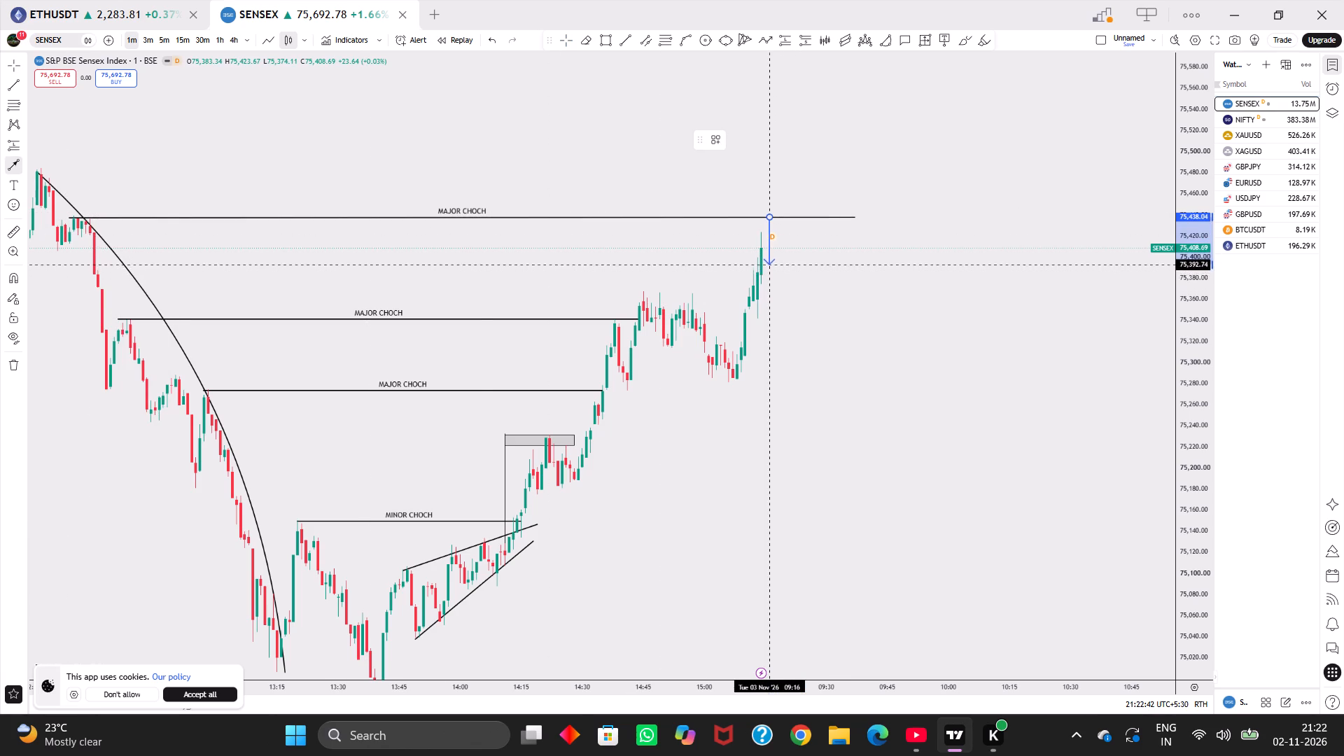
pyautogui.click(769, 213)
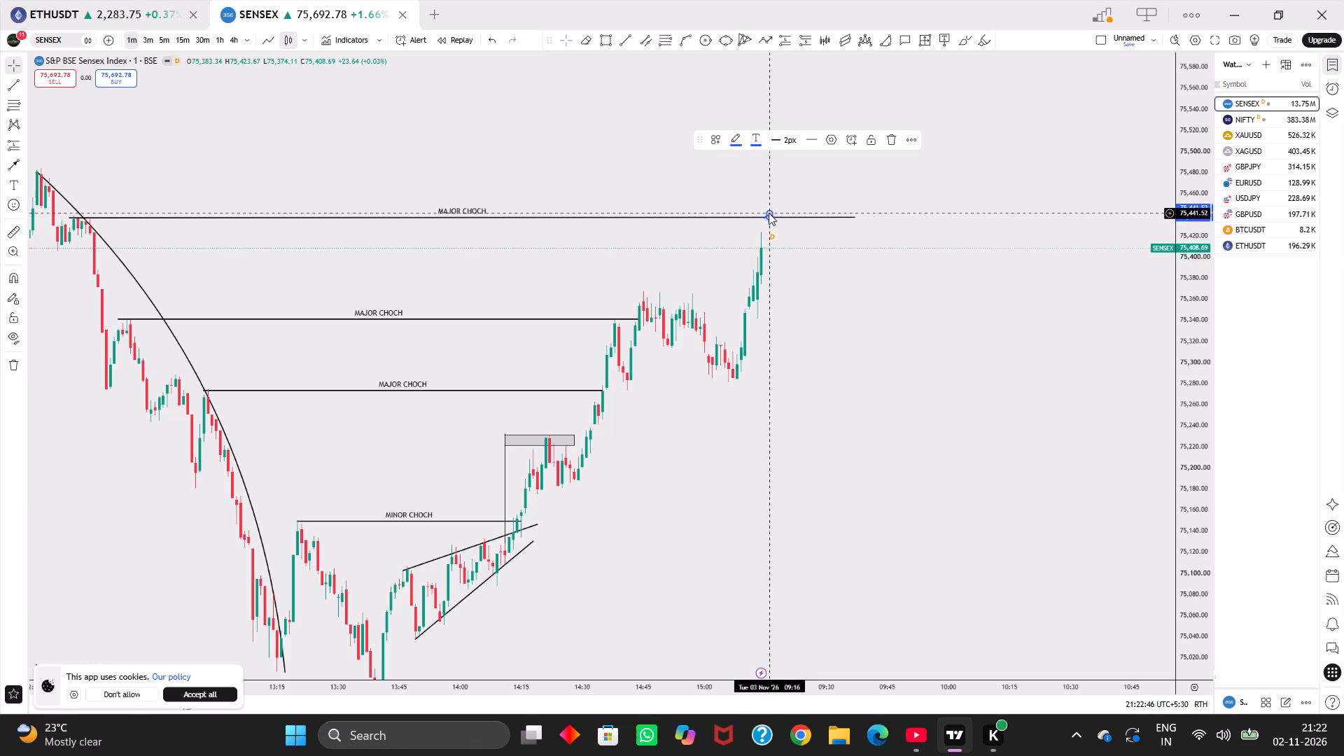
pyautogui.moveTo(819, 351); pyautogui.dragTo(790, 353)
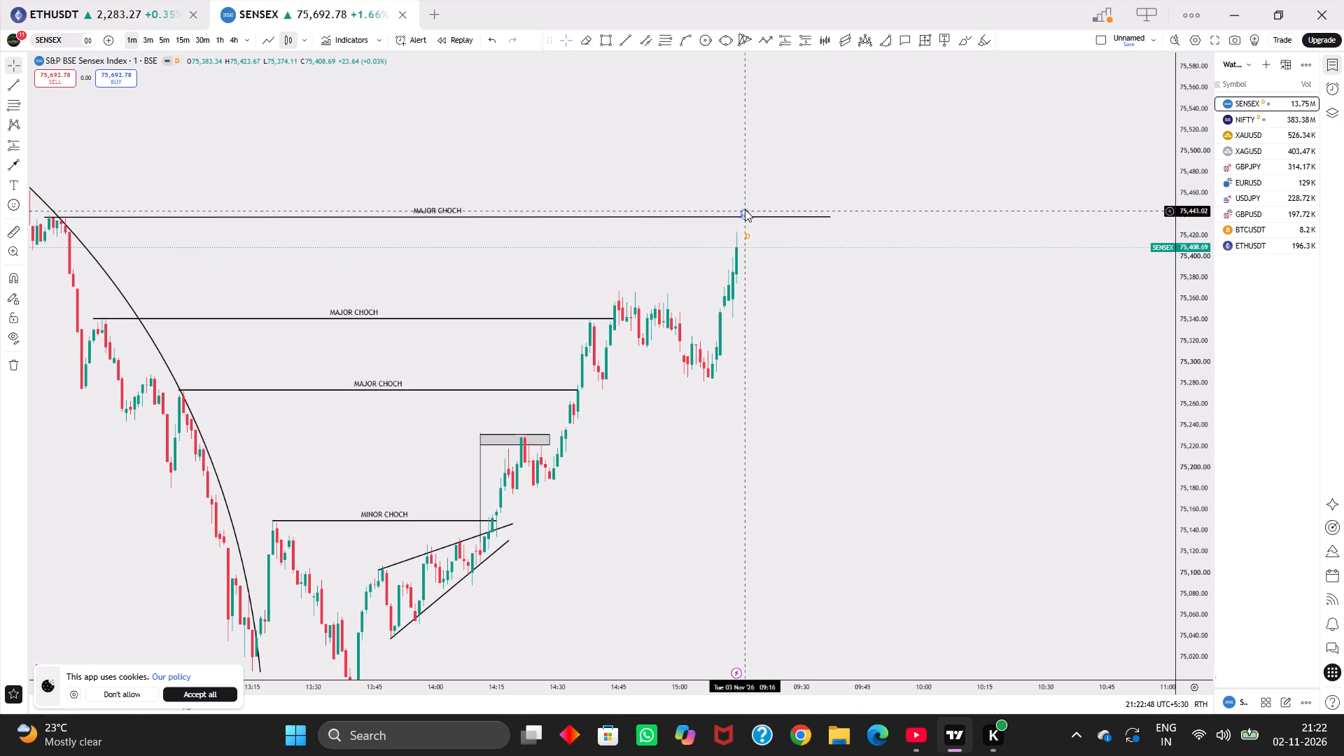
pyautogui.click(745, 209)
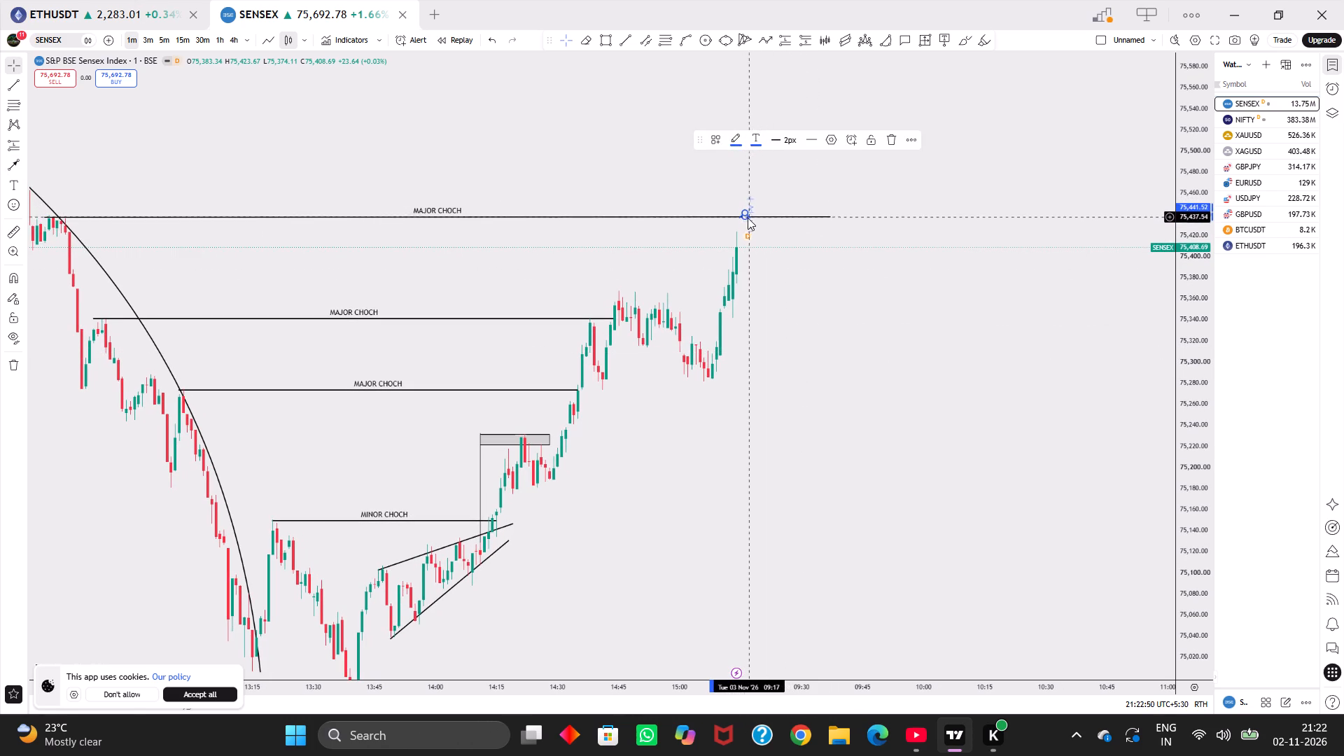
pyautogui.moveTo(745, 216); pyautogui.dragTo(748, 244)
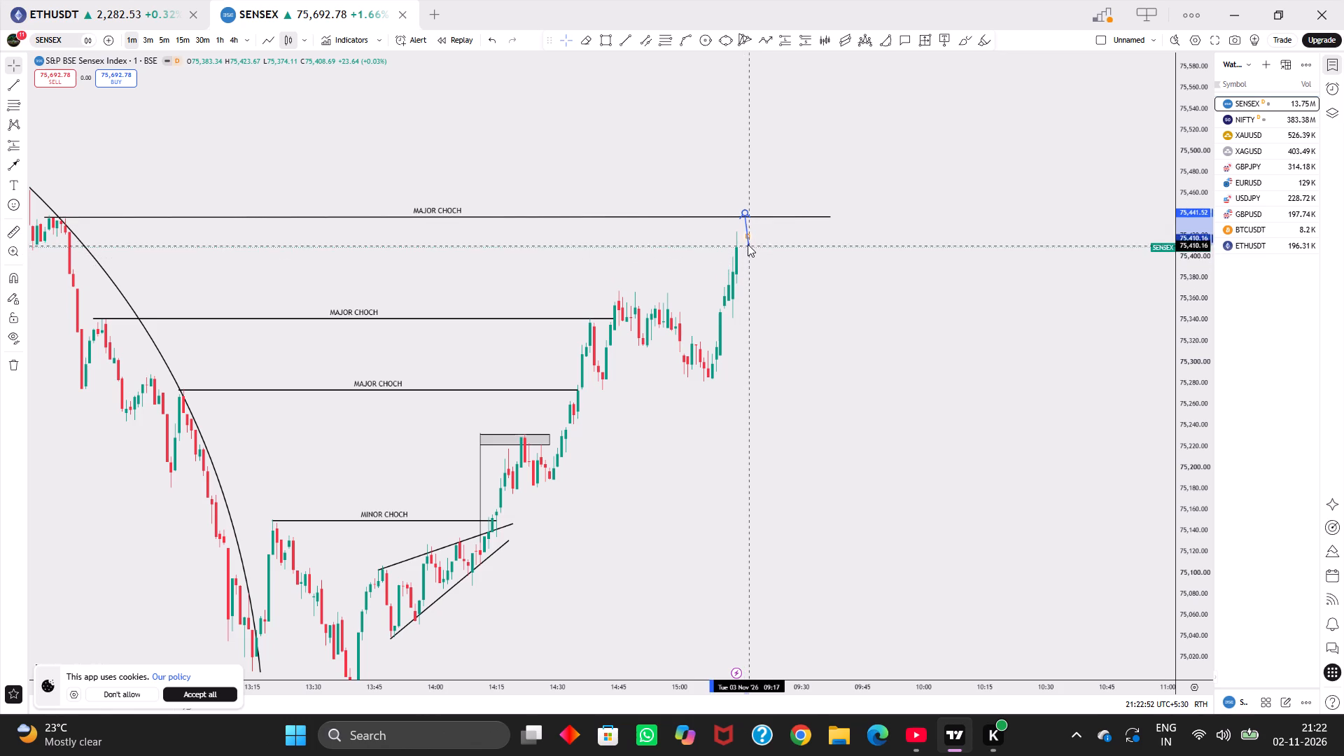
pyautogui.moveTo(748, 244); pyautogui.dragTo(745, 246)
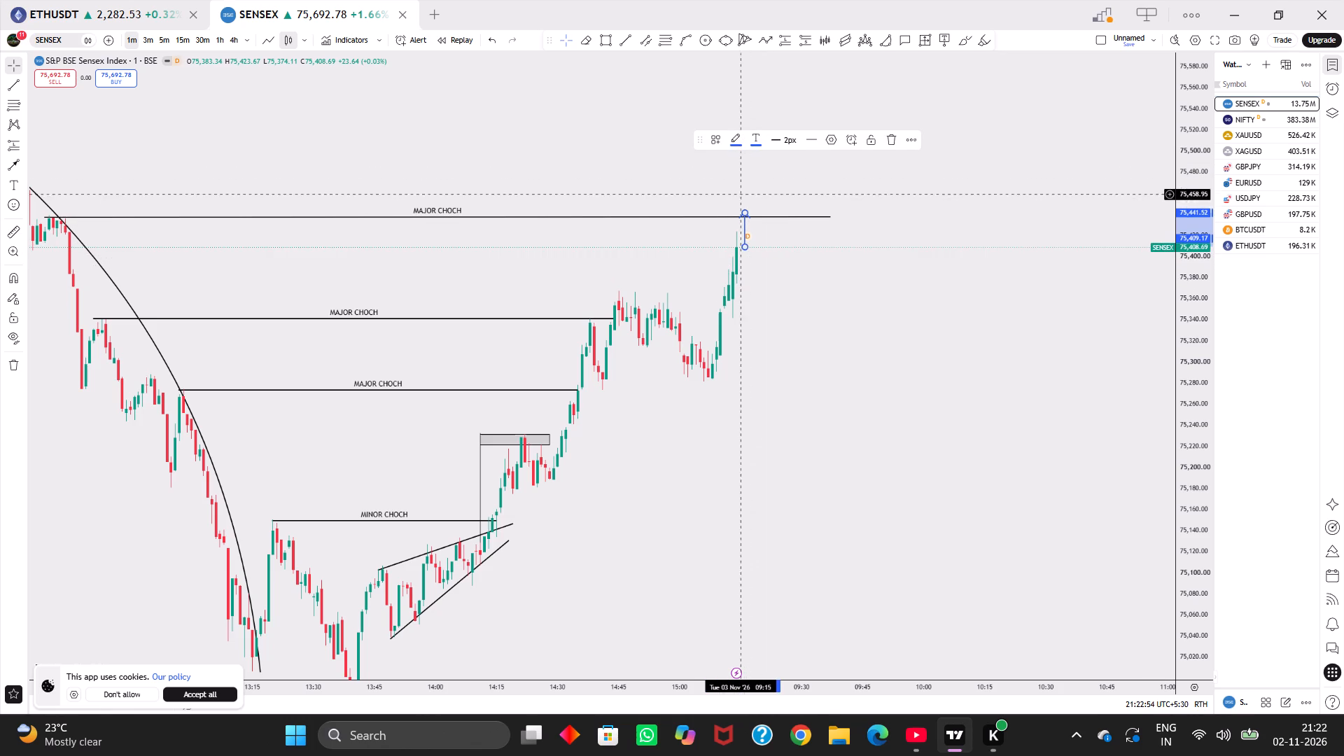
pyautogui.moveTo(745, 212); pyautogui.dragTo(744, 195)
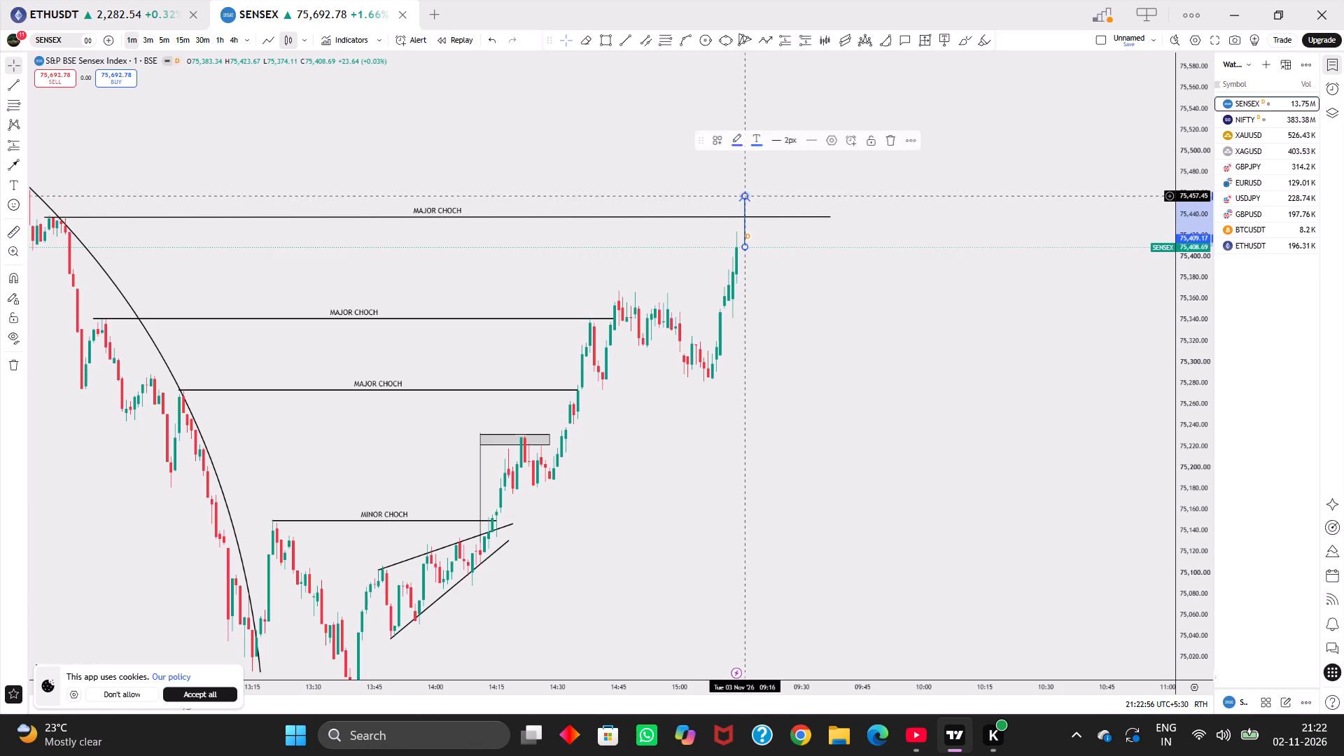
# Draw a horizontal trend line from the peak where the curve starts, at about 75,483, to 09:45 on 3 Nov, and apply the HIGH WEAK template.
pyautogui.moveTo(825, 367); pyautogui.dragTo(801, 371)
pyautogui.moveTo(801, 371); pyautogui.dragTo(856, 363)
pyautogui.moveTo(856, 363); pyautogui.dragTo(1086, 309)
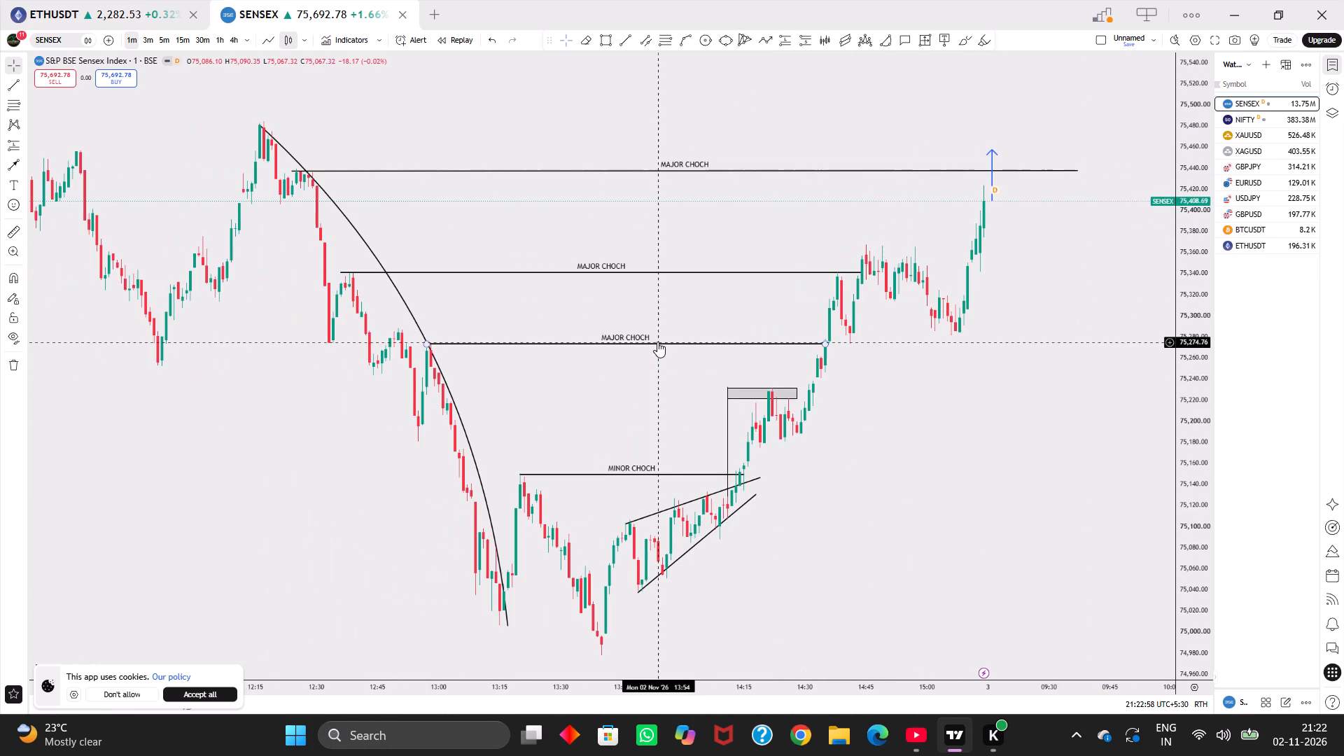
pyautogui.moveTo(672, 398); pyautogui.dragTo(653, 454)
pyautogui.moveTo(624, 157); pyautogui.dragTo(484, 146)
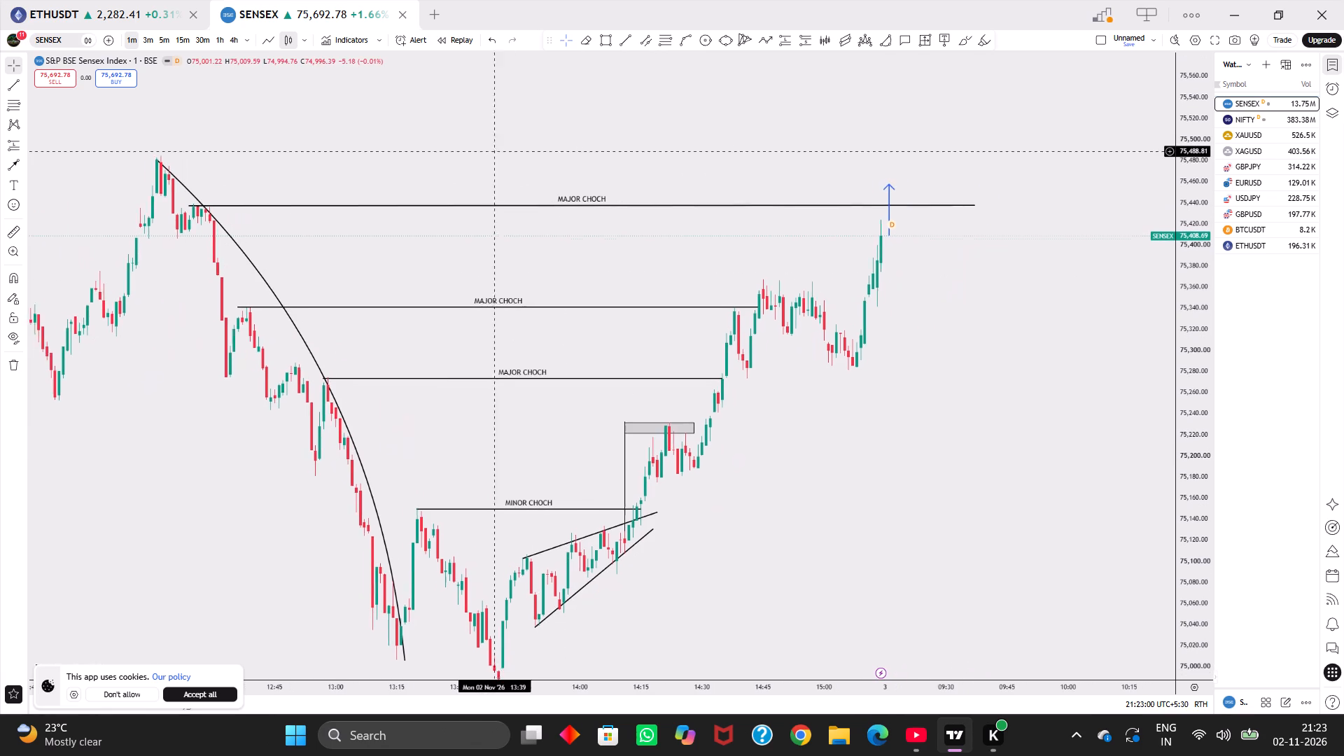
pyautogui.moveTo(484, 146); pyautogui.dragTo(483, 145)
pyautogui.click(624, 38)
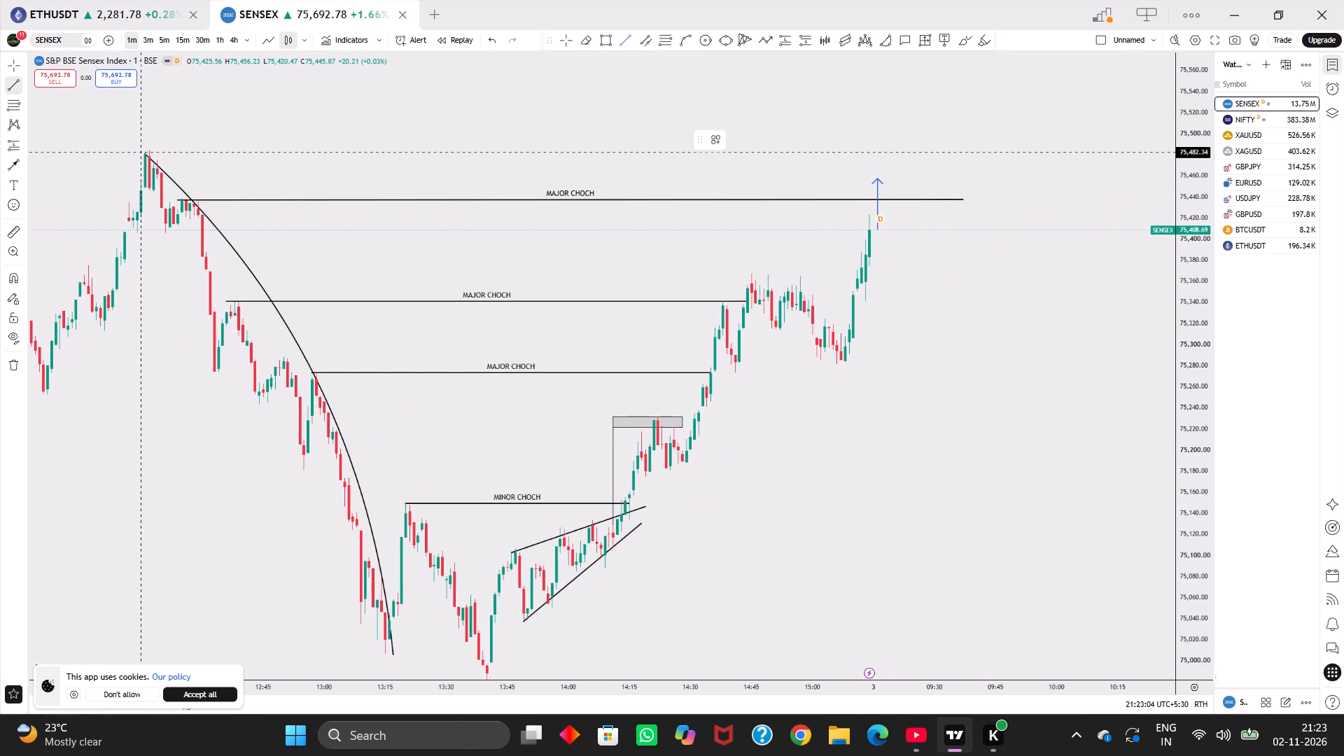
pyautogui.moveTo(145, 150); pyautogui.dragTo(461, 159)
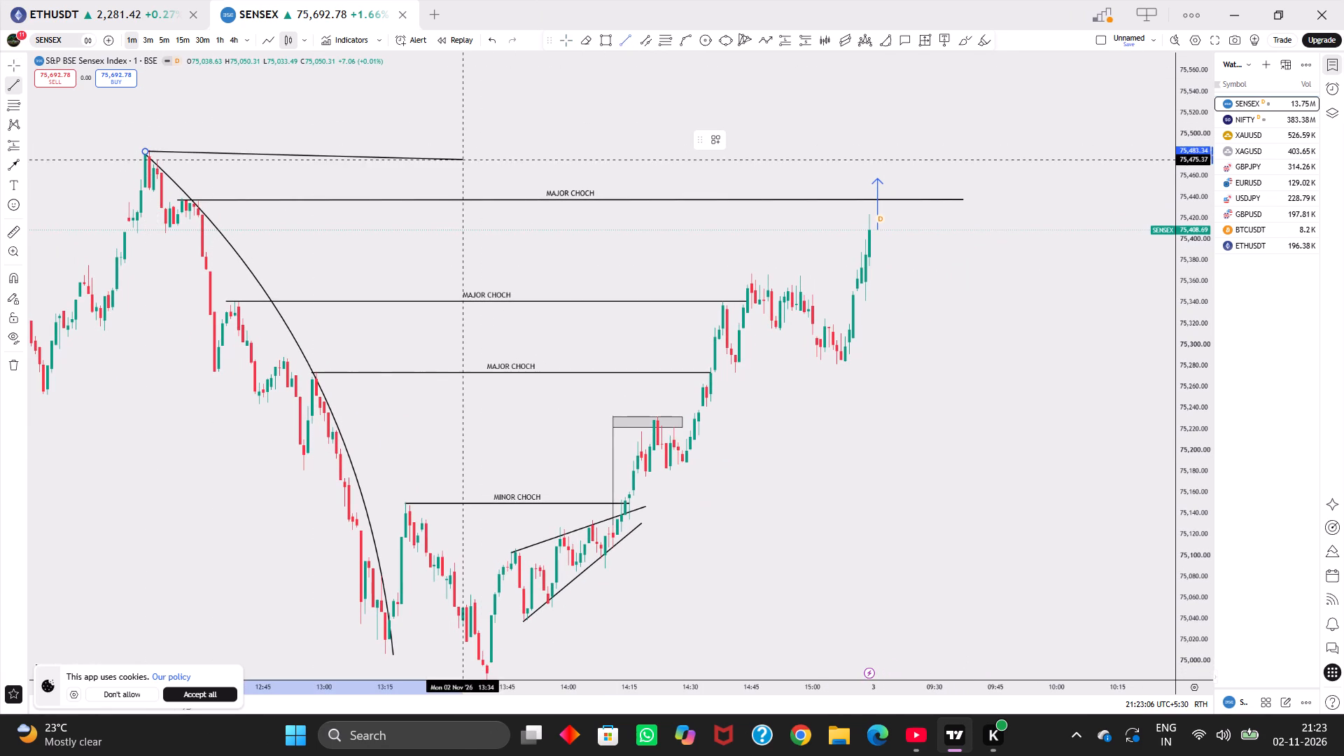
pyautogui.click(996, 150)
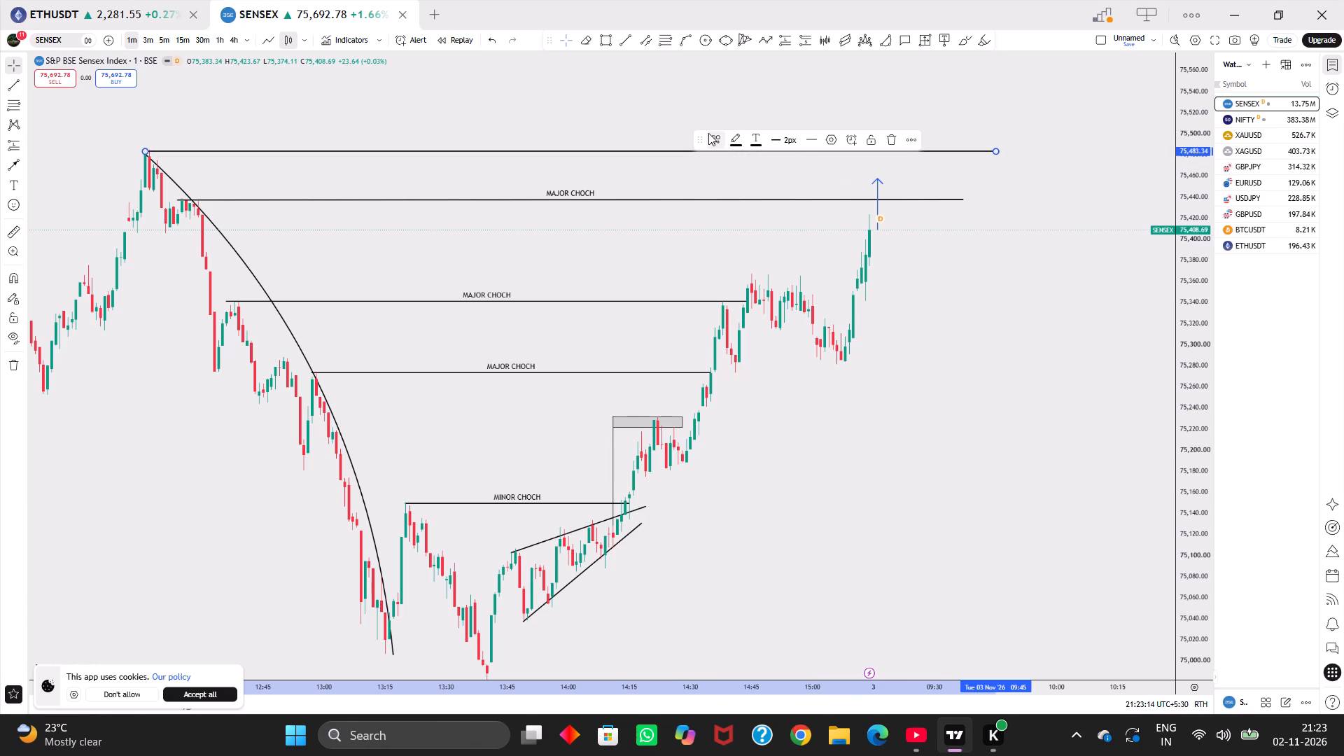
pyautogui.click(708, 133)
pyautogui.click(747, 225)
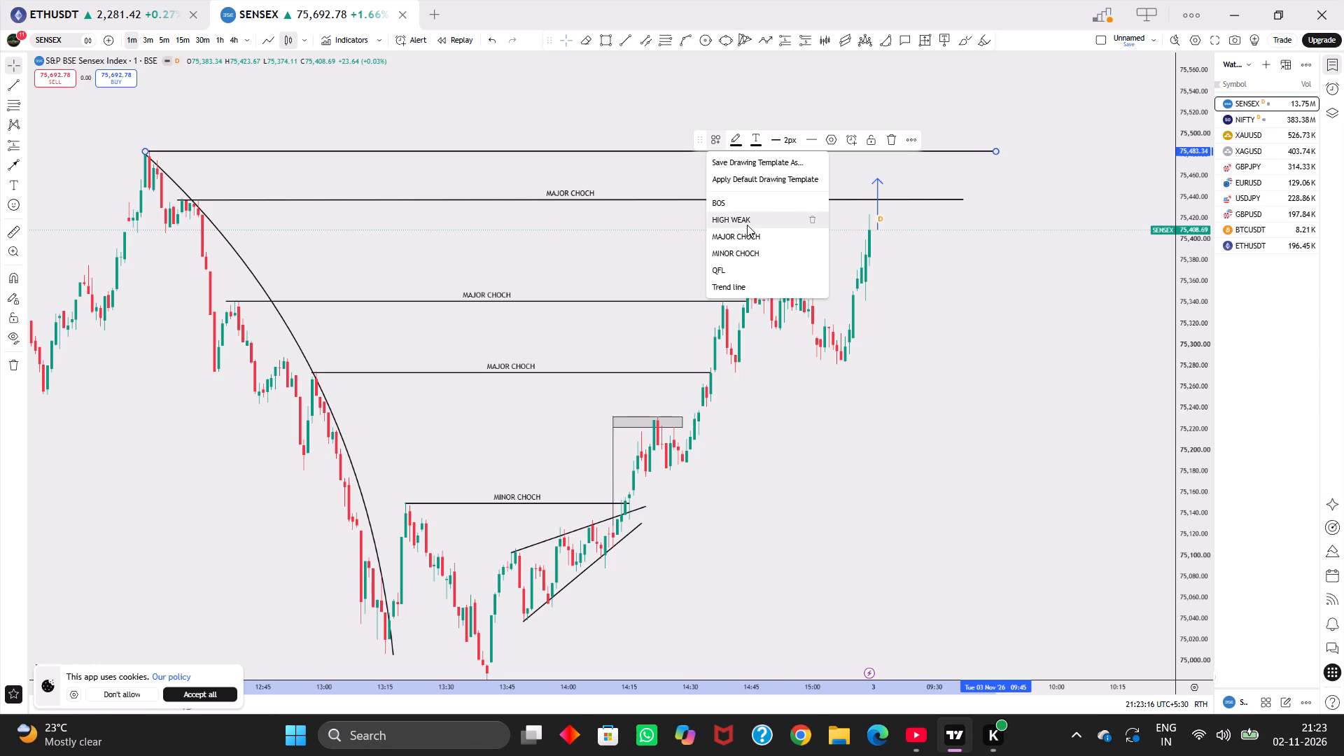
pyautogui.click(715, 136)
pyautogui.click(731, 229)
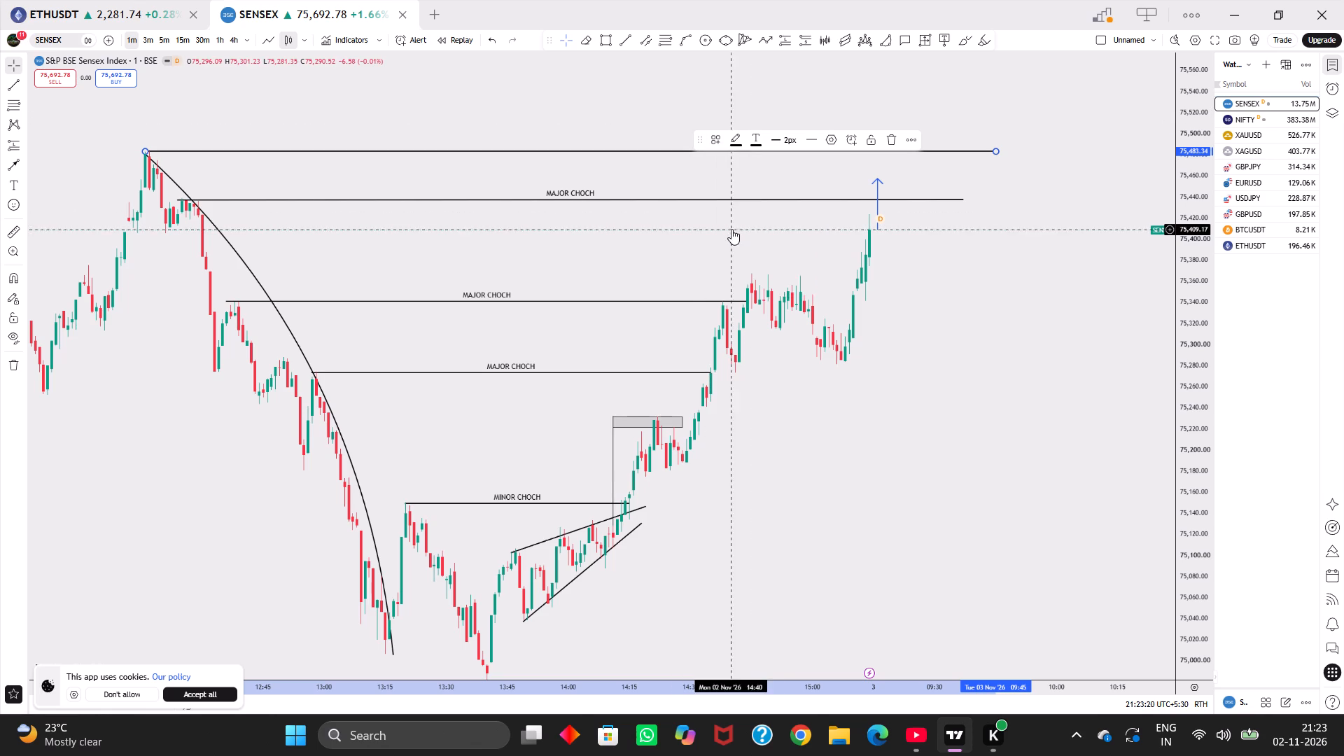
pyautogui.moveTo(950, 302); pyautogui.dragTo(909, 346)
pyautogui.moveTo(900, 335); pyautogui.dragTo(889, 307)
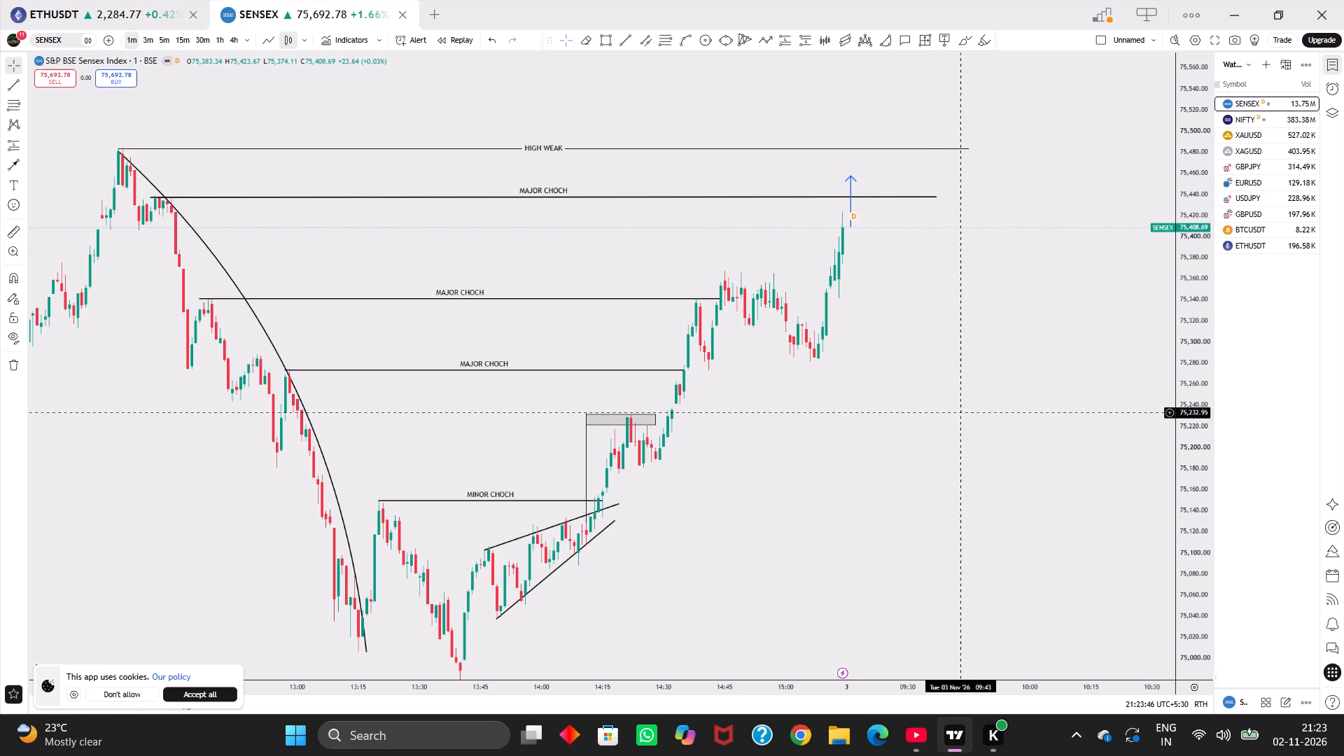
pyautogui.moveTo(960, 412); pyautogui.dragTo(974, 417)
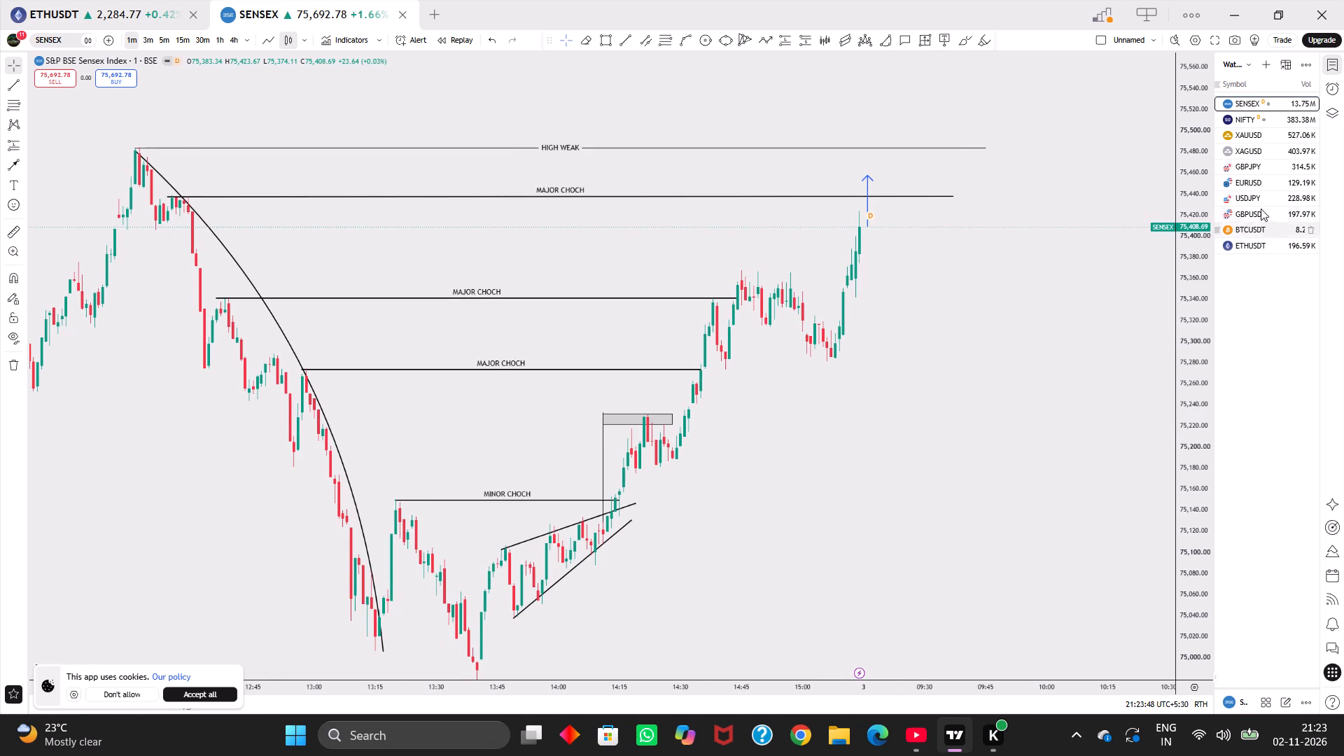
# Switch the chart from SENSEX to XAUUSD.
pyautogui.click(1268, 129)
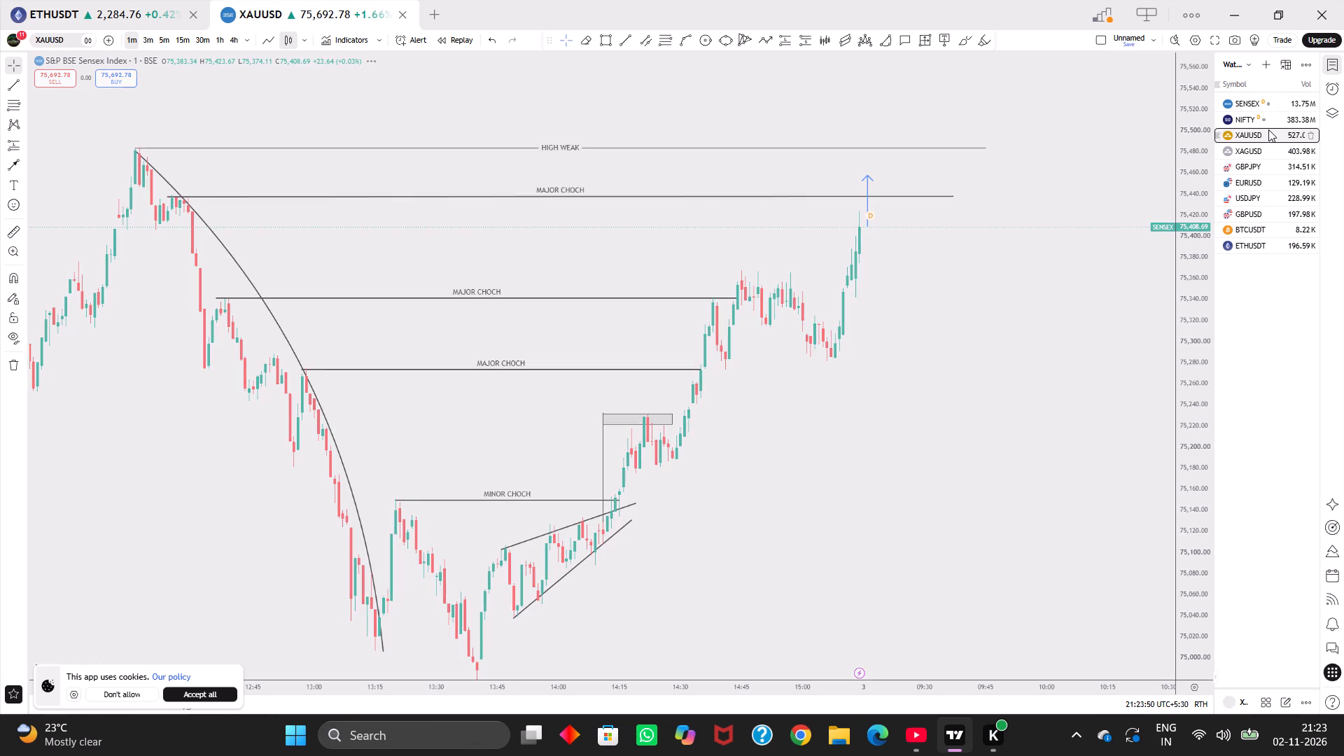
# Reorder the watchlist so XAUUSD sits directly below SENSEX, followed by ETHUSDT.
pyautogui.moveTo(1268, 129); pyautogui.dragTo(1266, 110)
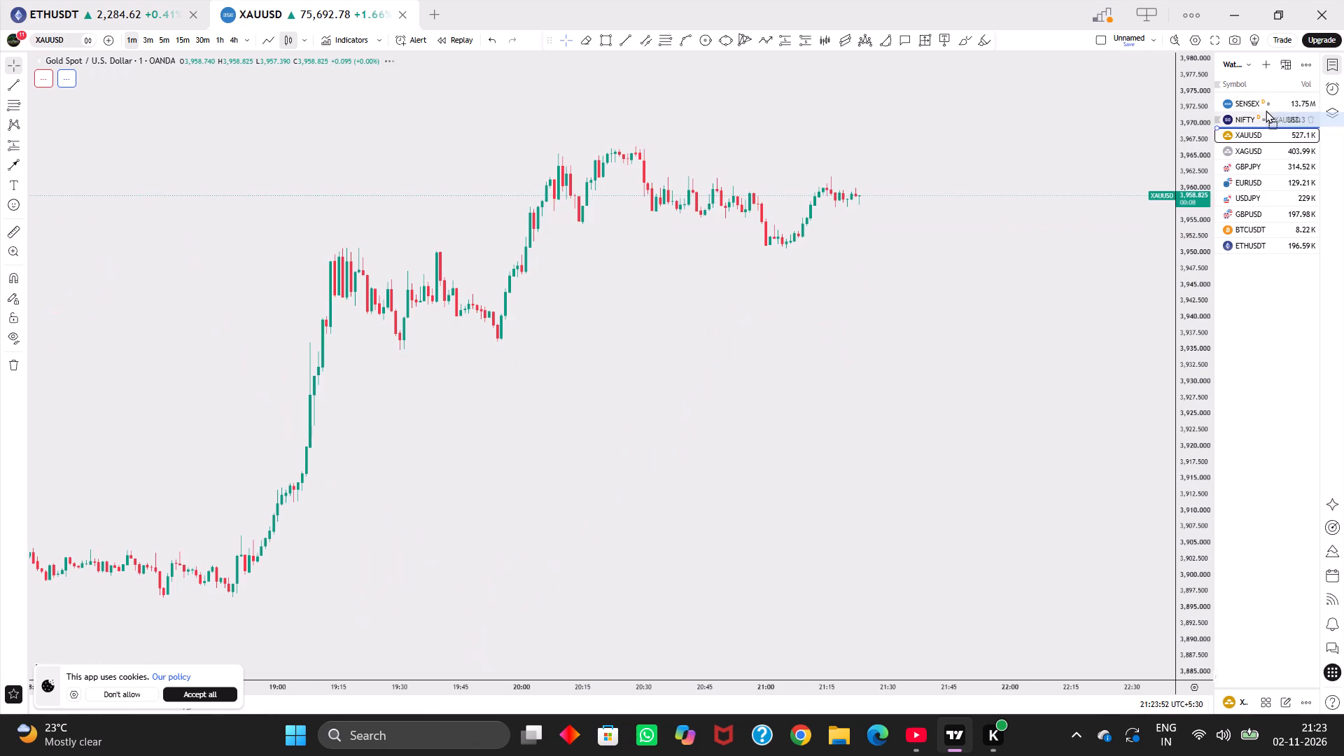
pyautogui.moveTo(1266, 110); pyautogui.dragTo(1265, 111)
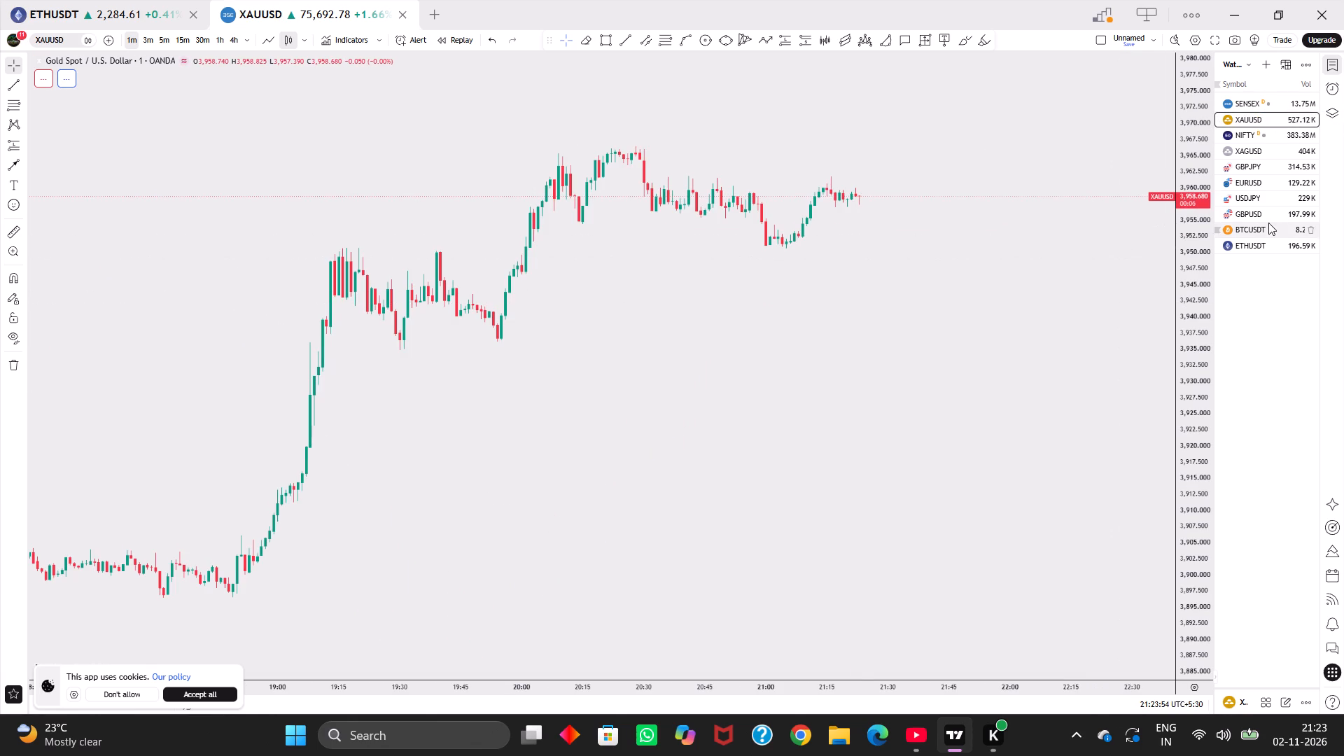
pyautogui.moveTo(1264, 246); pyautogui.dragTo(1271, 135)
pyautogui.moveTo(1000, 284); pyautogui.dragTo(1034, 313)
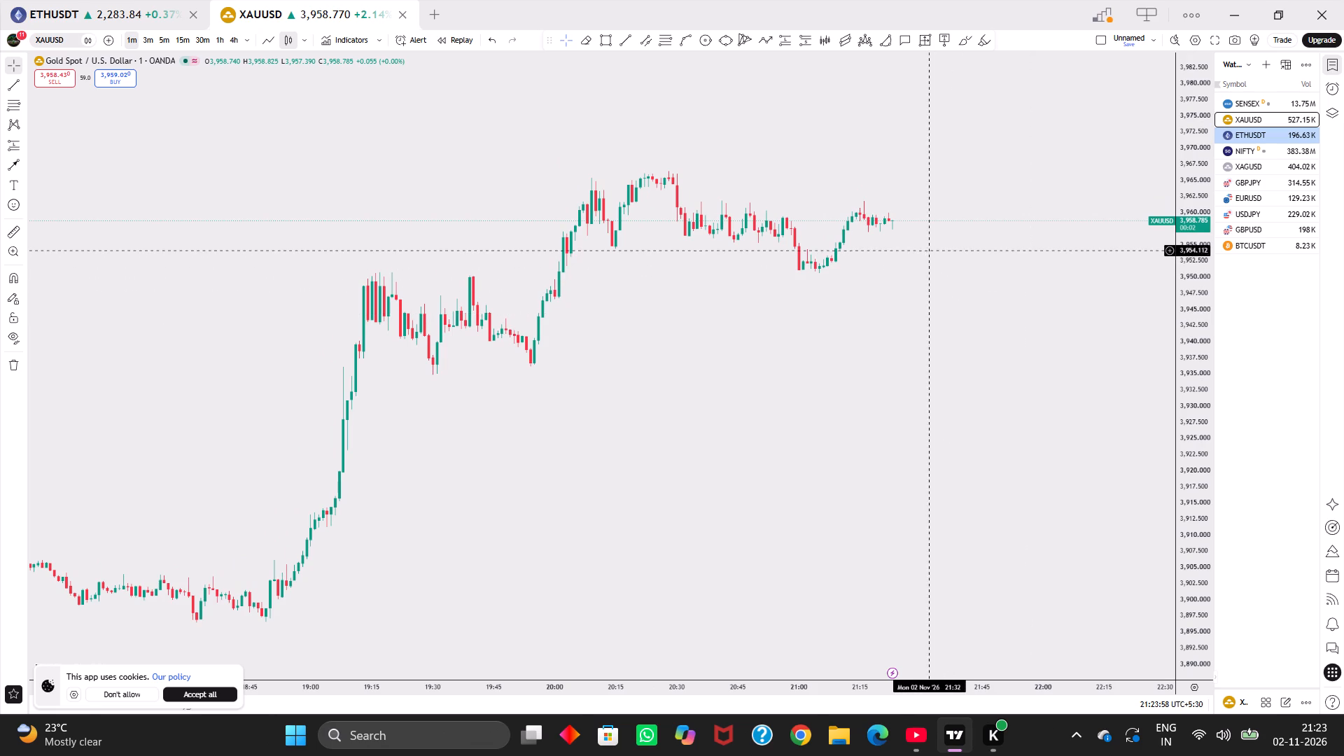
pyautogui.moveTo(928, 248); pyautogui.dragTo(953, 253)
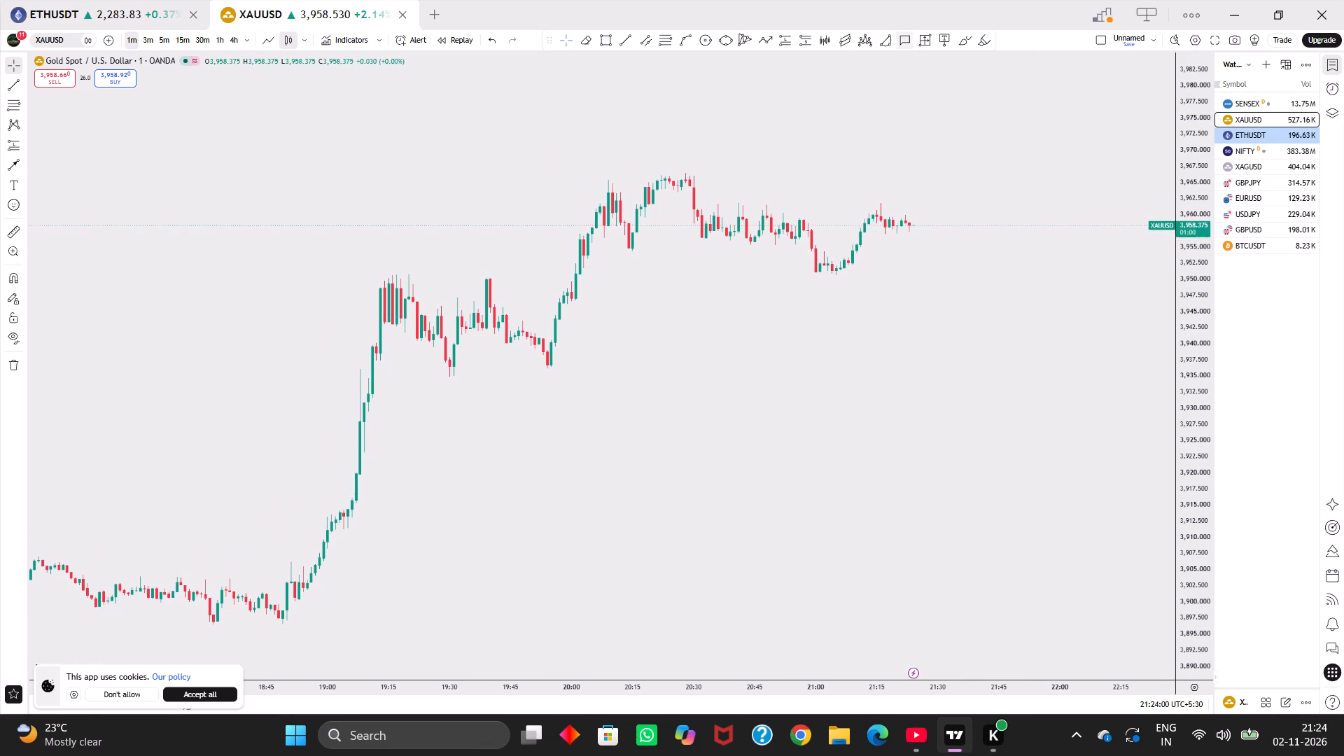
# Draw a parallel channel over the 20:32–21:04 consolidation, its upper edge sloping from about 3,960.1 to 3,959.1 and its lower edge starting near 3,956.4.
pyautogui.moveTo(806, 242); pyautogui.dragTo(883, 250)
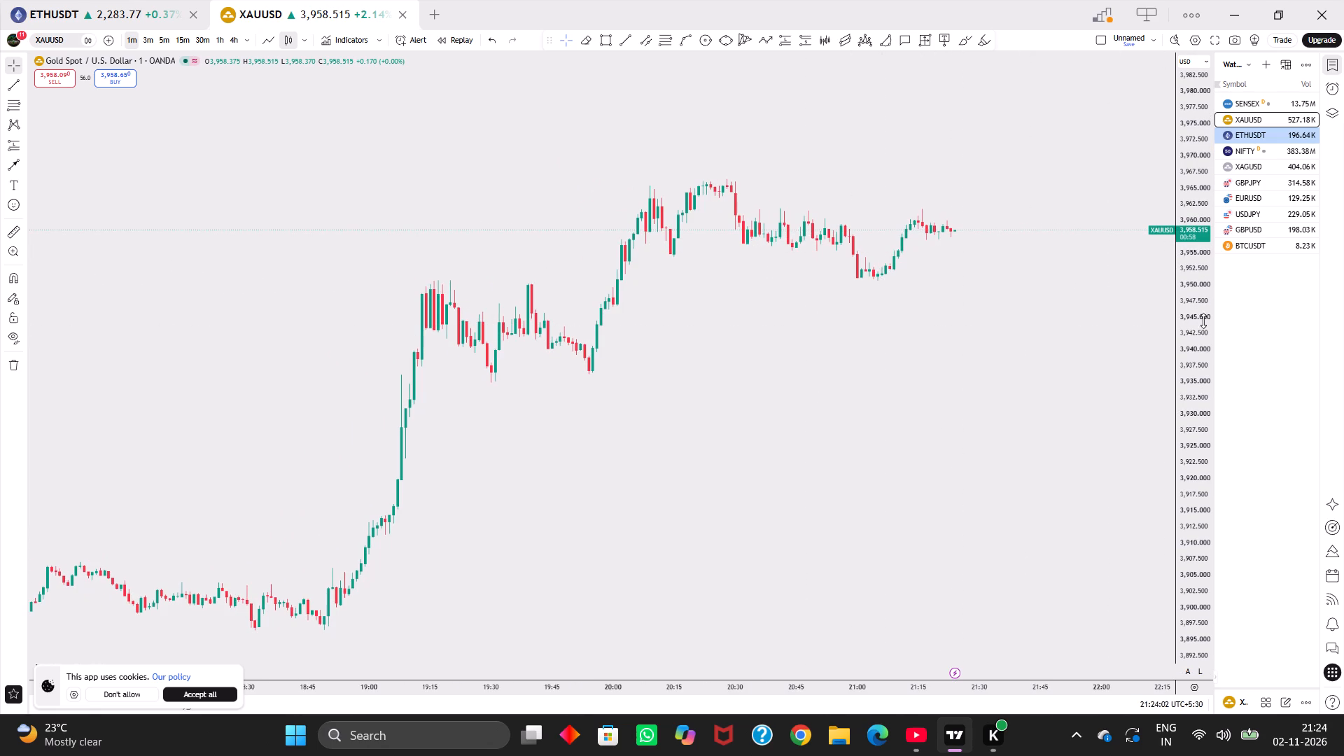
pyautogui.moveTo(1206, 323); pyautogui.dragTo(1207, 276)
pyautogui.moveTo(1015, 347); pyautogui.dragTo(1004, 405)
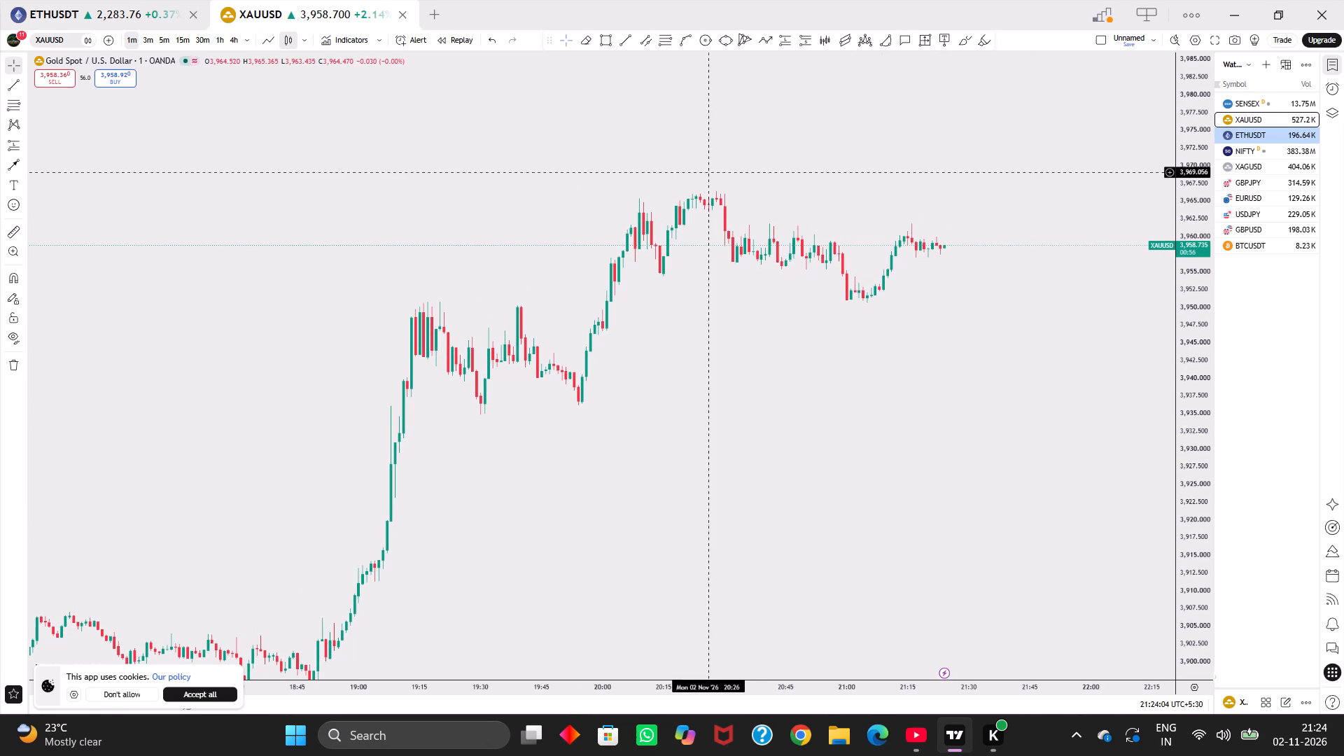
pyautogui.click(644, 38)
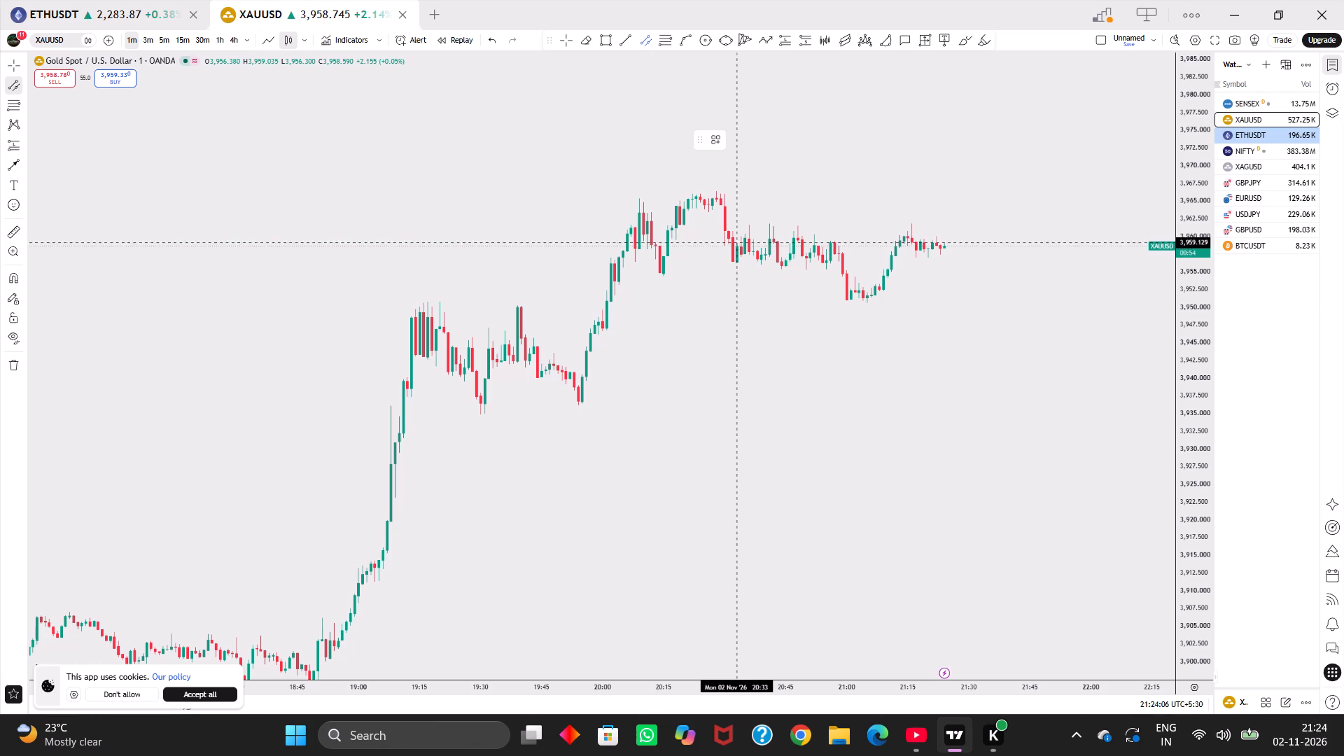
pyautogui.moveTo(731, 235); pyautogui.dragTo(857, 240)
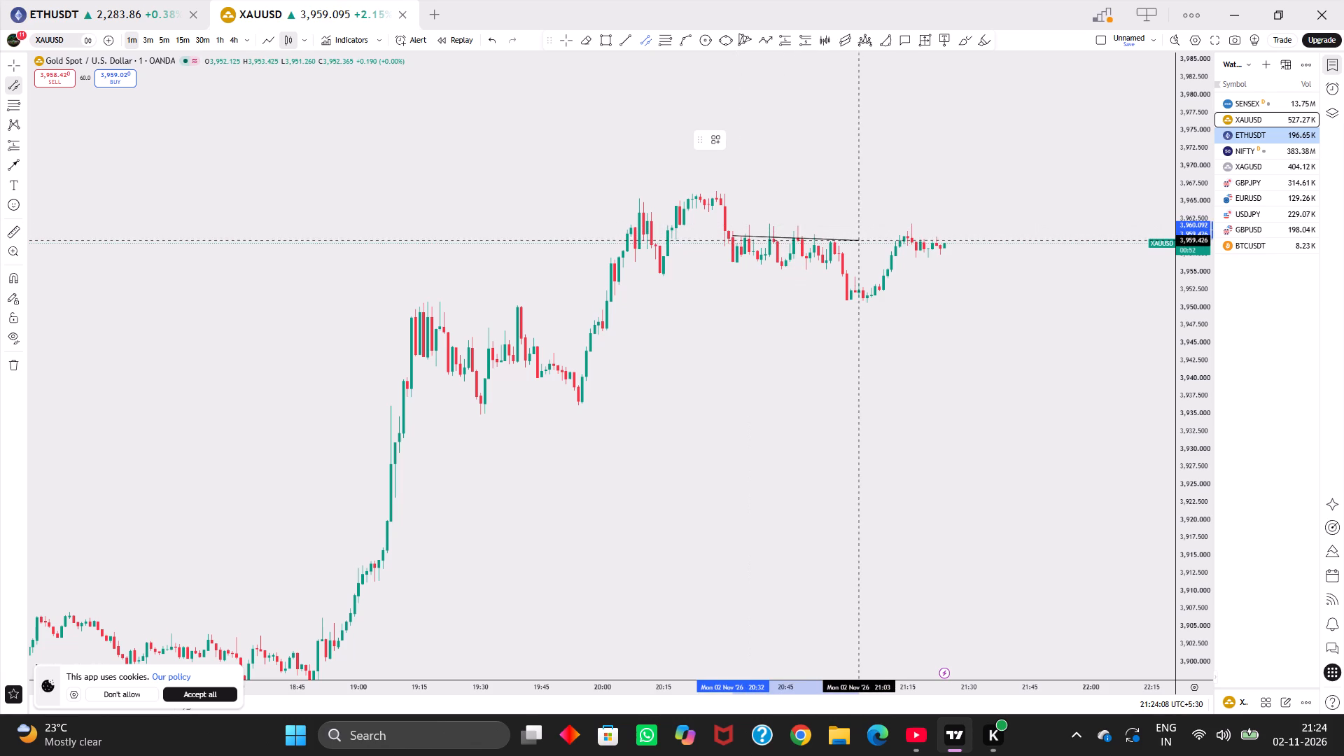
pyautogui.moveTo(857, 240); pyautogui.dragTo(864, 242)
pyautogui.moveTo(864, 242); pyautogui.dragTo(871, 268)
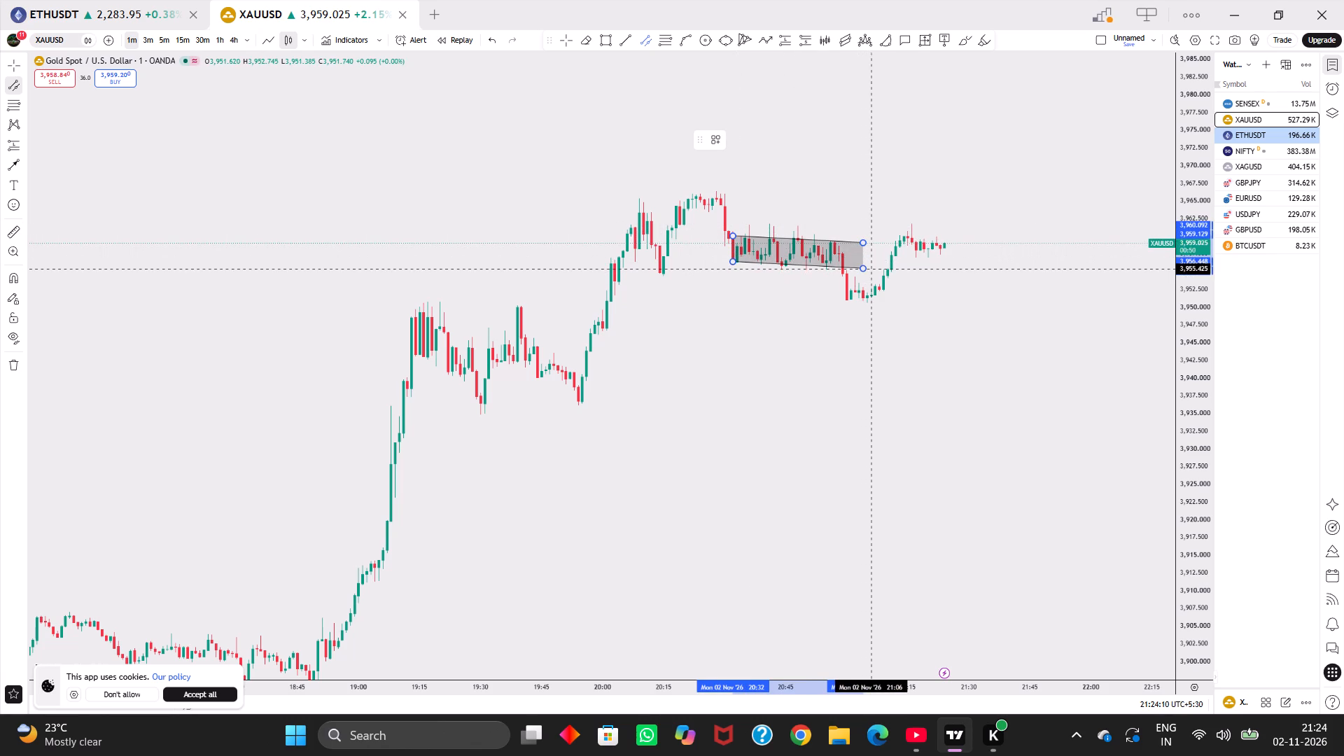
pyautogui.click(871, 268)
# Draw a vertical trend line at 20:27 from the swing high at about 3,965.6 down to about 3,956.5, level with the channel's lower edge.
pyautogui.moveTo(908, 366); pyautogui.dragTo(885, 353)
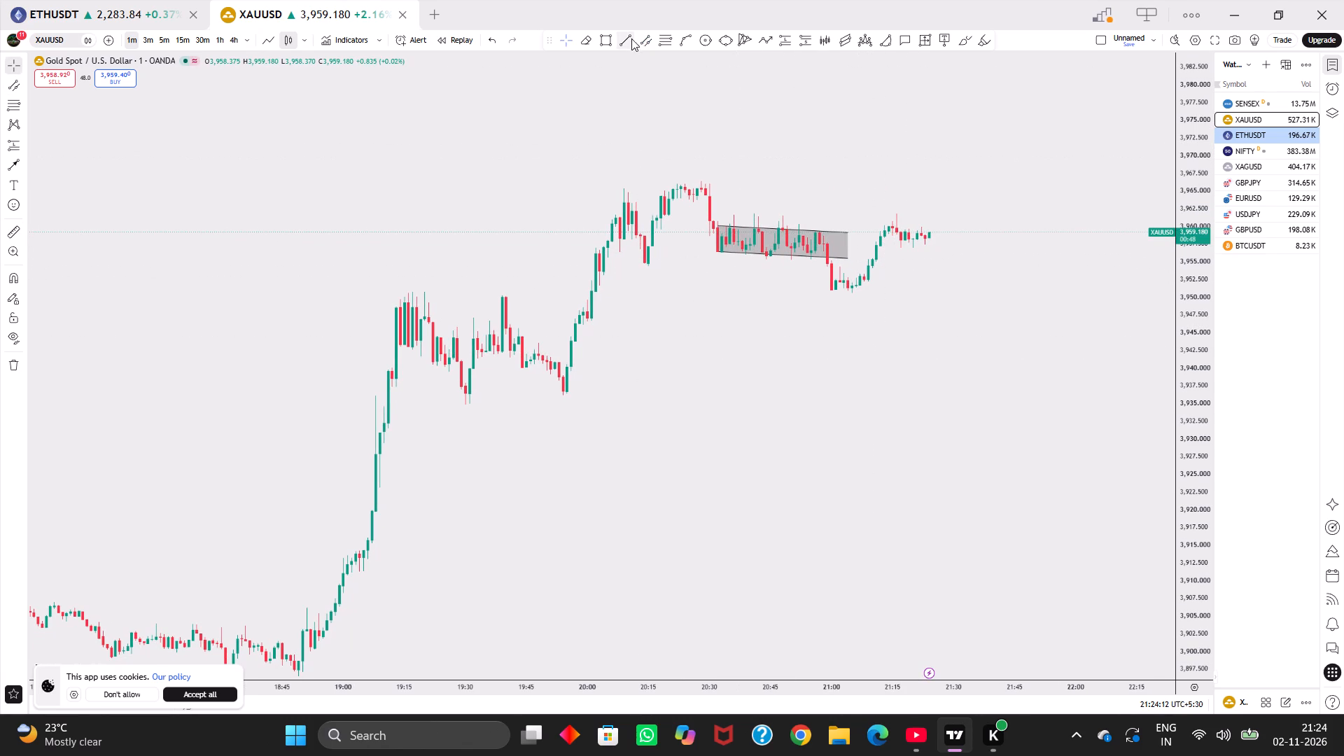
pyautogui.click(602, 38)
pyautogui.click(613, 41)
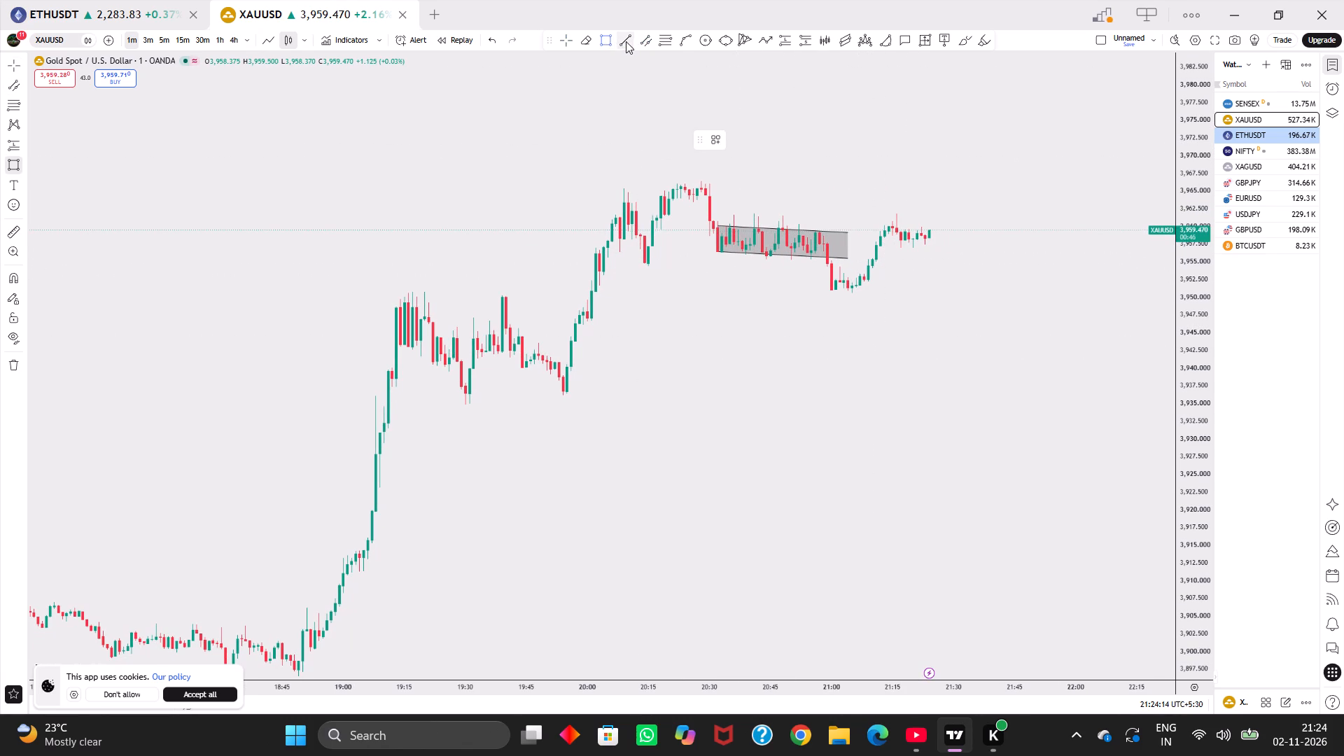
pyautogui.click(626, 41)
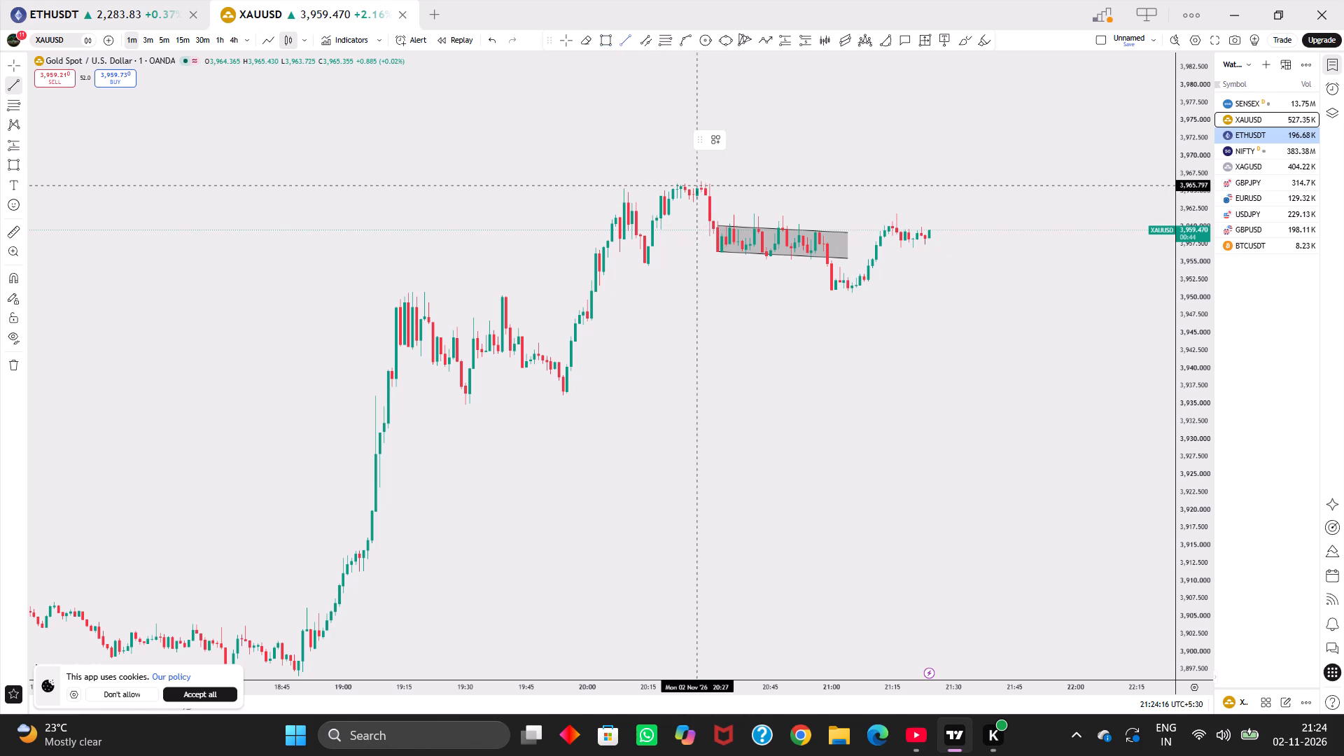
pyautogui.moveTo(698, 186); pyautogui.dragTo(697, 216)
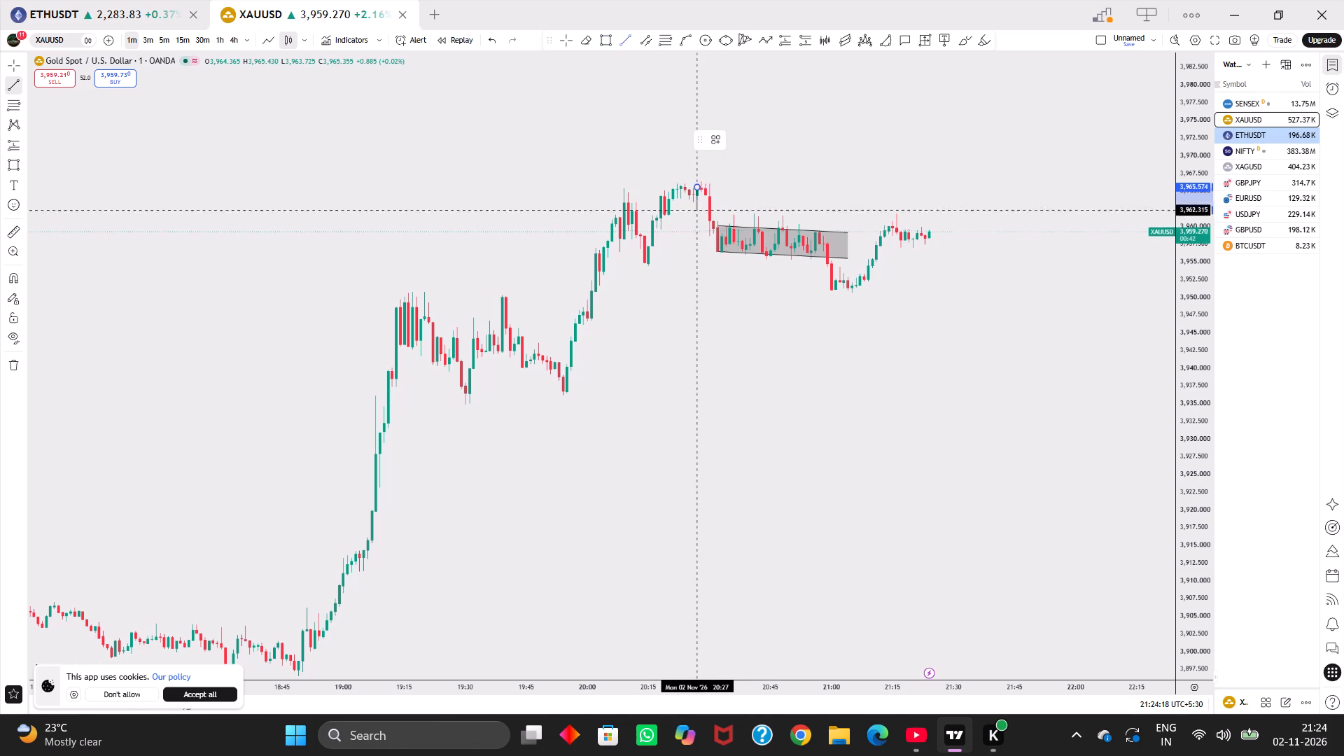
pyautogui.moveTo(697, 216); pyautogui.dragTo(697, 251)
pyautogui.click(697, 251)
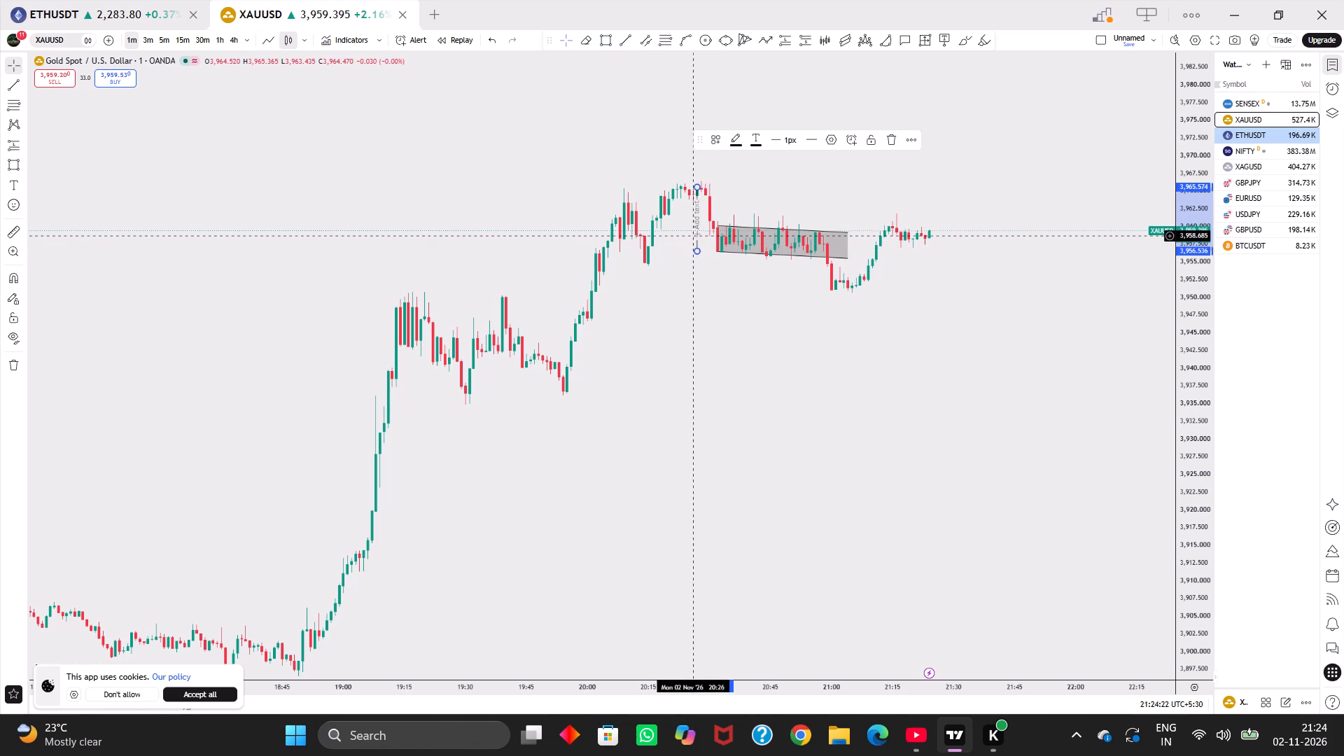
# Move the vertical line to about 20:57, starting at the channel's upper edge and ending at about 3,950.3.
pyautogui.moveTo(697, 236); pyautogui.dragTo(814, 281)
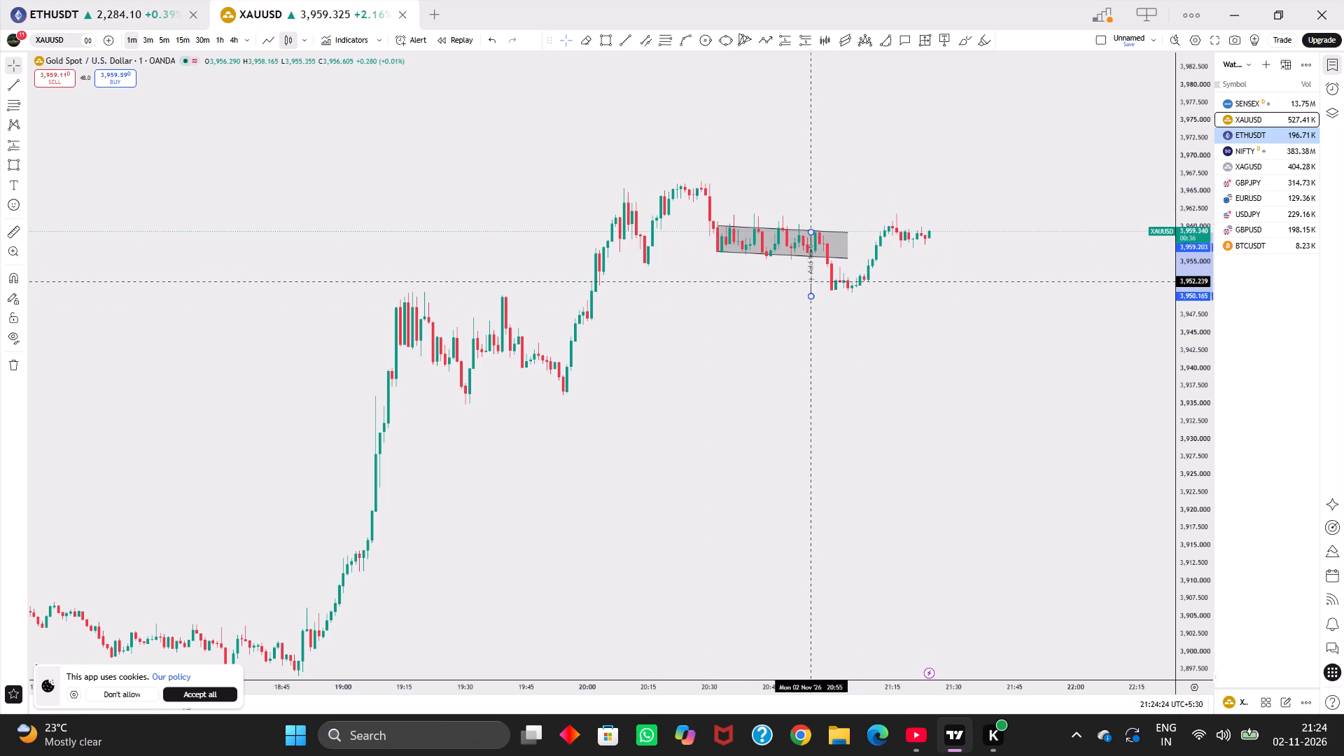
pyautogui.moveTo(814, 281); pyautogui.dragTo(820, 279)
# Draw a thin rectangle from the moved line's lower end to about 21:07, spanning about 3,950.3 to 3,951.4 under the lows.
pyautogui.moveTo(870, 318); pyautogui.dragTo(834, 306)
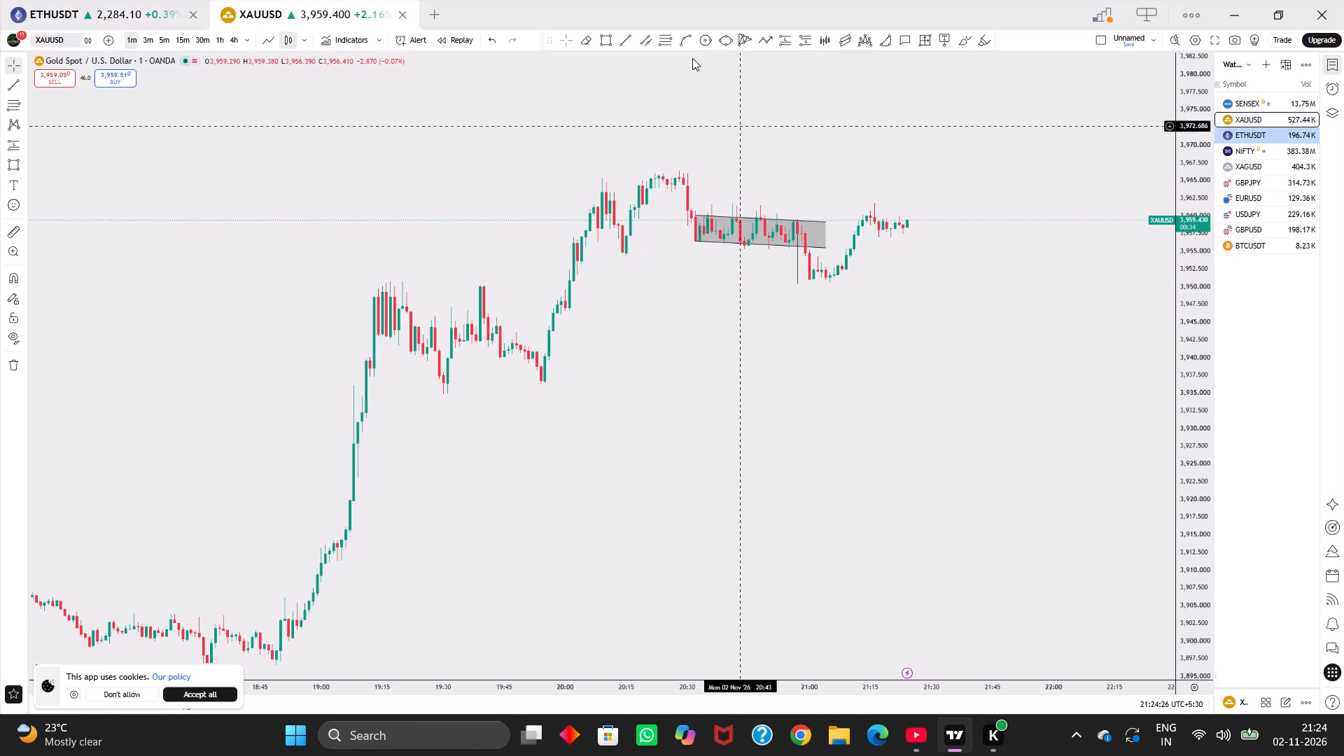
pyautogui.click(610, 41)
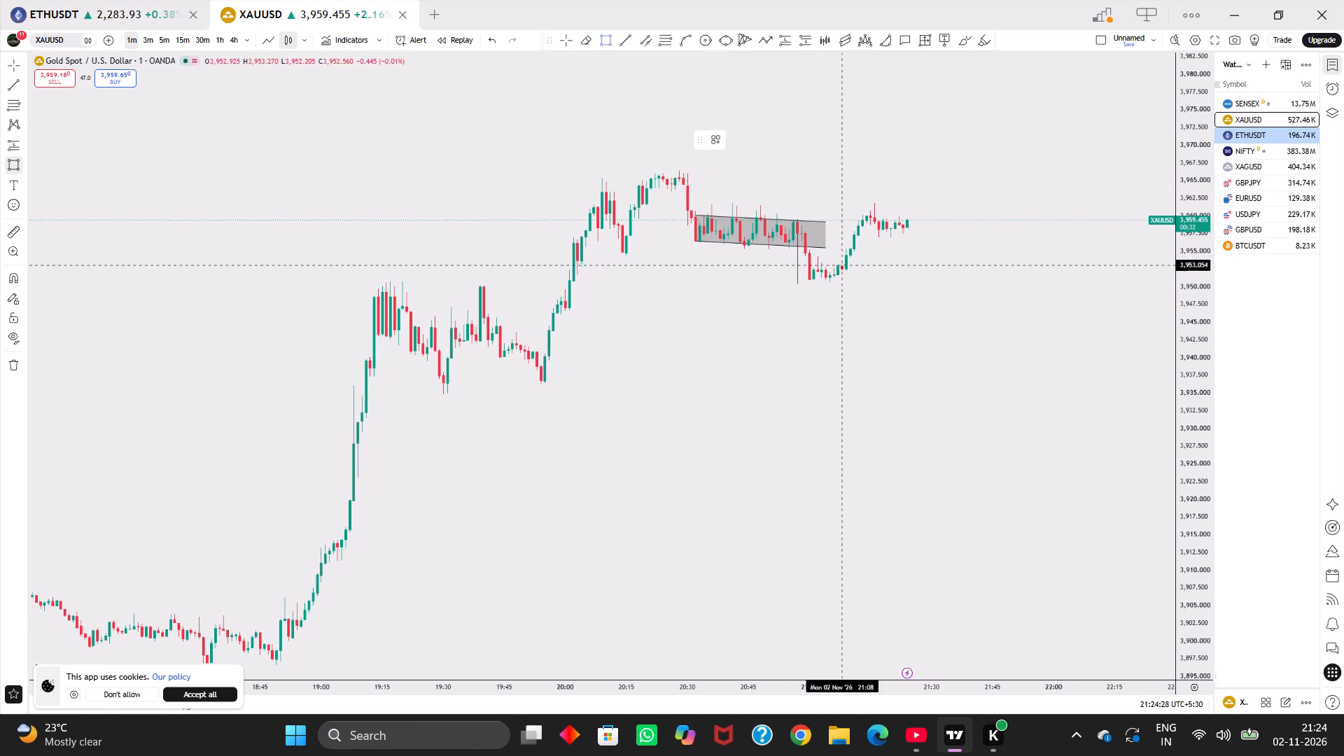
pyautogui.moveTo(797, 284); pyautogui.dragTo(811, 282)
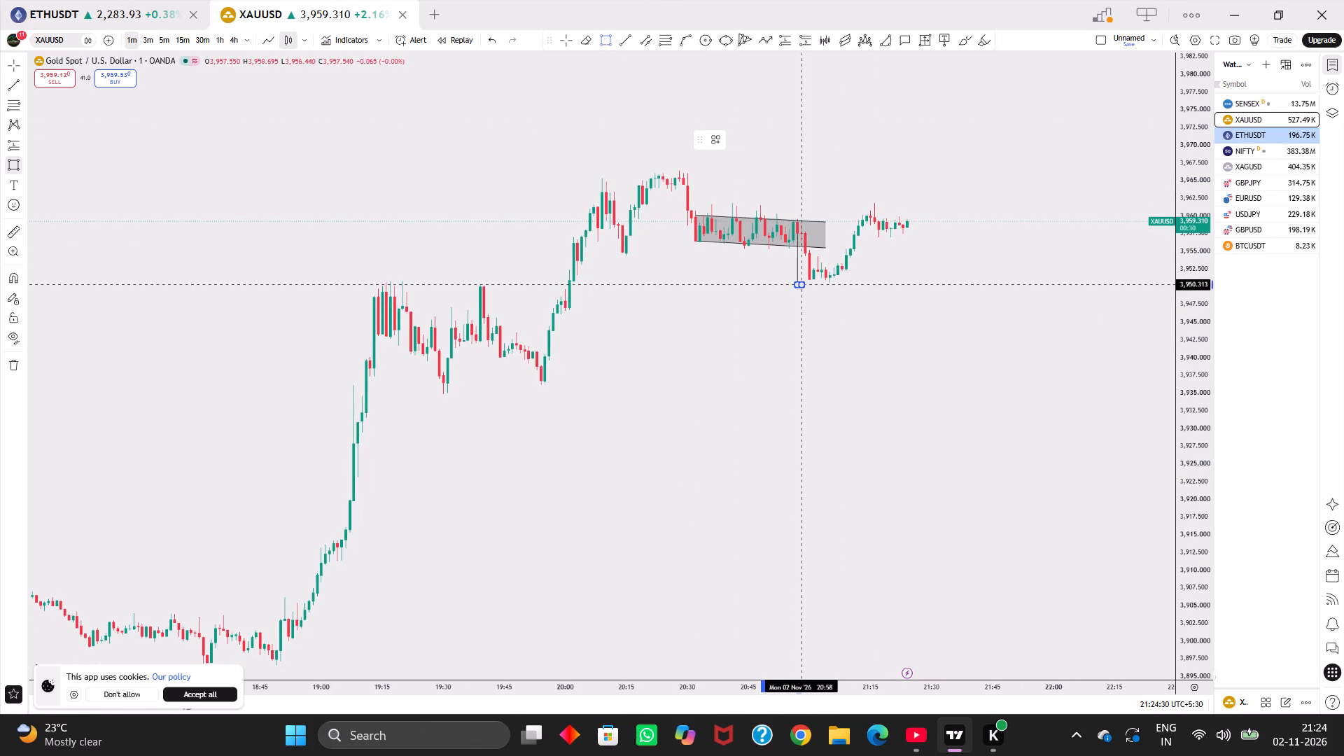
pyautogui.moveTo(811, 282); pyautogui.dragTo(836, 276)
pyautogui.click(836, 276)
# Draw a second vertical trend line at 20:13 from the swing low at about 3,954.7 up to about 3,965.6.
pyautogui.moveTo(912, 284); pyautogui.dragTo(896, 286)
pyautogui.moveTo(896, 286); pyautogui.dragTo(894, 312)
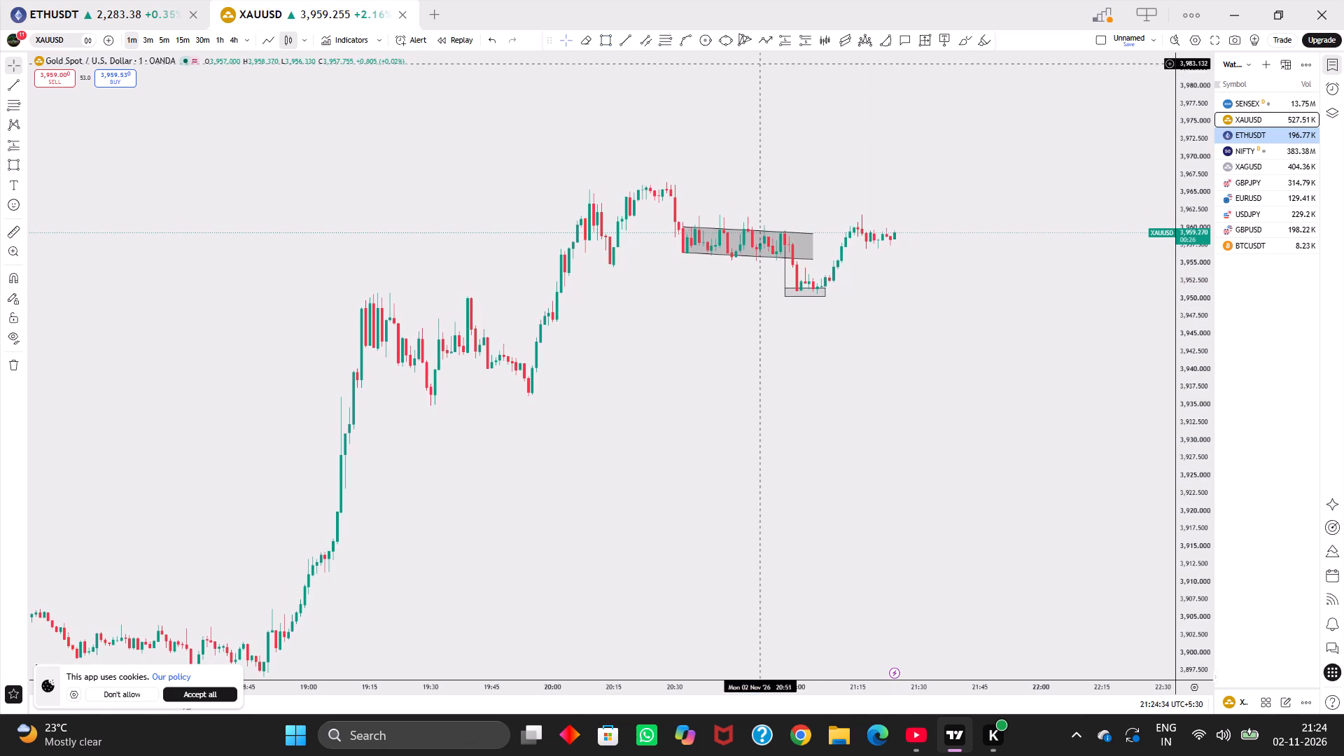
pyautogui.click(624, 36)
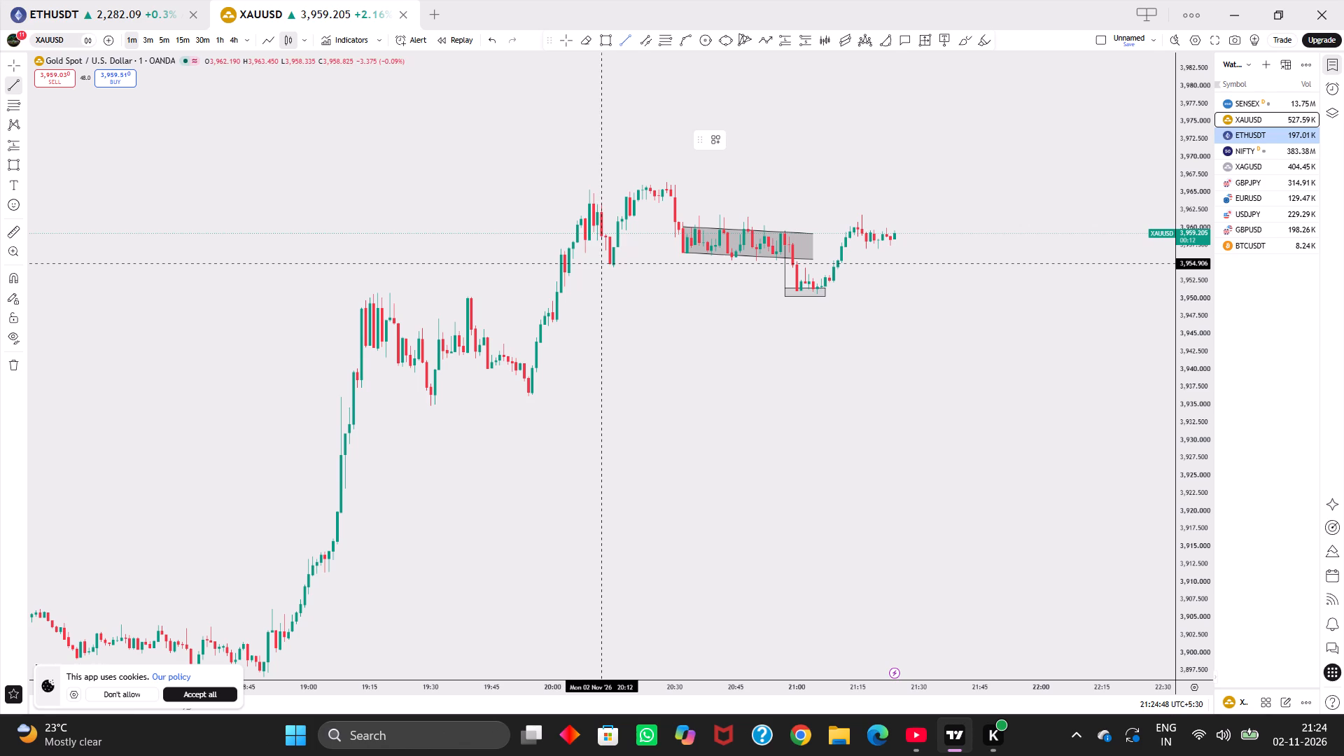
pyautogui.moveTo(604, 265); pyautogui.dragTo(600, 185)
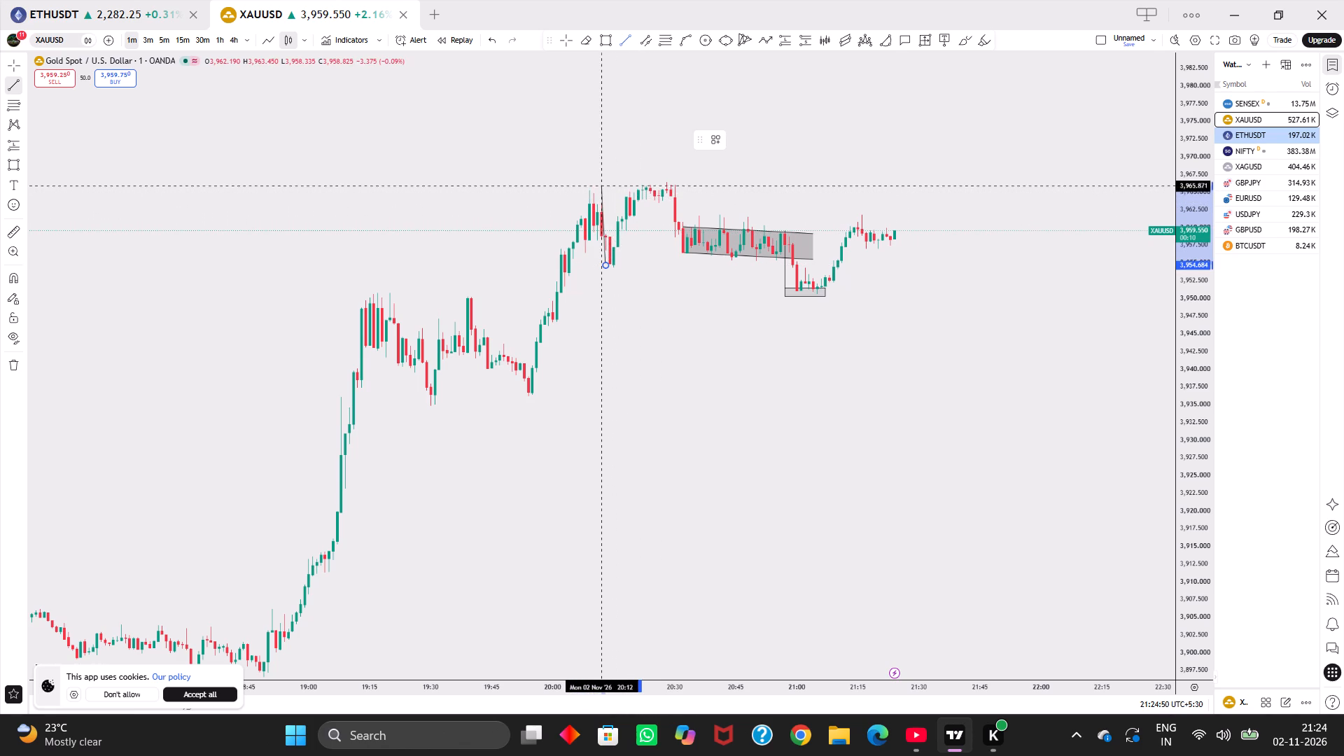
pyautogui.moveTo(600, 185); pyautogui.dragTo(604, 186)
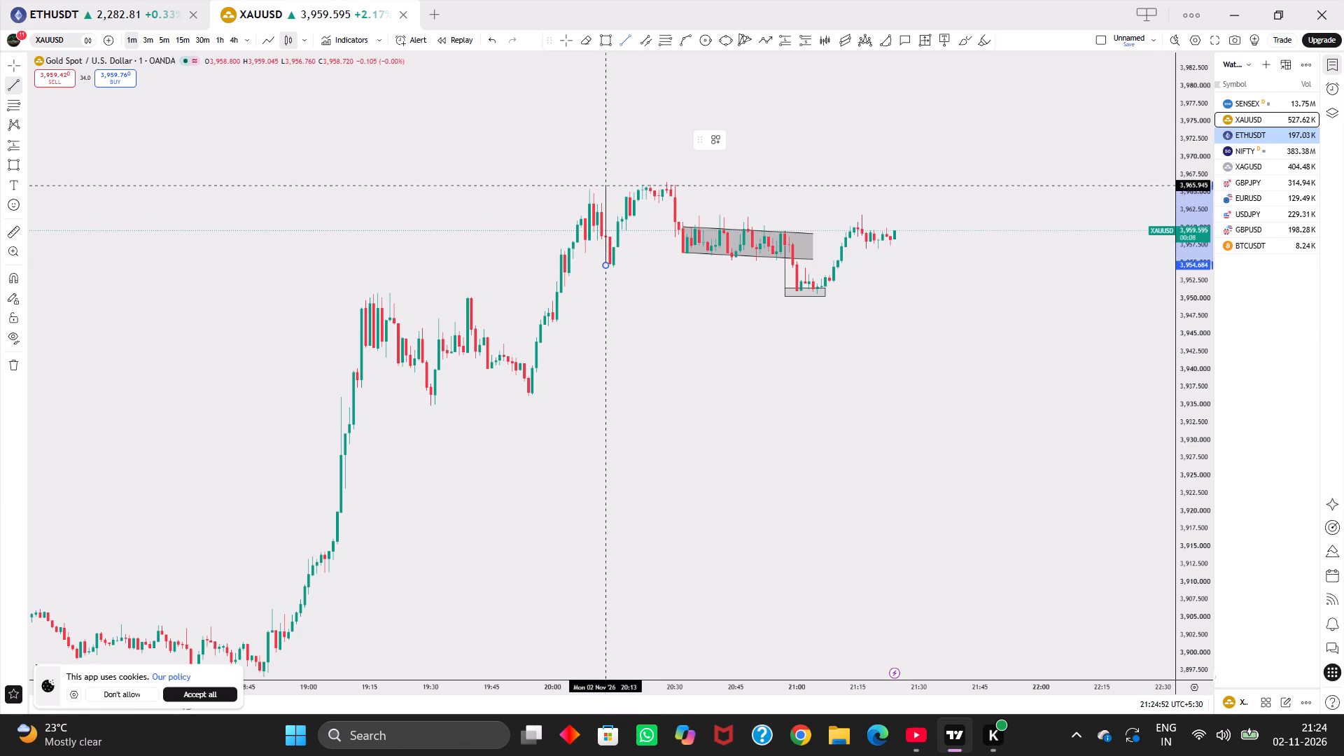
pyautogui.moveTo(604, 186); pyautogui.dragTo(604, 185)
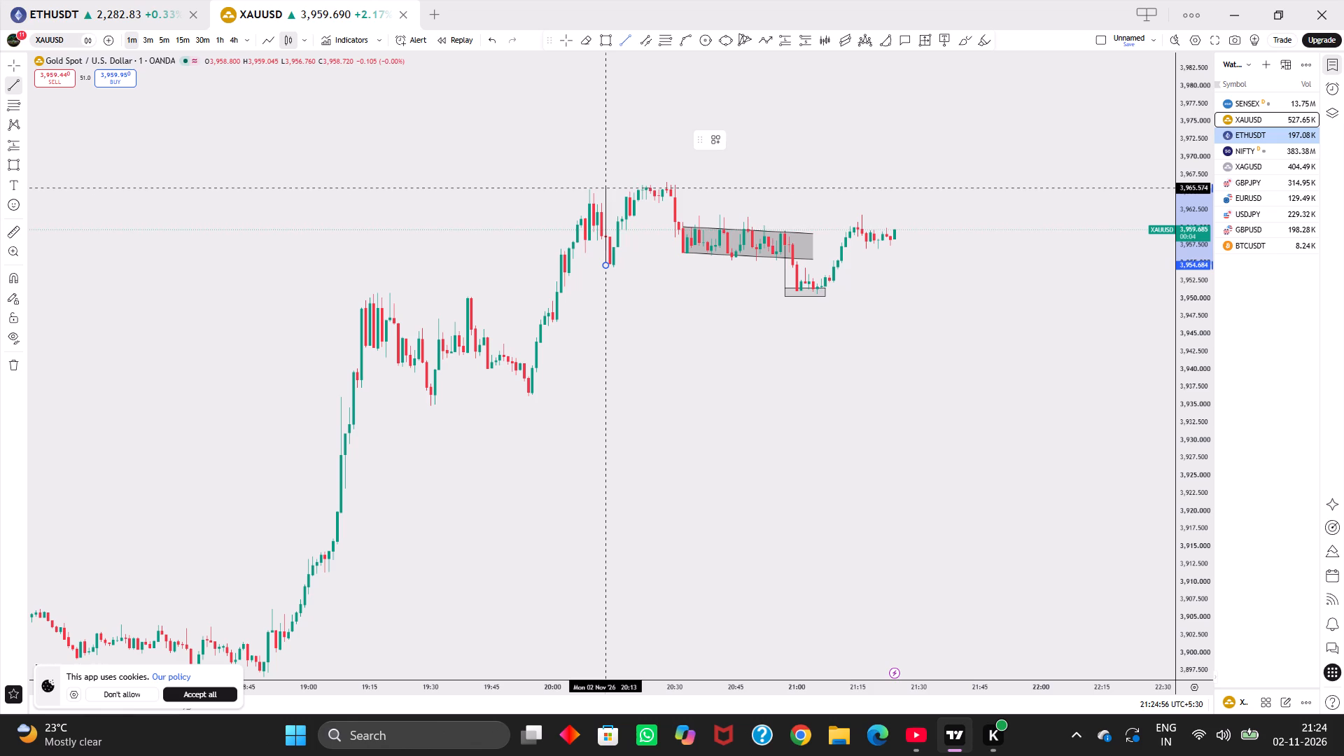
pyautogui.click(606, 187)
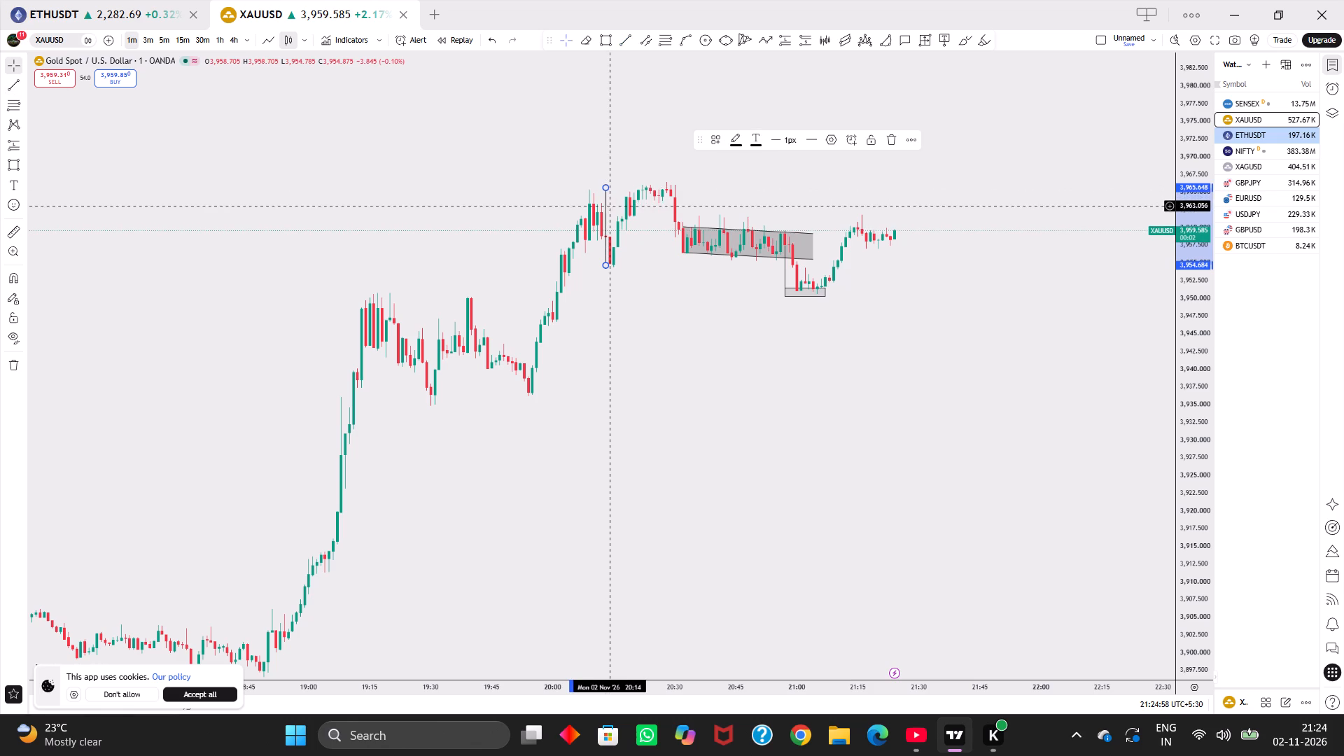
# Move the second vertical line to 21:01 so it rises from the lows at about 3,951 to about 3,961.9.
pyautogui.moveTo(605, 246); pyautogui.dragTo(848, 274)
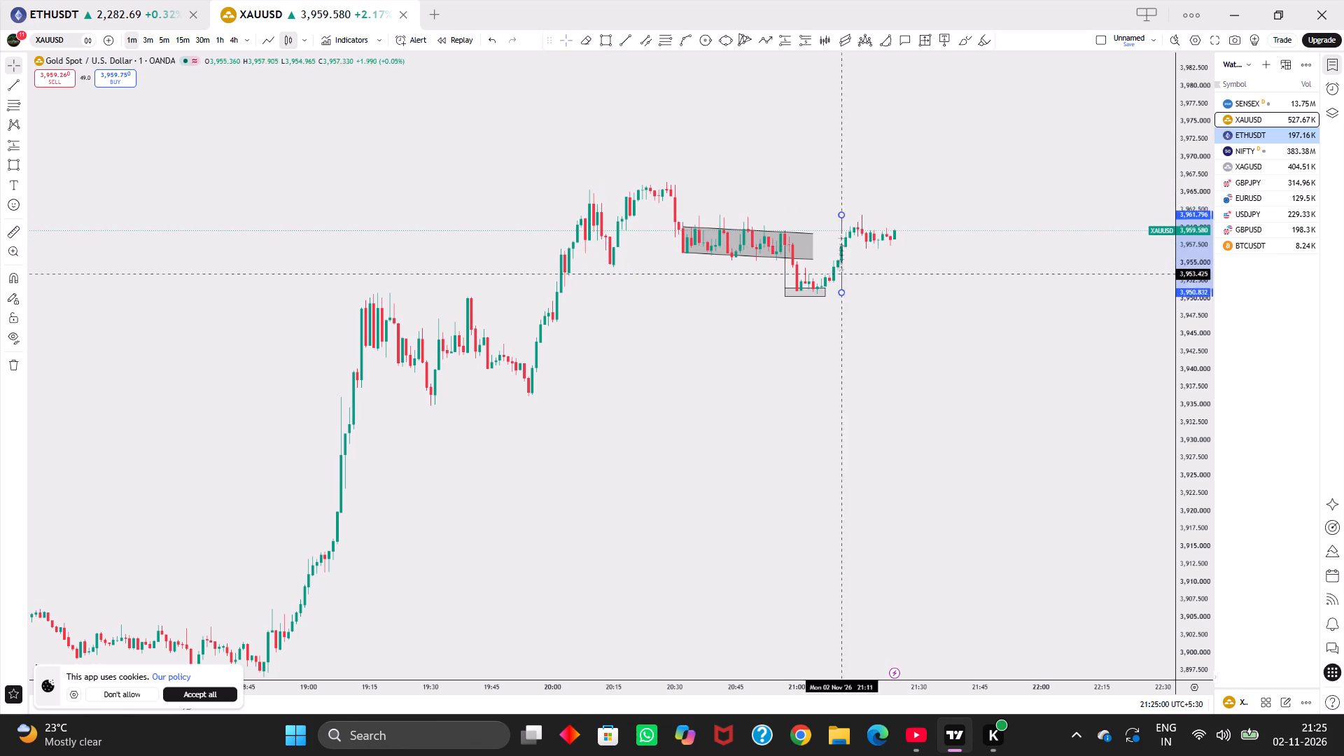
pyautogui.moveTo(848, 274); pyautogui.dragTo(818, 273)
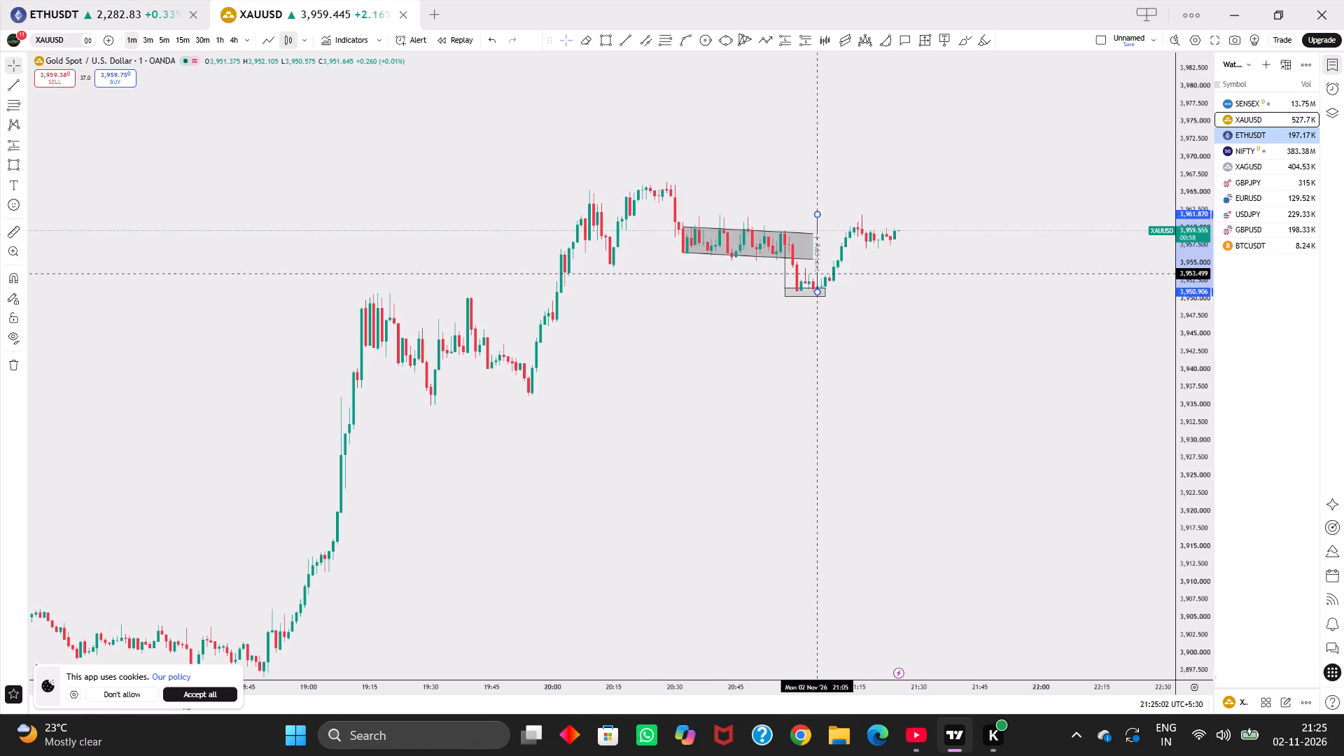
pyautogui.moveTo(818, 273); pyautogui.dragTo(800, 273)
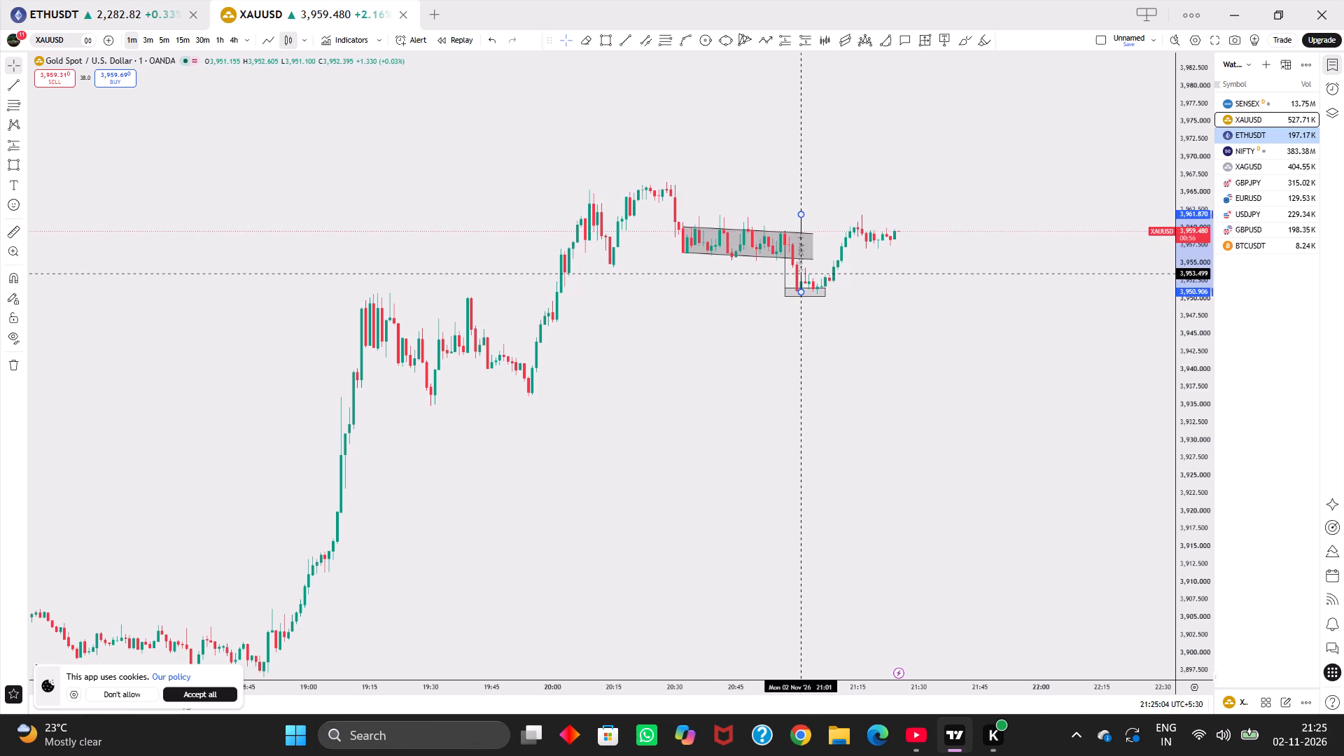
pyautogui.moveTo(800, 273); pyautogui.dragTo(800, 272)
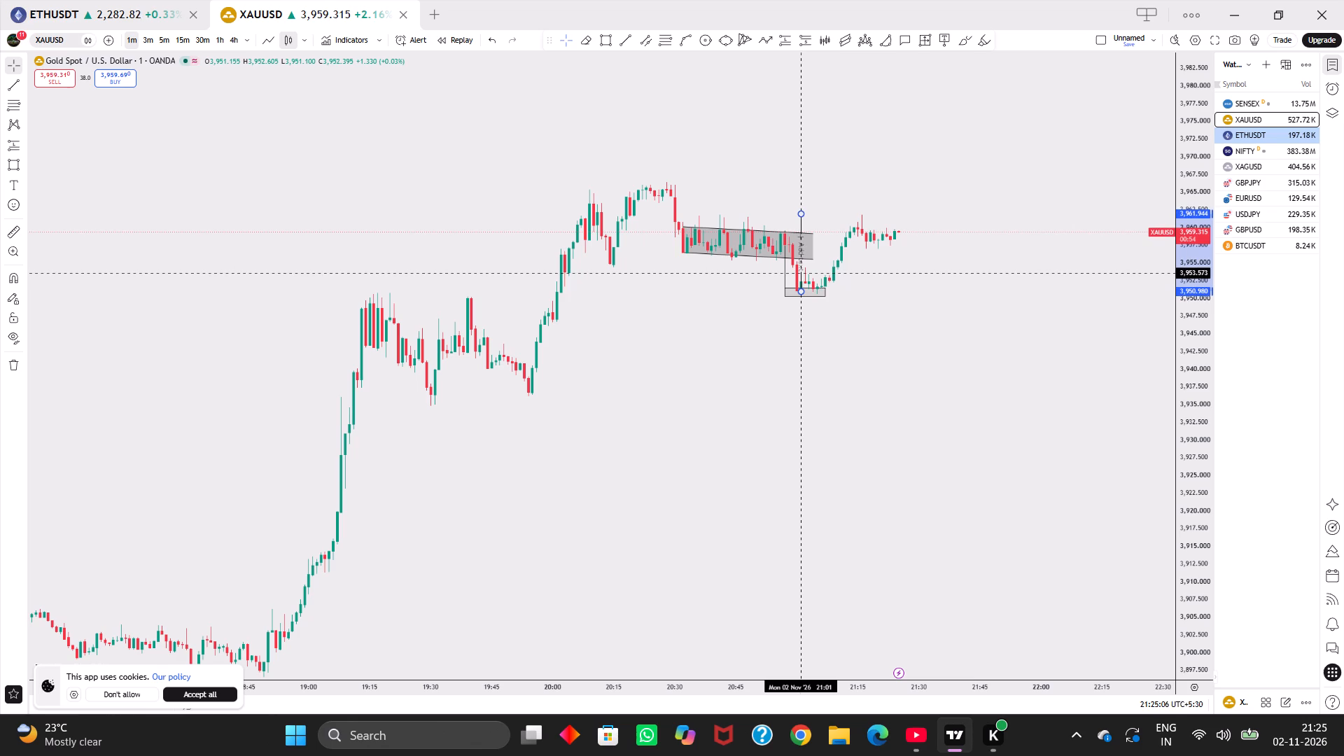
pyautogui.moveTo(800, 272); pyautogui.dragTo(799, 272)
# Draw a rectangle from the second line's upper end at 21:01 to 21:28, spanning about 3,961.9 down to 3,960.5.
pyautogui.moveTo(1084, 216); pyautogui.dragTo(996, 319)
pyautogui.click(608, 44)
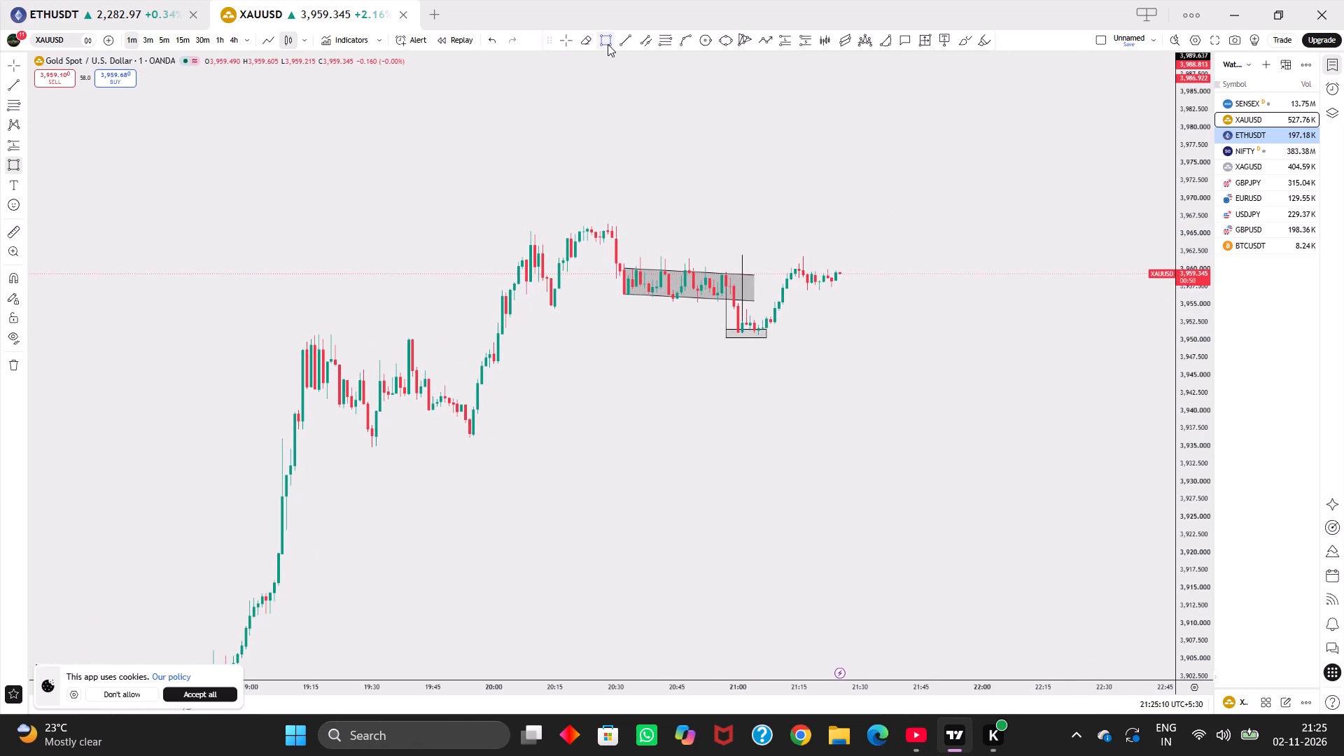
pyautogui.moveTo(741, 254); pyautogui.dragTo(850, 265)
pyautogui.moveTo(850, 265); pyautogui.dragTo(967, 348)
pyautogui.moveTo(967, 348); pyautogui.dragTo(868, 274)
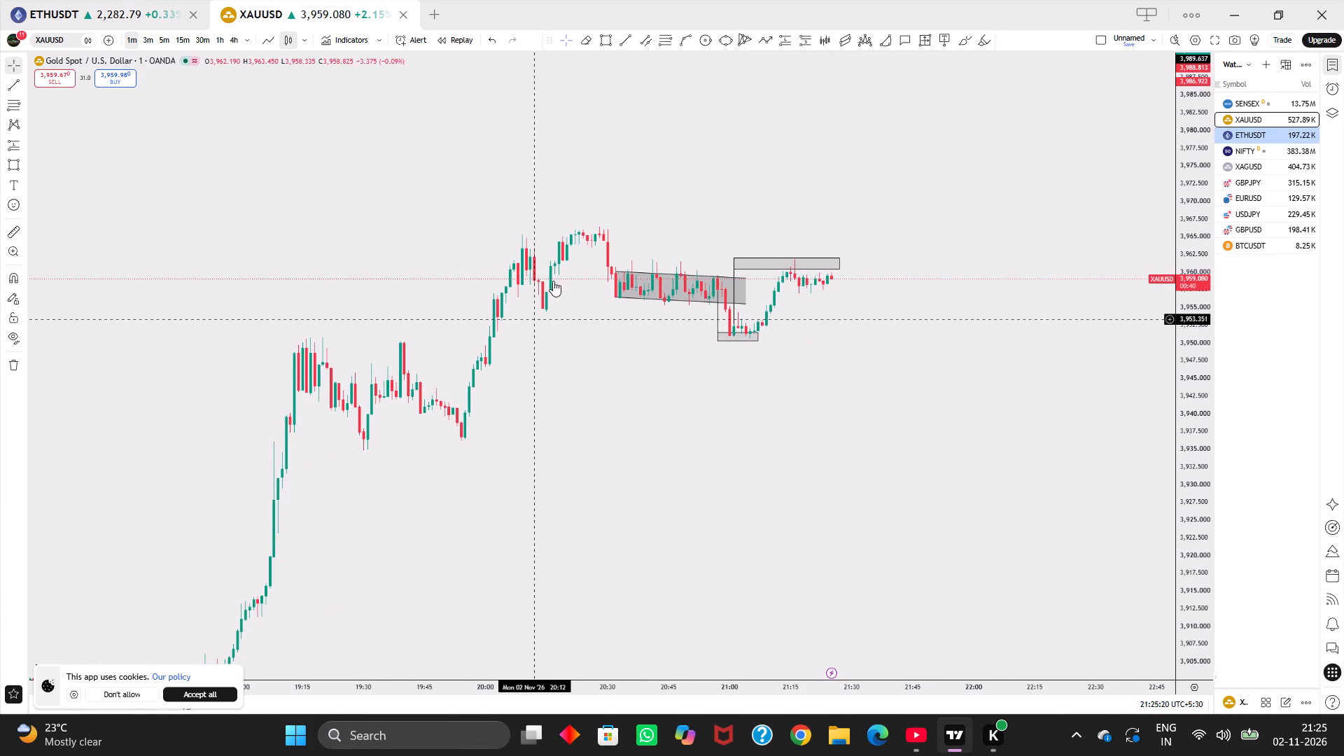
pyautogui.click(841, 262)
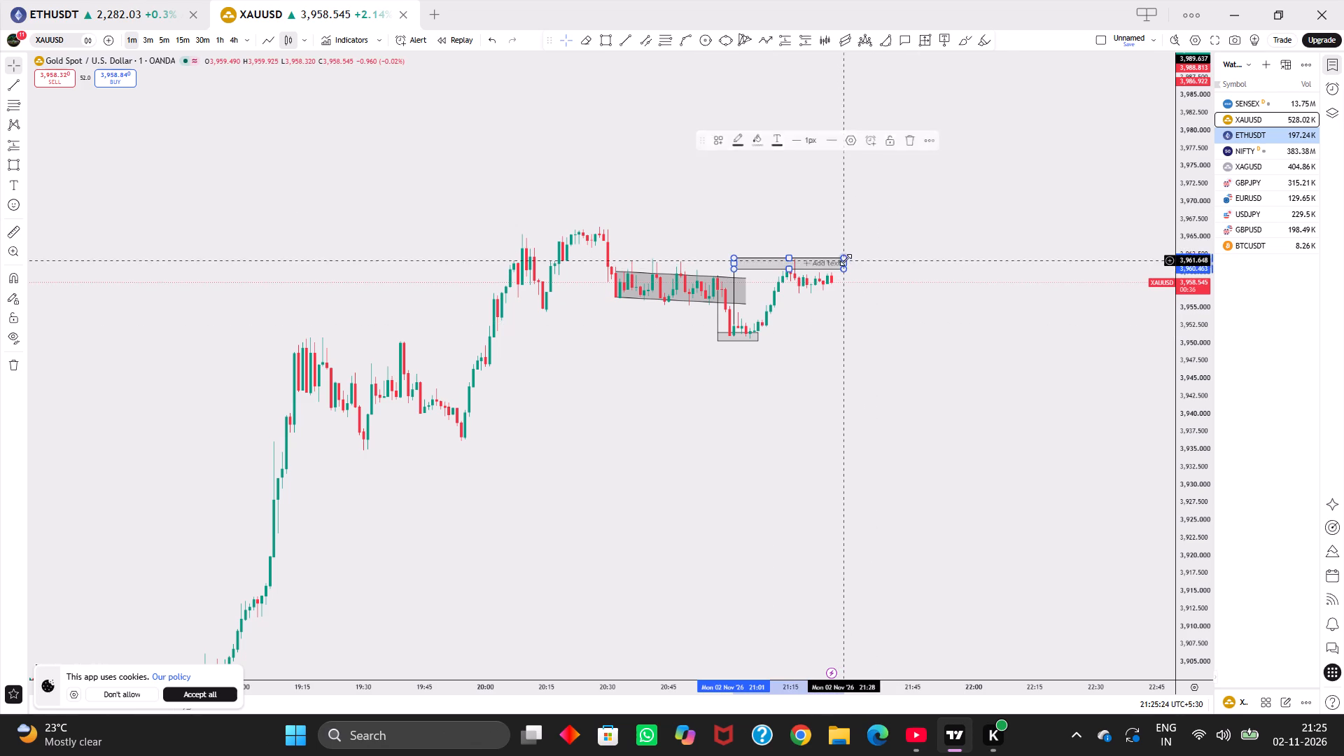
# Place a short position at the 21:25 candle with its entry at about 3,959.4.
pyautogui.moveTo(868, 311); pyautogui.dragTo(941, 309)
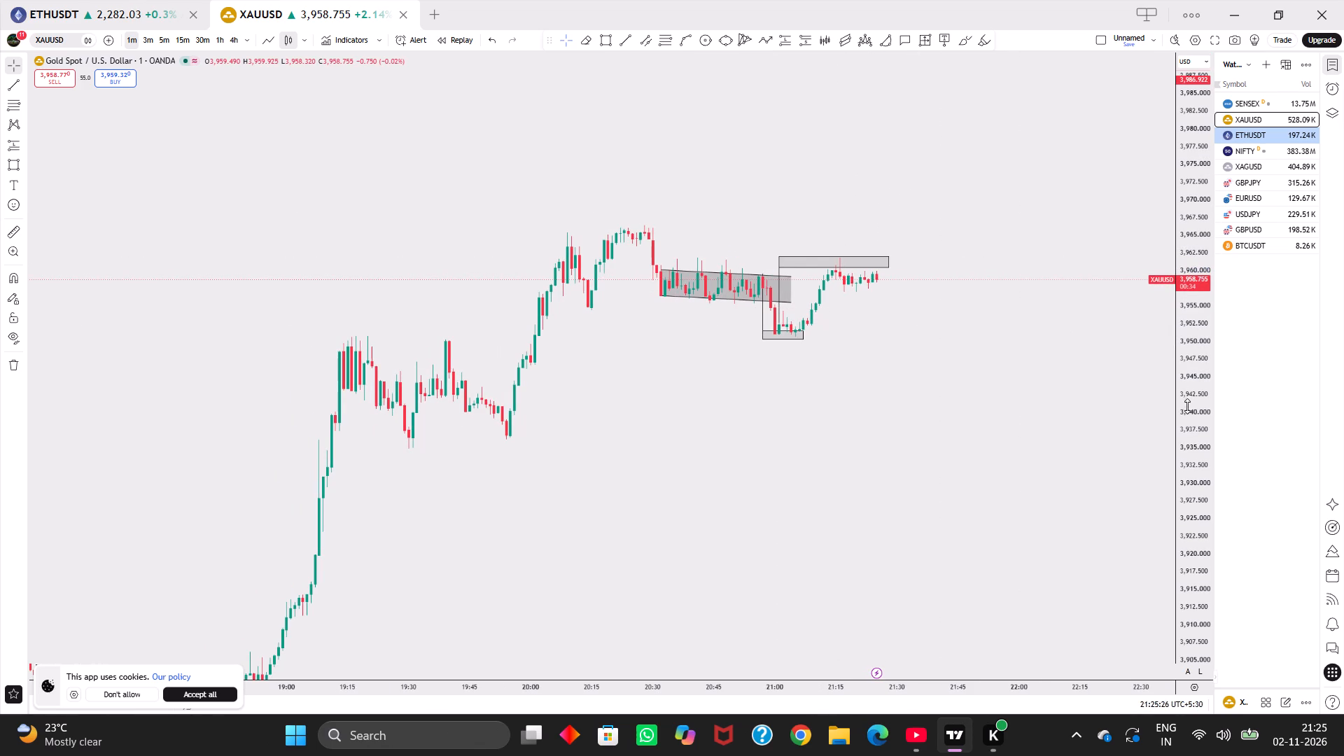
pyautogui.moveTo(1179, 413); pyautogui.dragTo(1203, 183)
pyautogui.moveTo(986, 342); pyautogui.dragTo(898, 375)
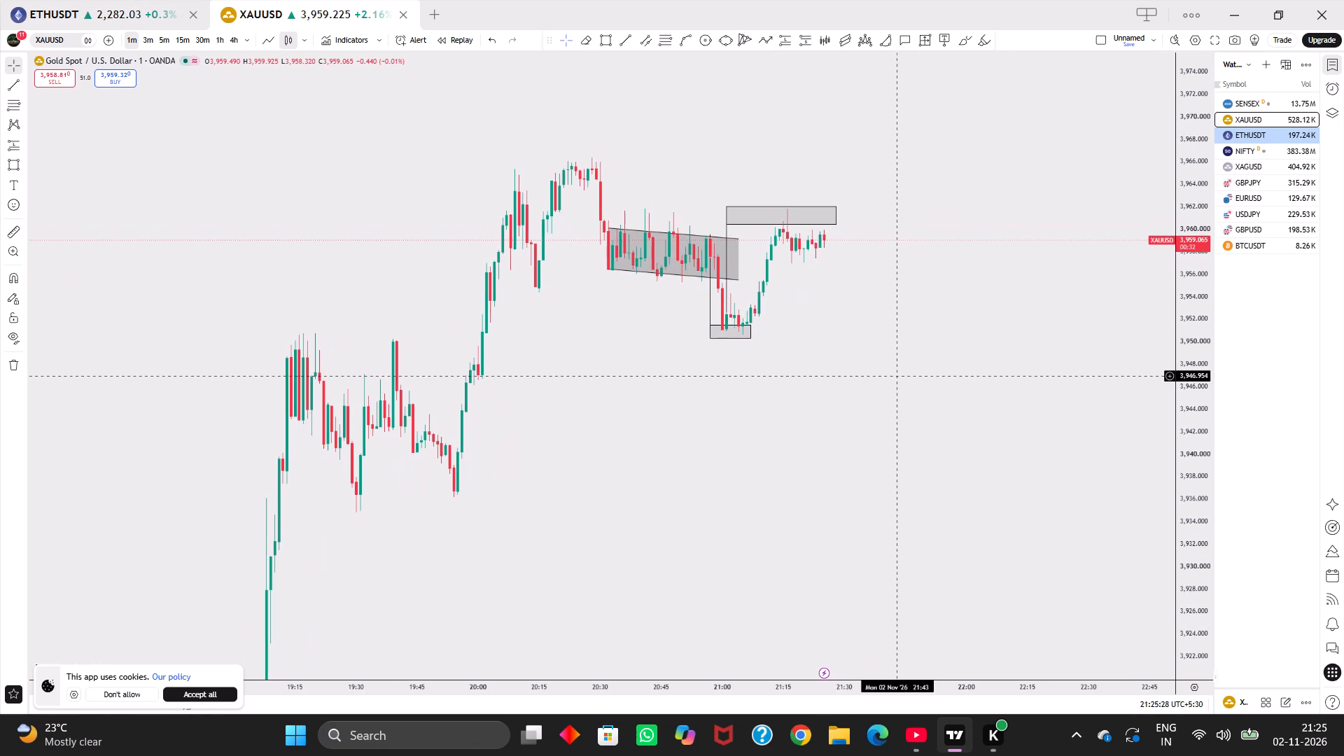
pyautogui.click(806, 42)
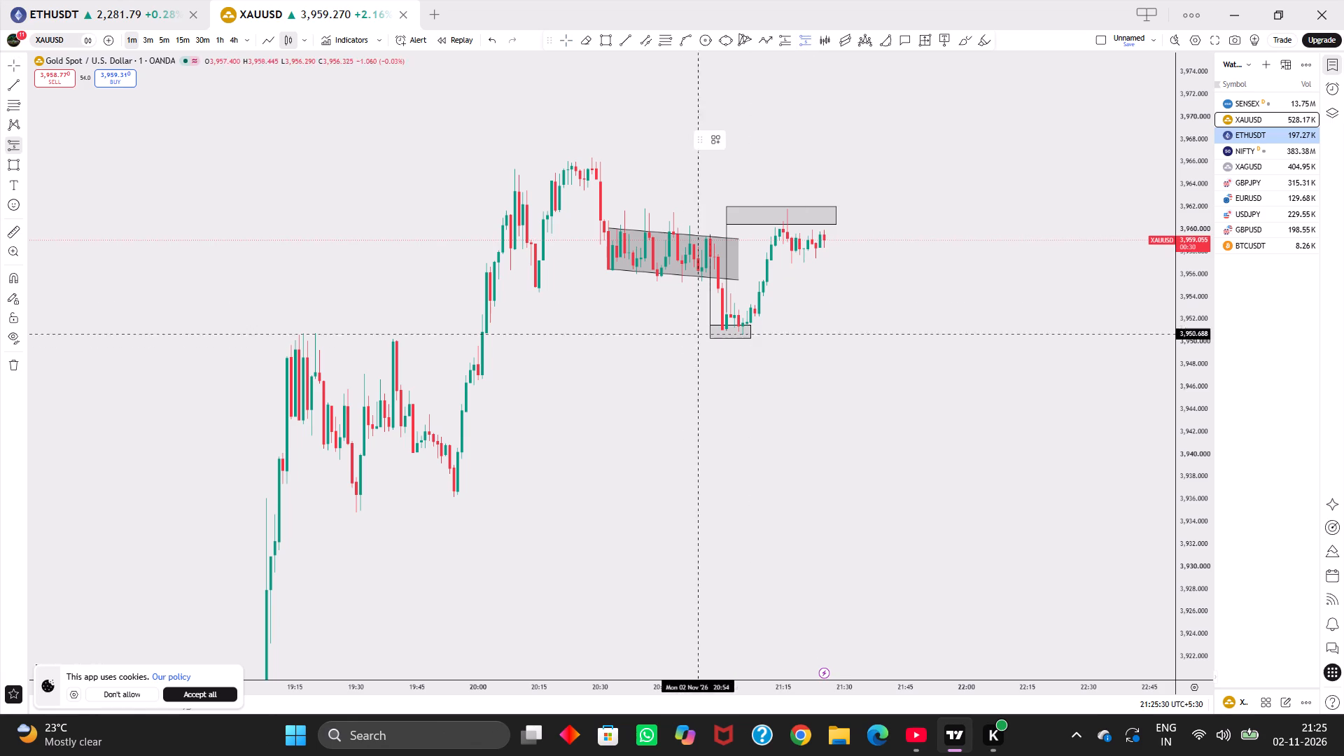
pyautogui.click(824, 235)
pyautogui.moveTo(789, 398); pyautogui.dragTo(787, 411)
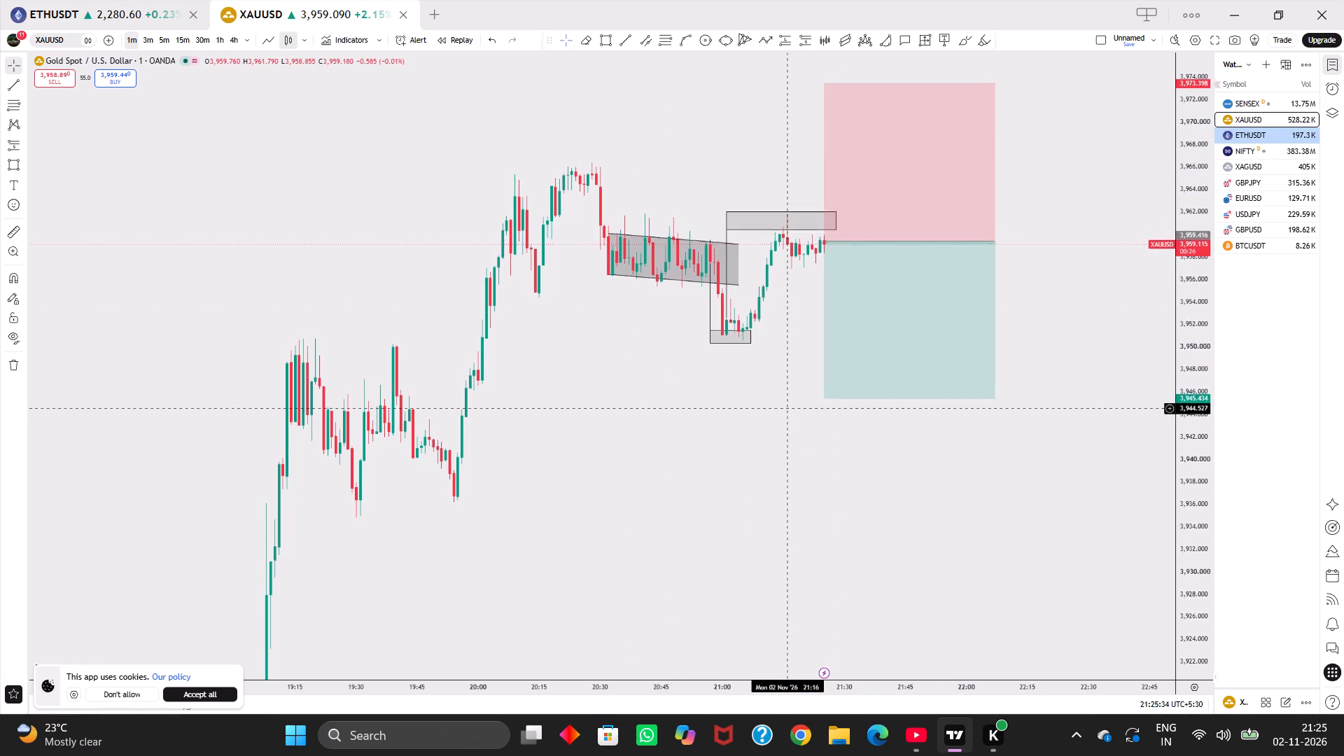
# Tighten the short position's stop to about 3,961.8, at the top edge of the upper rectangle.
pyautogui.click(832, 367)
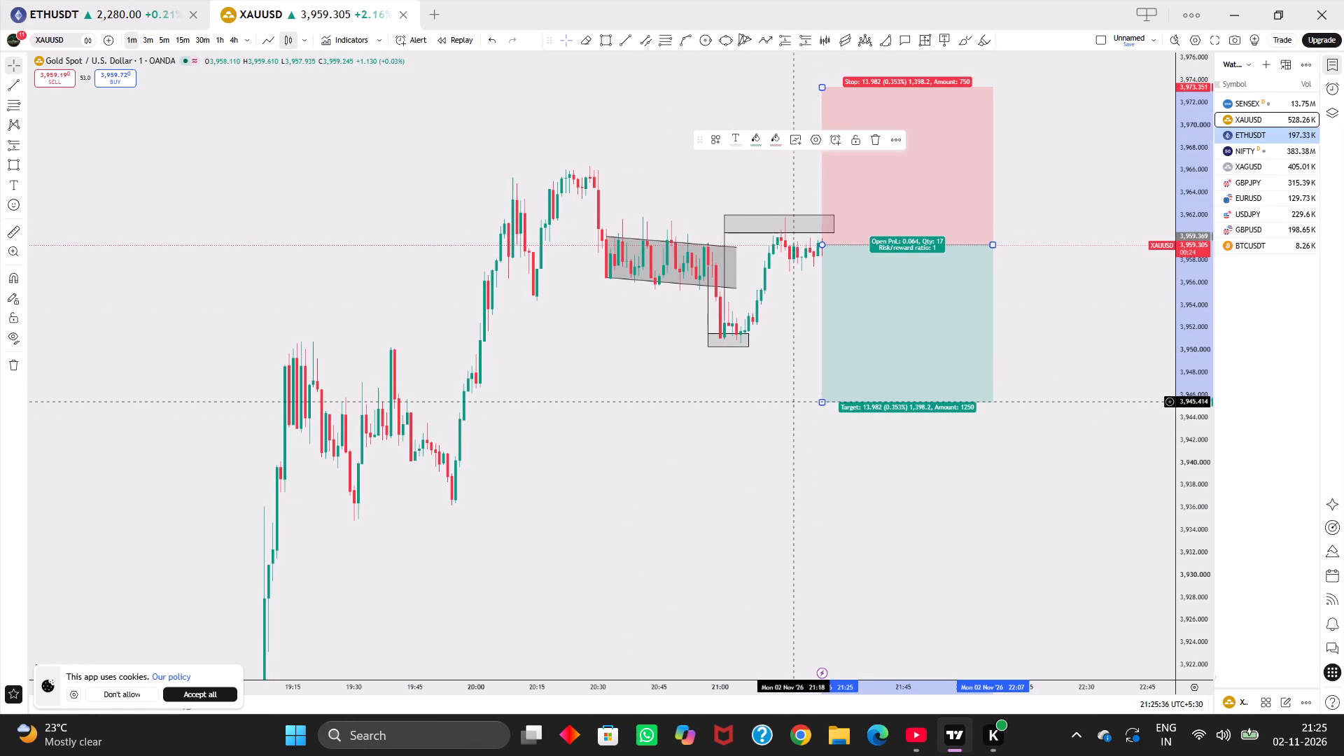
pyautogui.moveTo(792, 401); pyautogui.dragTo(800, 444)
pyautogui.moveTo(829, 116); pyautogui.dragTo(843, 196)
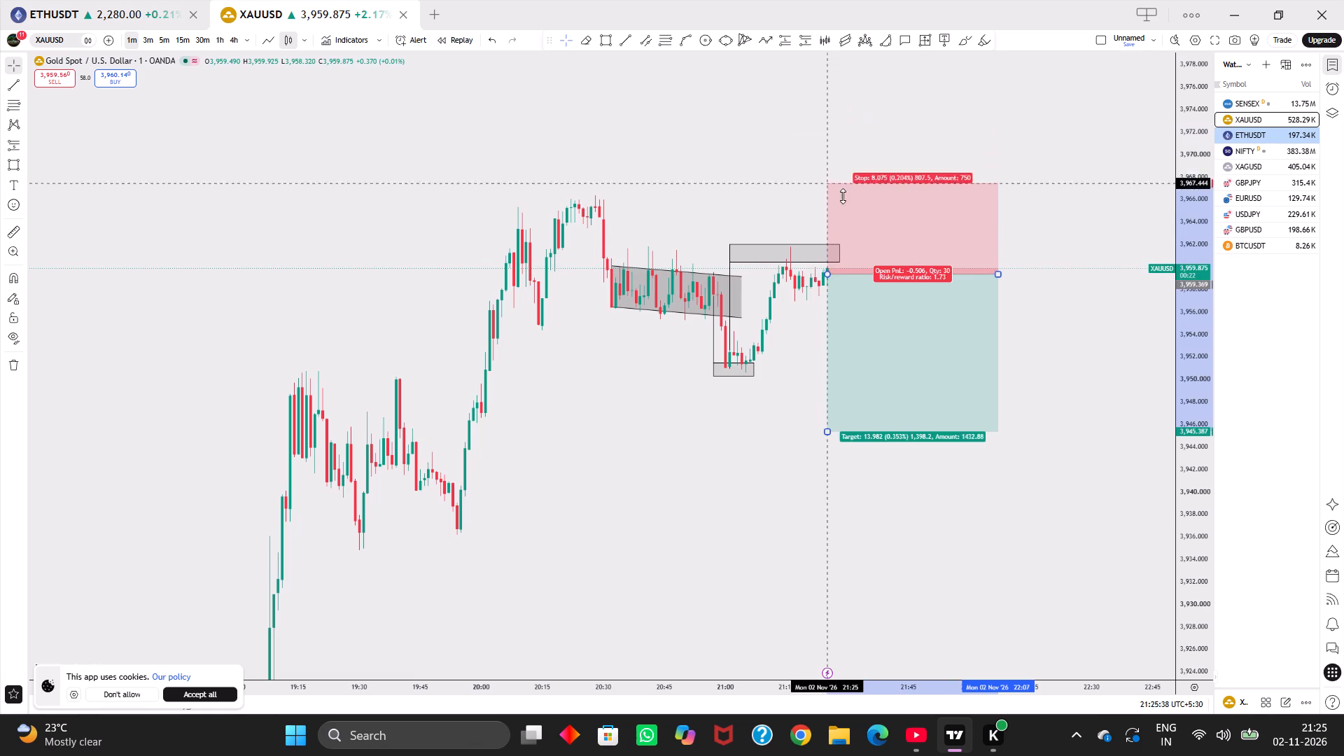
pyautogui.moveTo(843, 196); pyautogui.dragTo(849, 246)
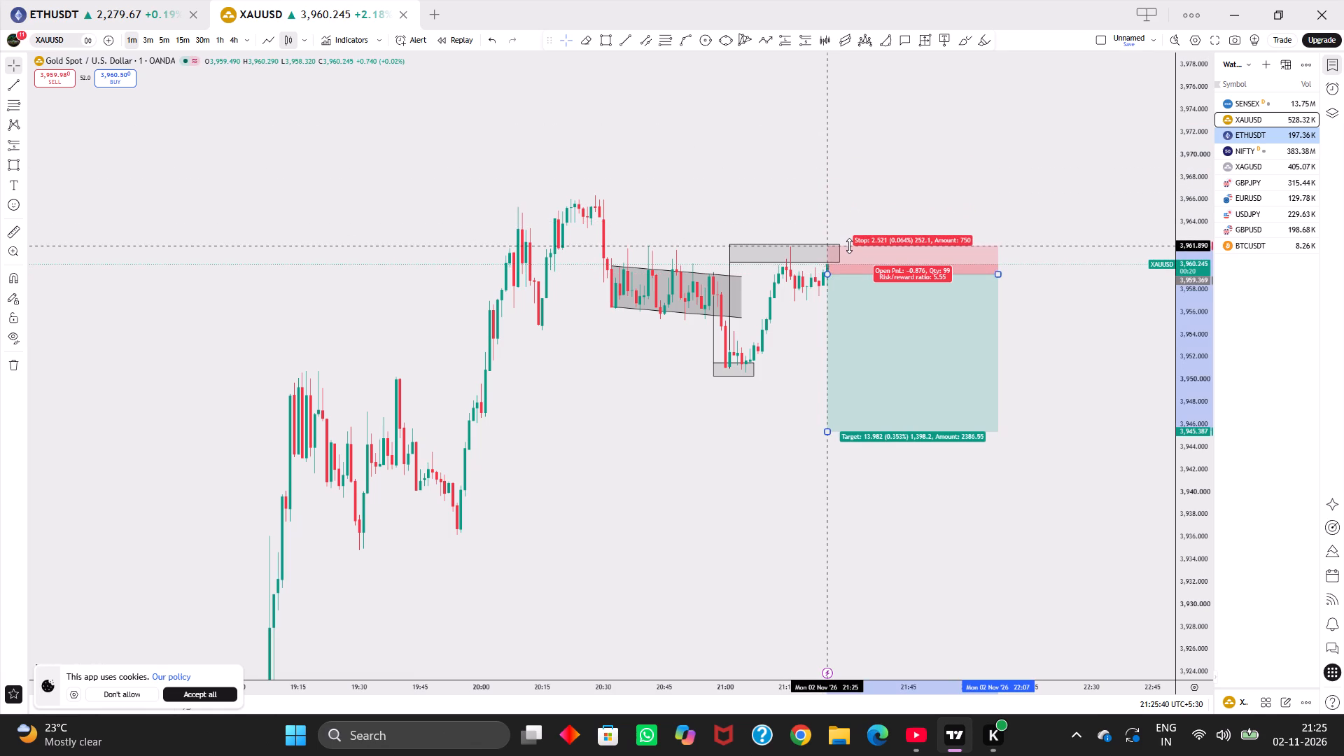
pyautogui.moveTo(849, 246); pyautogui.dragTo(848, 246)
# Lower the short position's target to about 3,936.8, at the level of the swing low near 19:55.
pyautogui.moveTo(987, 131); pyautogui.dragTo(968, 78)
pyautogui.moveTo(822, 412); pyautogui.dragTo(822, 484)
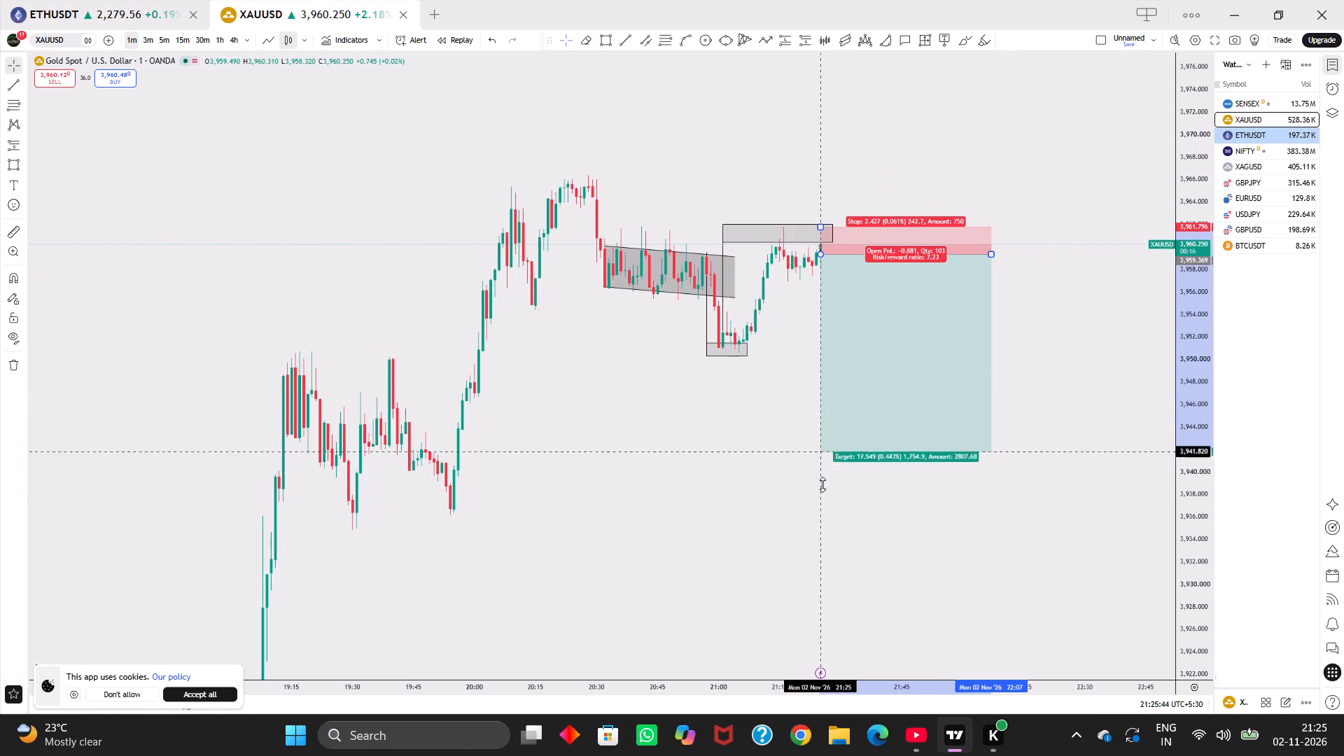
pyautogui.moveTo(822, 484); pyautogui.dragTo(816, 507)
# Examine the earlier XAUUSD price action from the afternoon range to the evening rally below the short position.
pyautogui.moveTo(541, 444); pyautogui.dragTo(773, 209)
pyautogui.moveTo(560, 686); pyautogui.dragTo(698, 661)
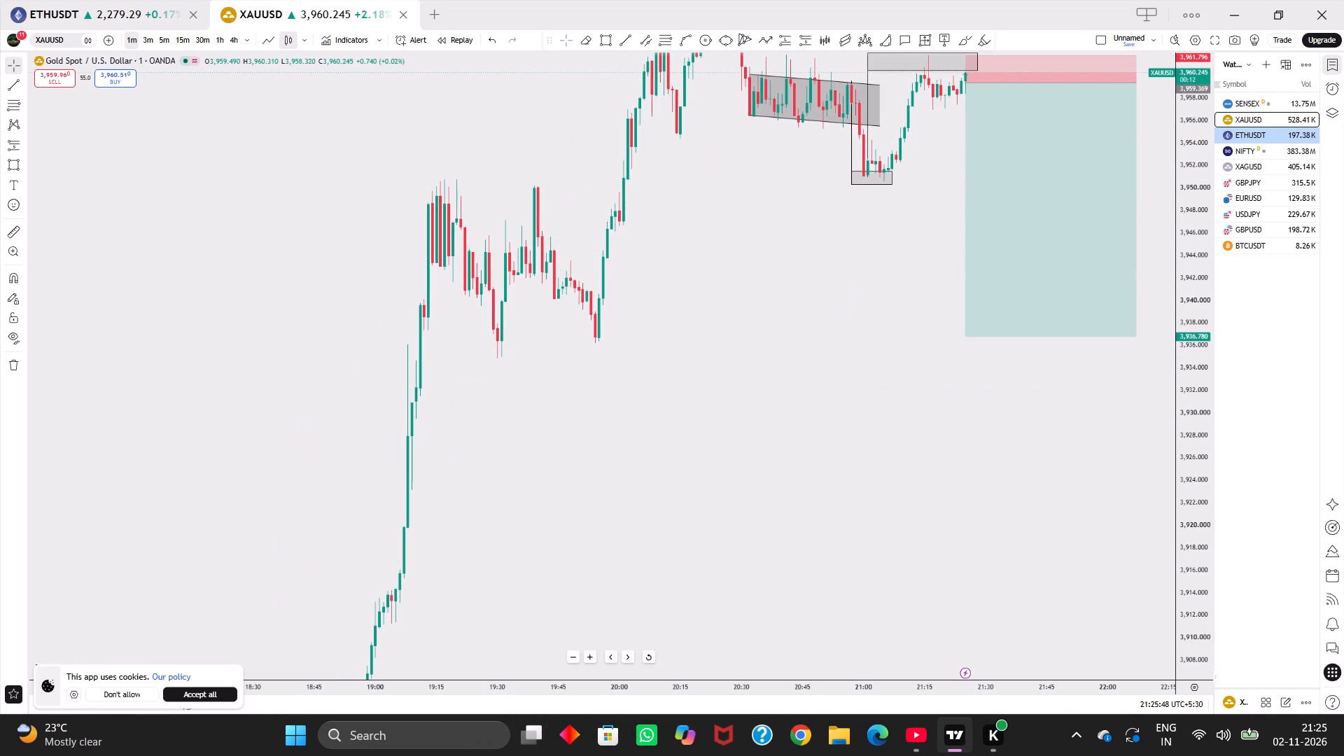
pyautogui.moveTo(698, 661); pyautogui.dragTo(805, 659)
pyautogui.moveTo(1182, 294); pyautogui.dragTo(1186, 526)
pyautogui.moveTo(1104, 453); pyautogui.dragTo(1244, 345)
pyautogui.moveTo(957, 565); pyautogui.dragTo(1098, 482)
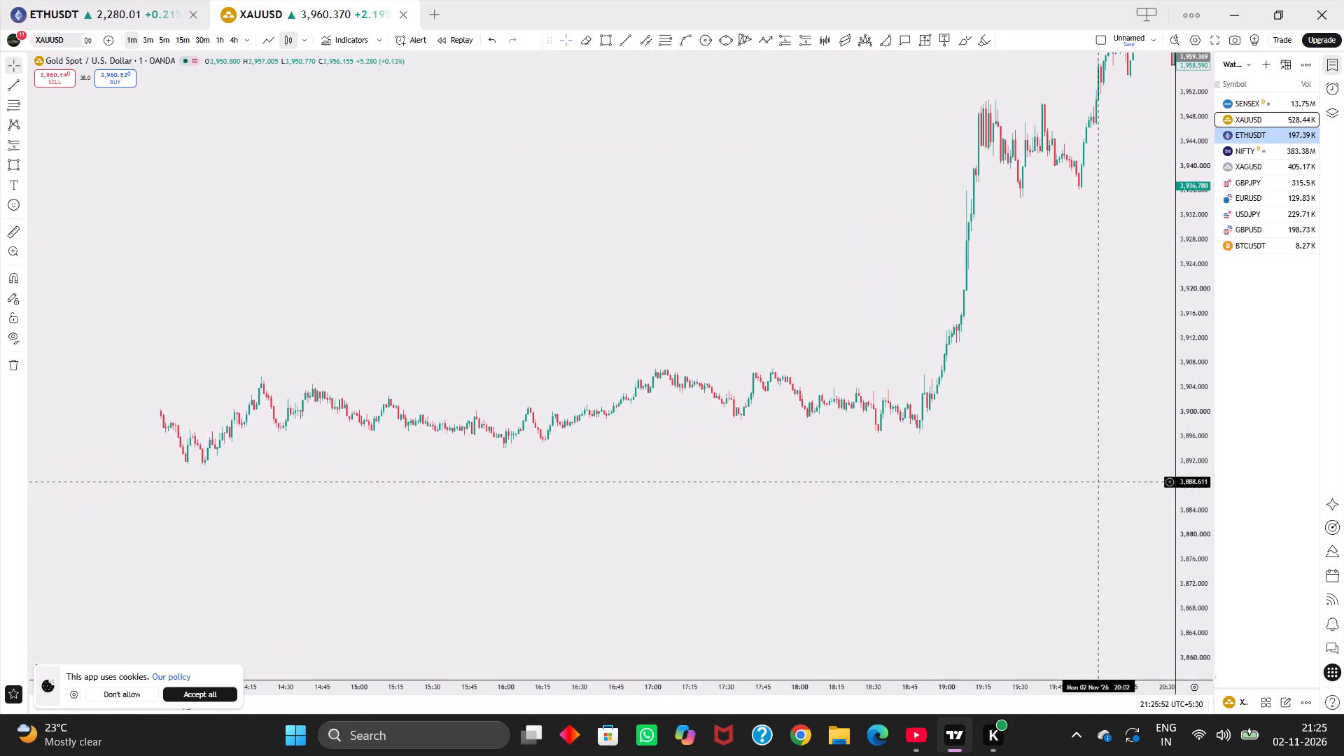
pyautogui.moveTo(1098, 482); pyautogui.dragTo(944, 490)
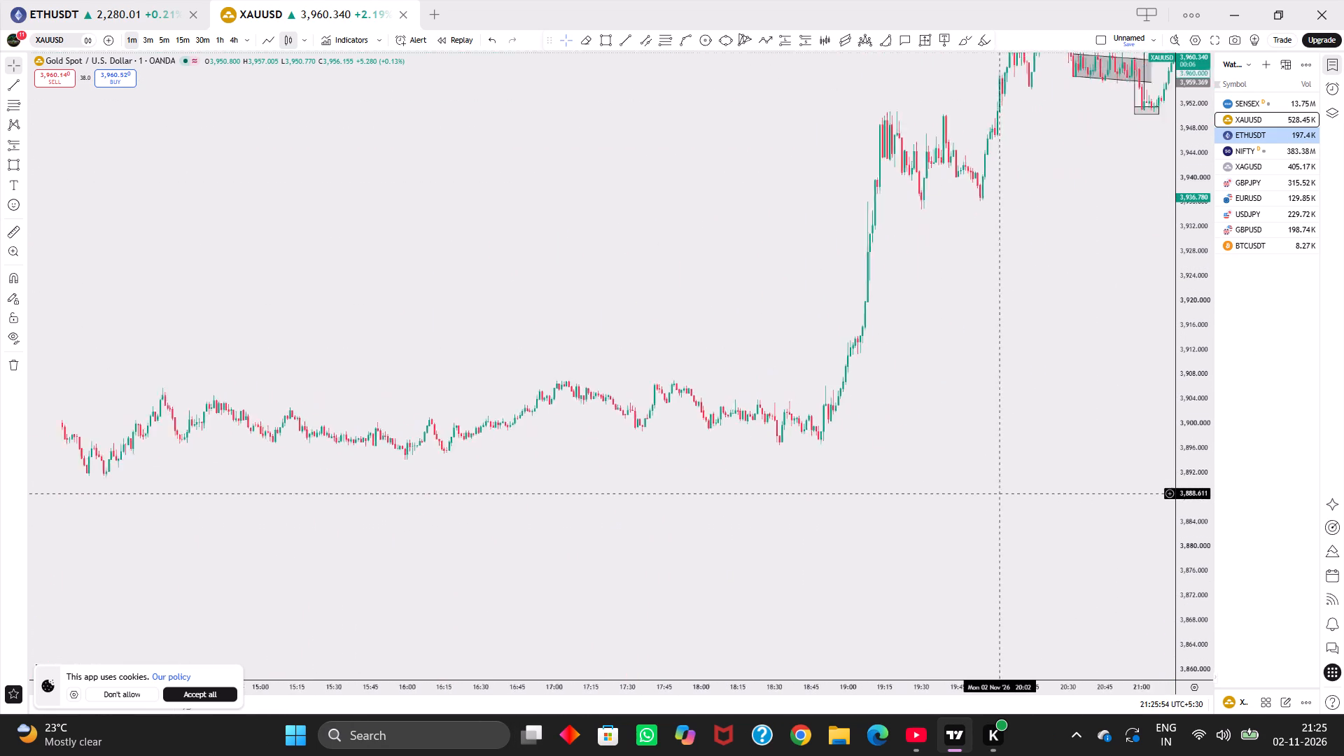
pyautogui.moveTo(944, 490); pyautogui.dragTo(916, 484)
pyautogui.moveTo(916, 484); pyautogui.dragTo(731, 537)
pyautogui.moveTo(871, 453); pyautogui.dragTo(867, 461)
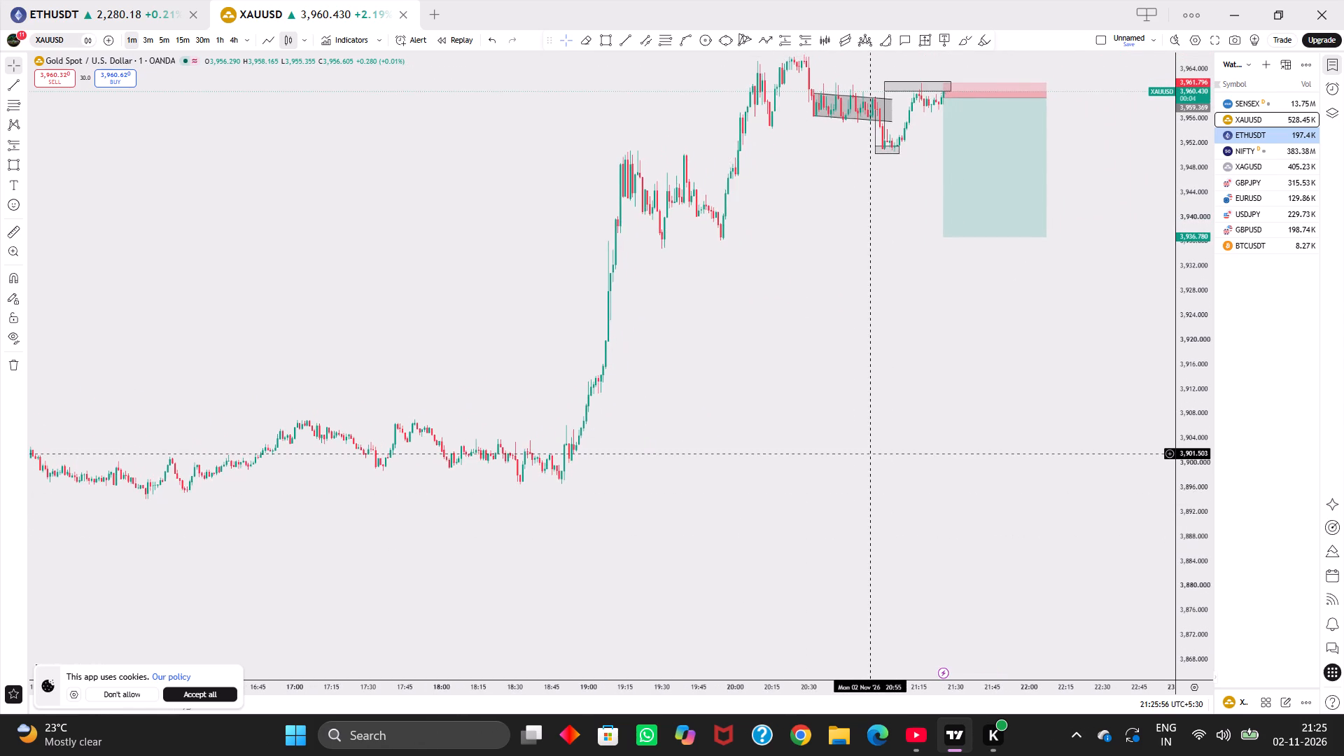
pyautogui.moveTo(867, 461); pyautogui.dragTo(844, 500)
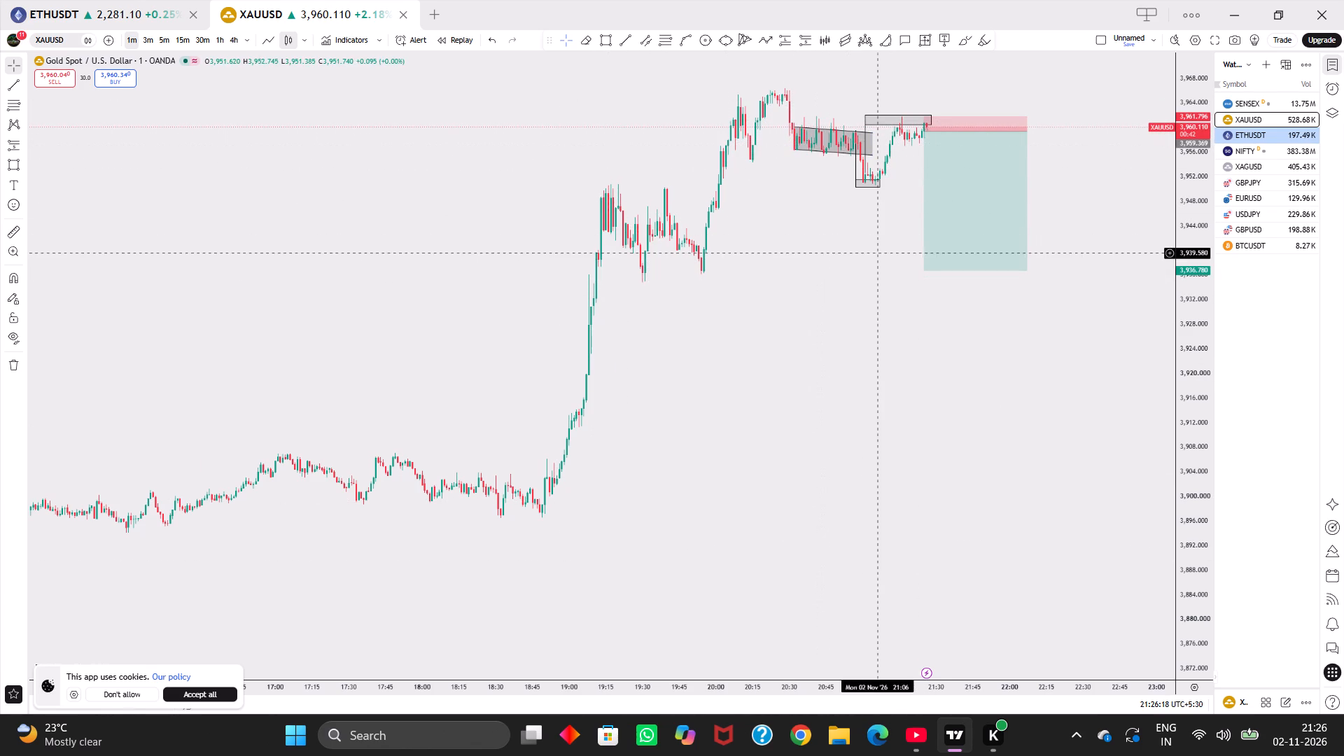
pyautogui.moveTo(1196, 413); pyautogui.dragTo(1268, 67)
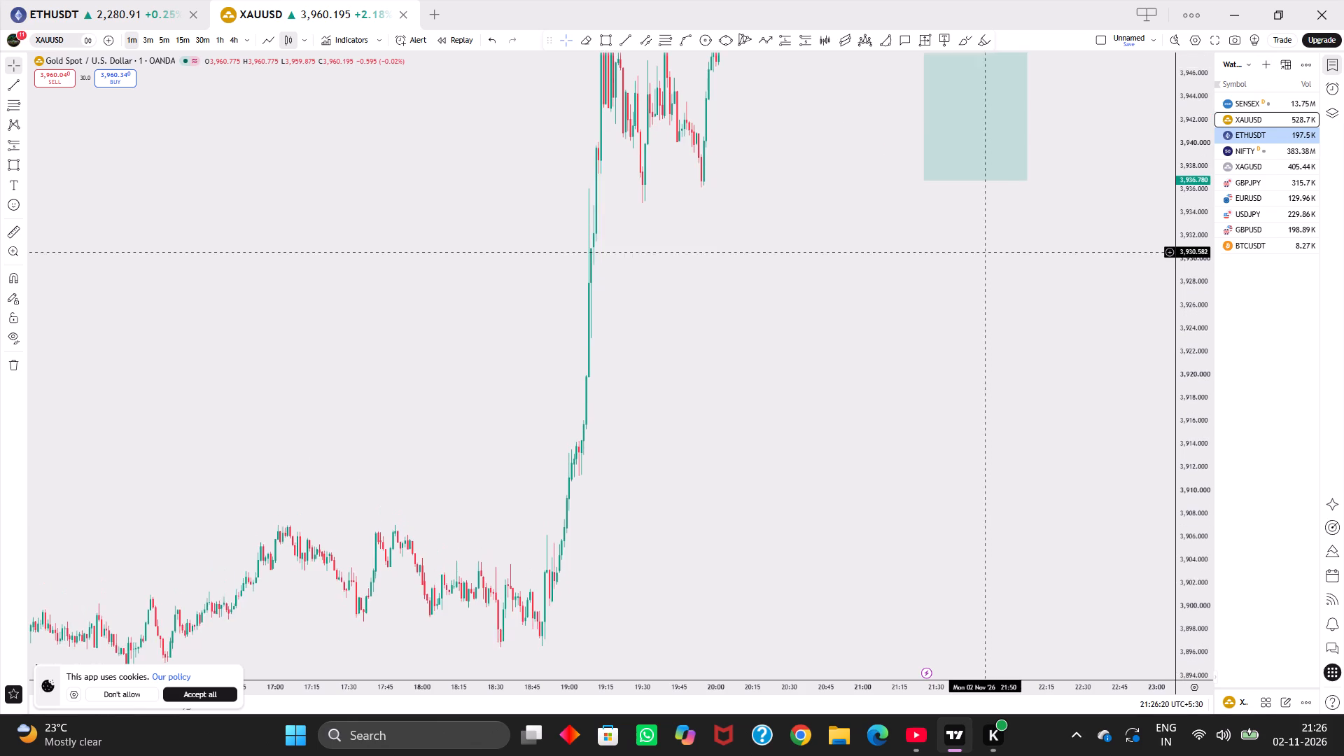
pyautogui.moveTo(984, 251); pyautogui.dragTo(911, 542)
pyautogui.moveTo(1086, 260); pyautogui.dragTo(1083, 295)
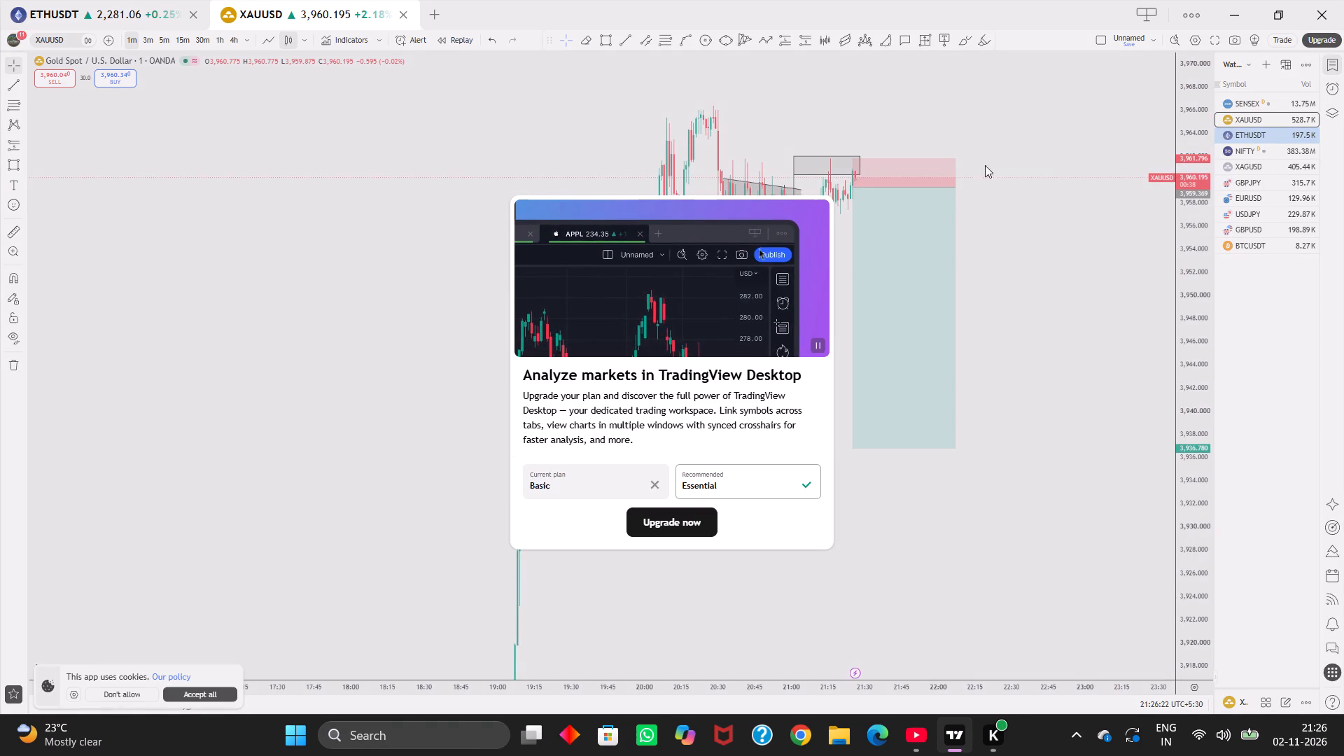
# Close the ETHUSDT tab and the surplus duplicate tab, cancelling the closing of the XAUUSD tab with unsaved changes.
pyautogui.click(197, 15)
pyautogui.doubleClick(142, 11)
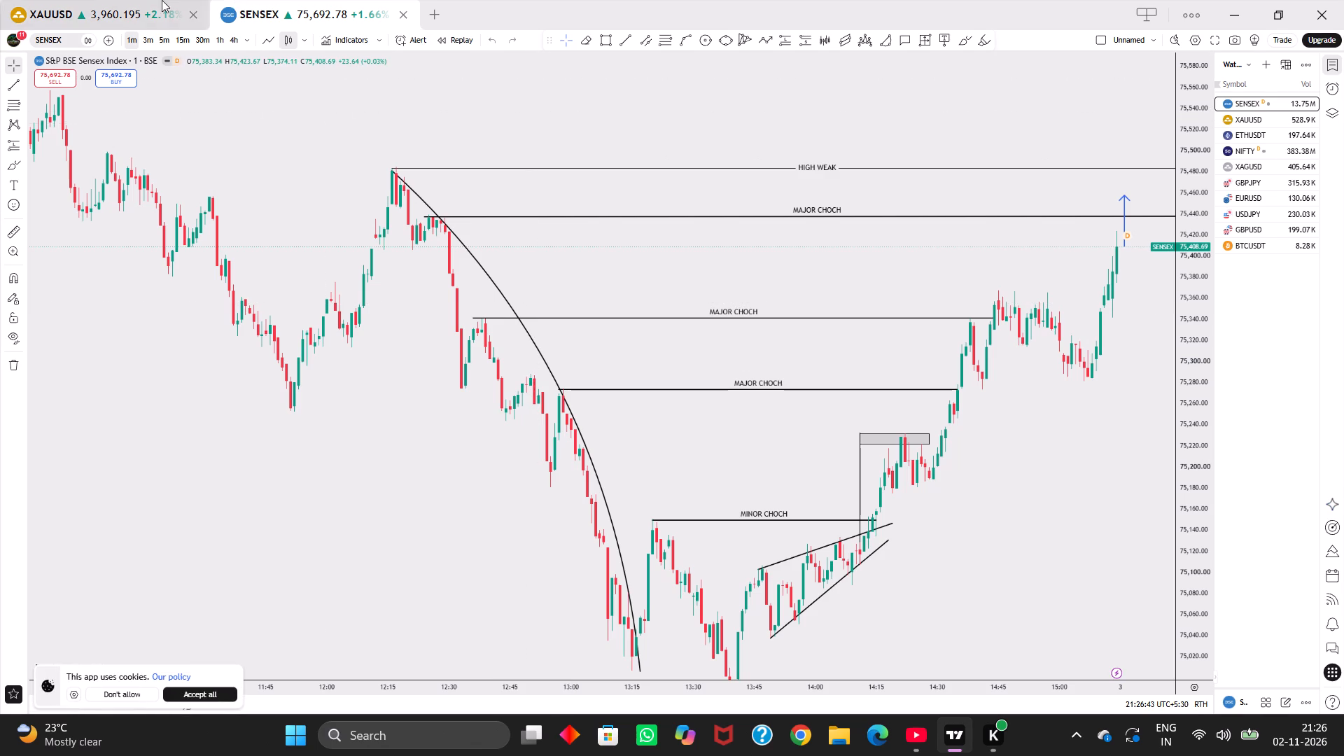
pyautogui.doubleClick(151, 0)
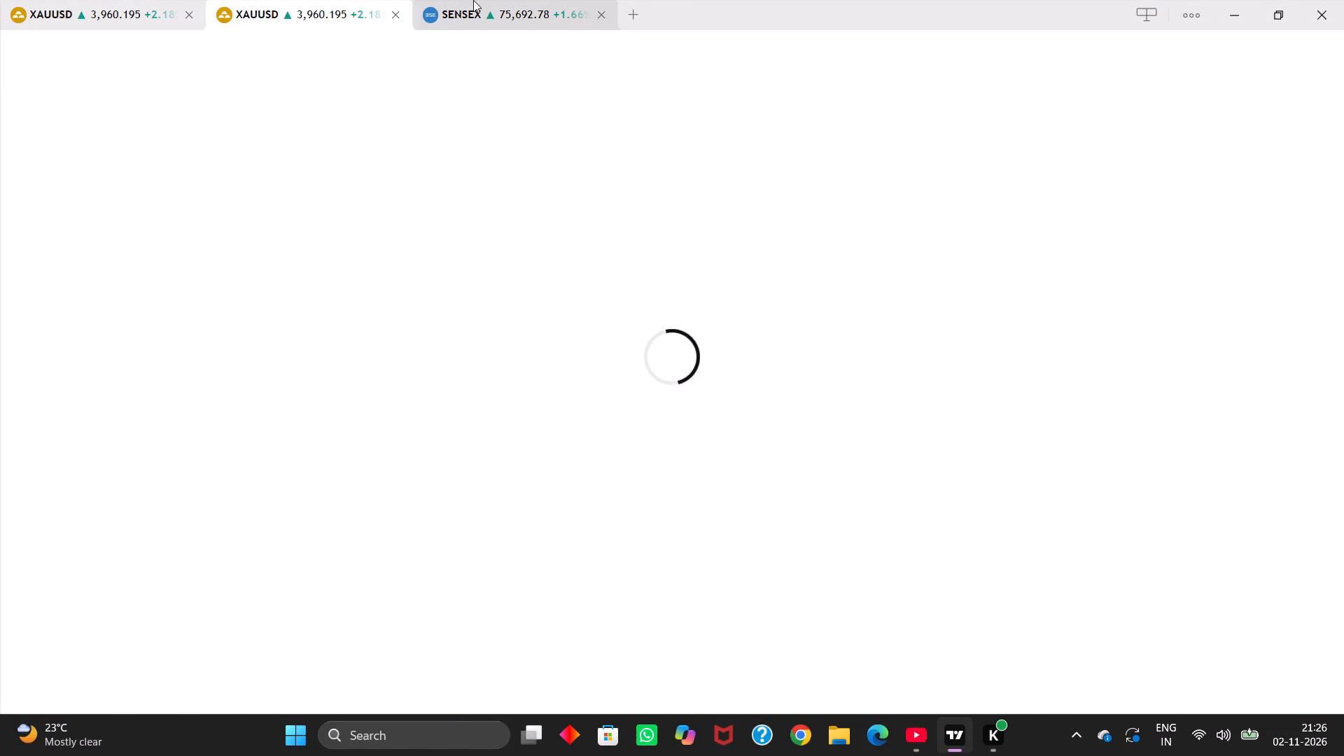
pyautogui.click(598, 16)
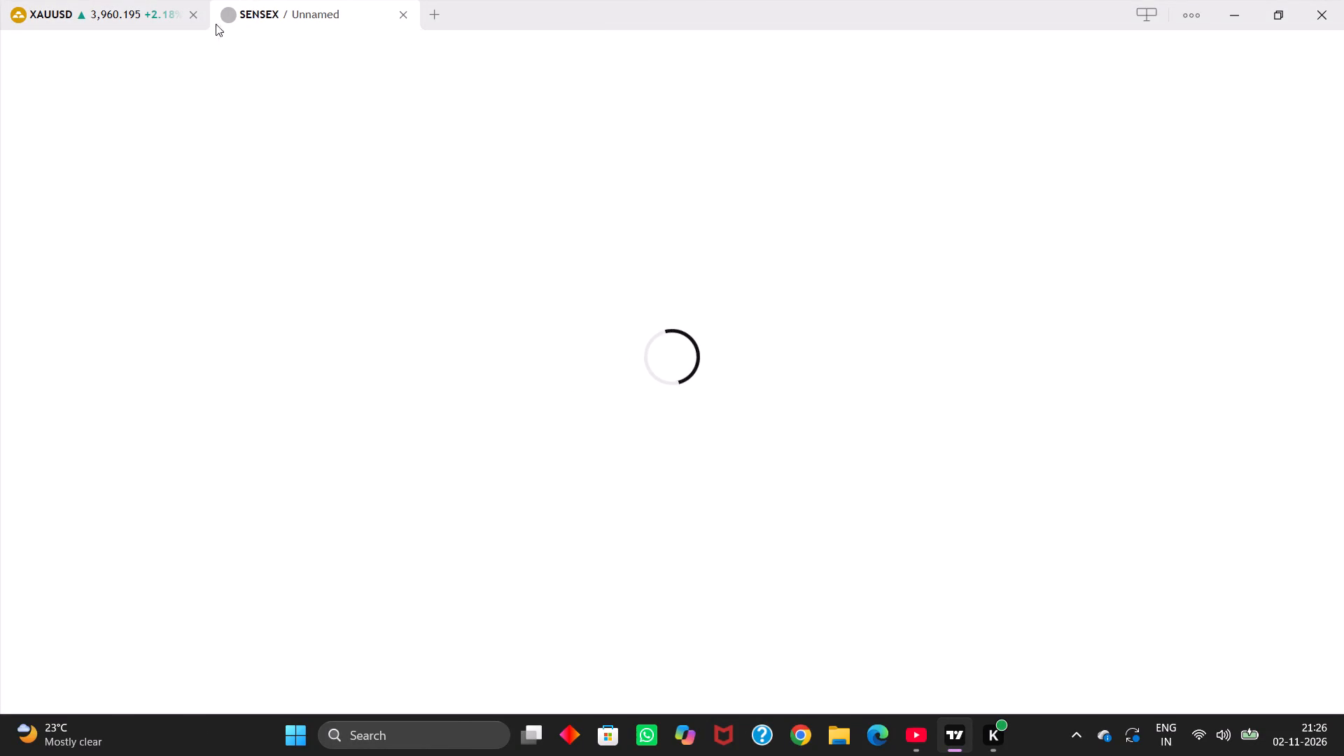
pyautogui.click(194, 17)
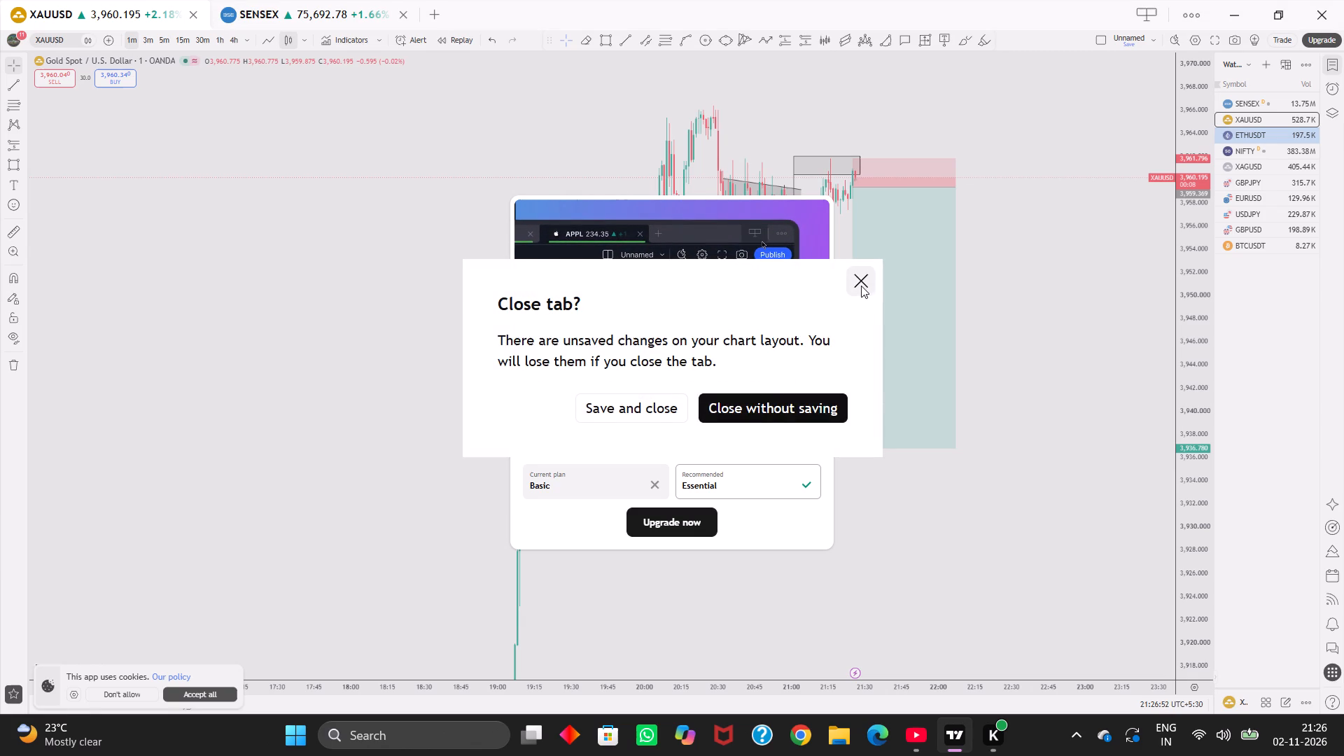
pyautogui.click(861, 286)
# Load XAUUSD into the SENSEX tab and close the old XAUUSD tab.
pyautogui.click(290, 0)
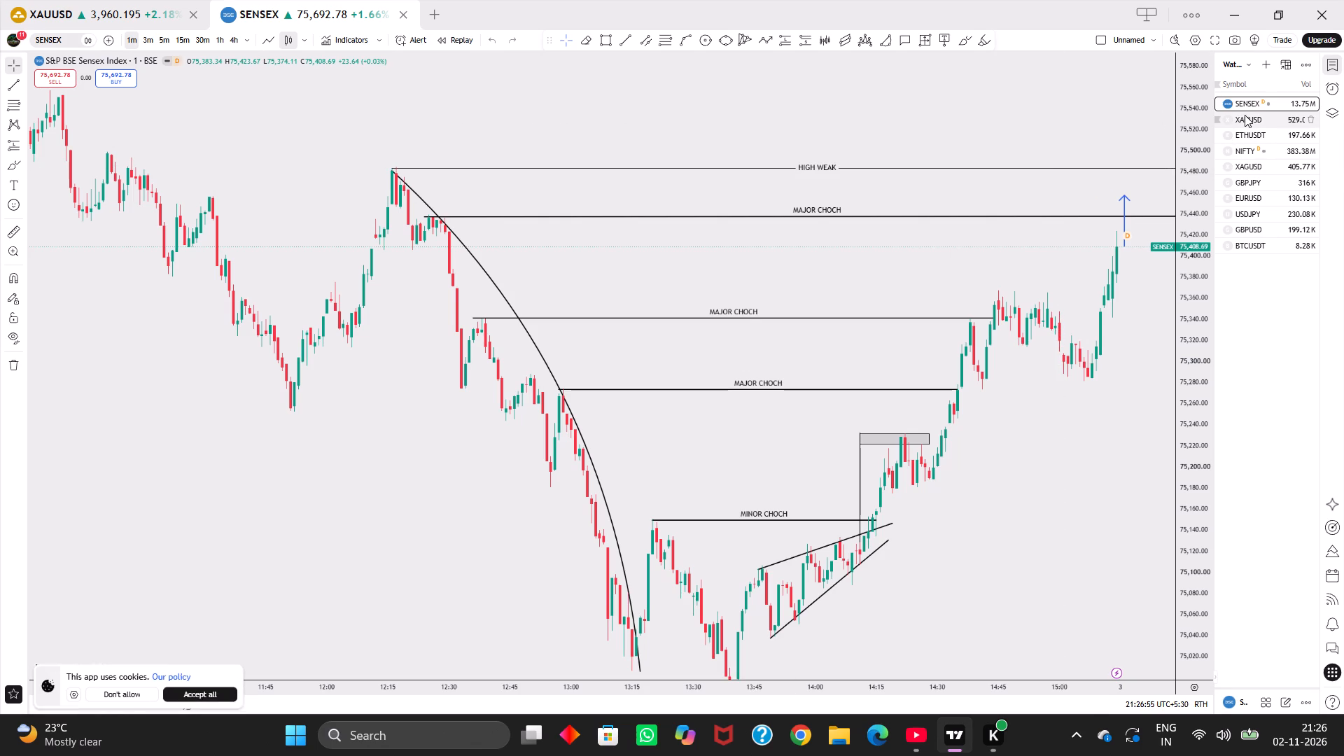
pyautogui.click(1245, 115)
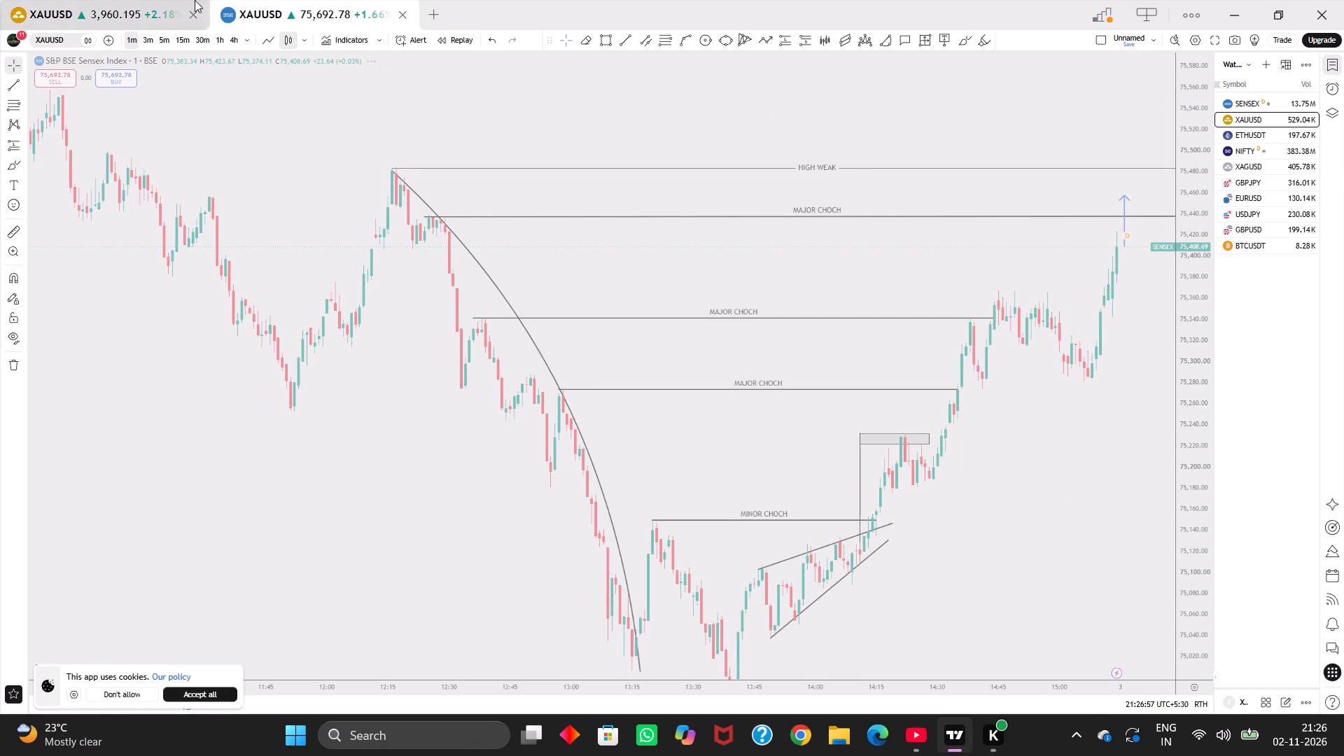
pyautogui.click(194, 13)
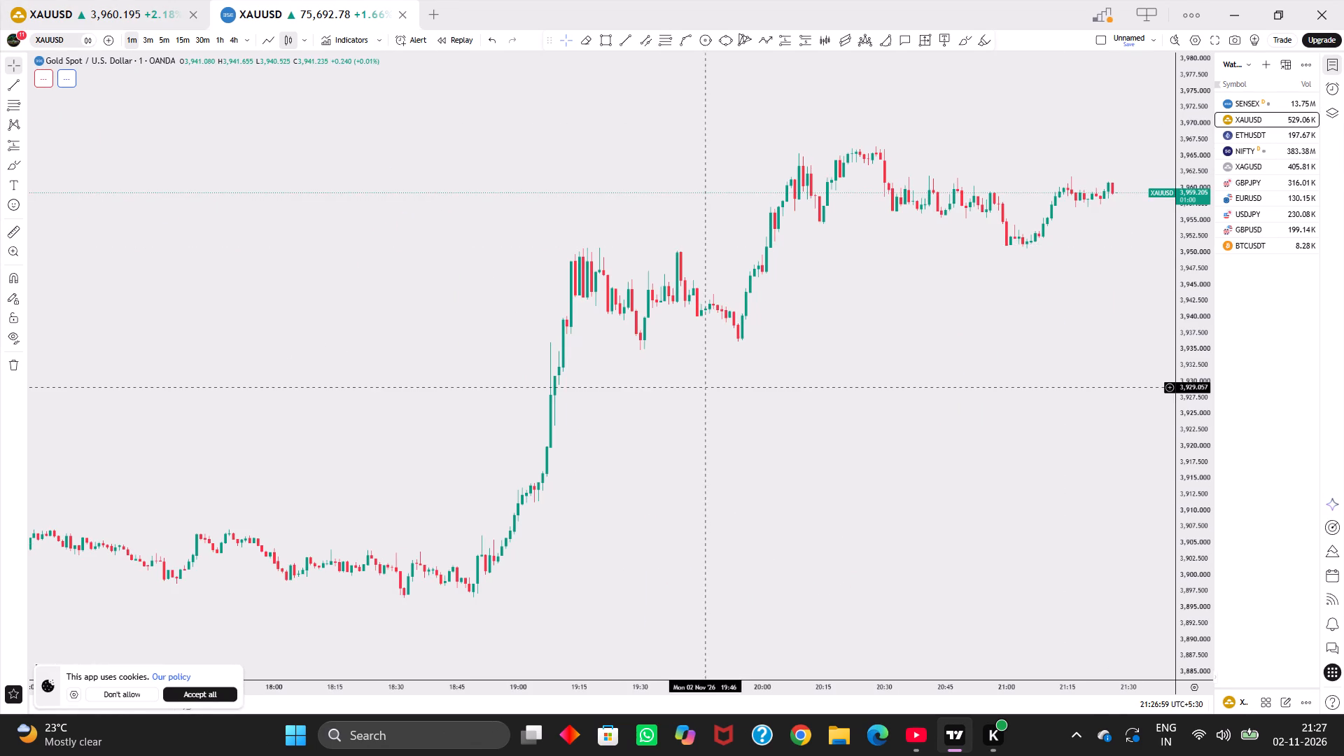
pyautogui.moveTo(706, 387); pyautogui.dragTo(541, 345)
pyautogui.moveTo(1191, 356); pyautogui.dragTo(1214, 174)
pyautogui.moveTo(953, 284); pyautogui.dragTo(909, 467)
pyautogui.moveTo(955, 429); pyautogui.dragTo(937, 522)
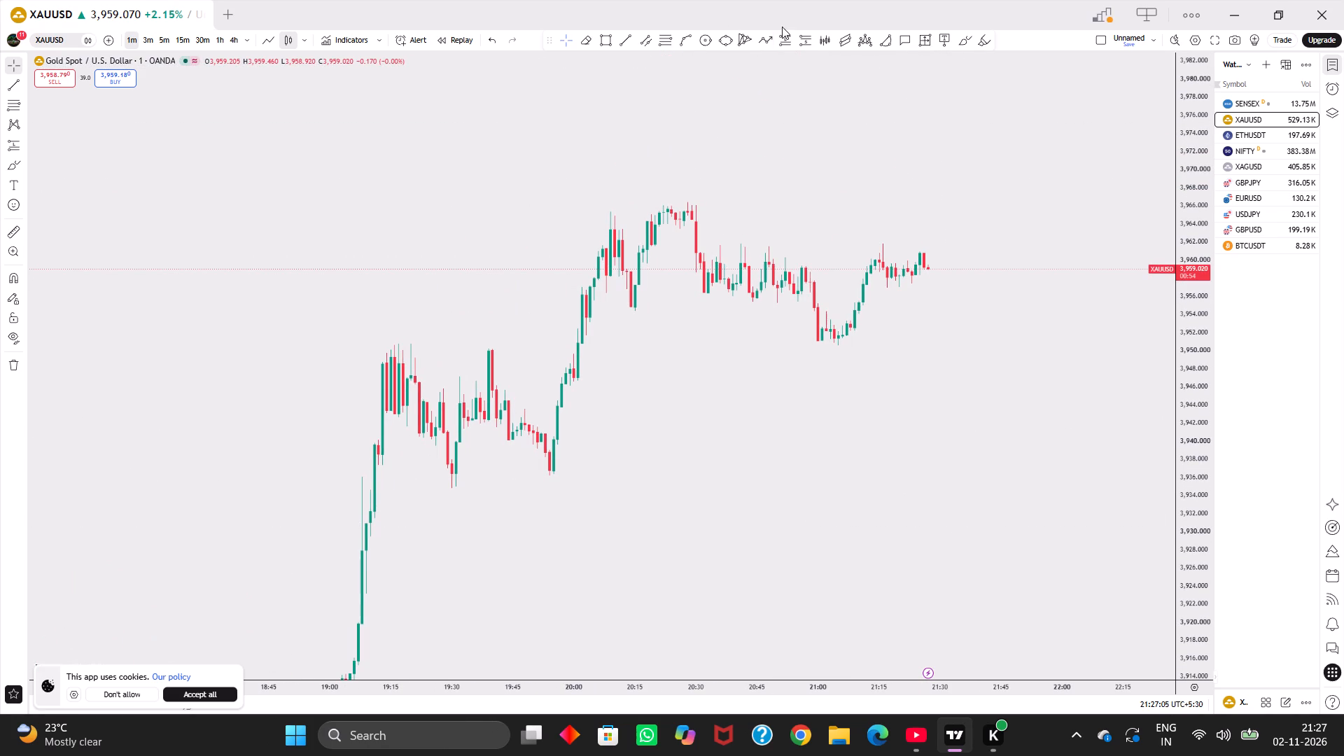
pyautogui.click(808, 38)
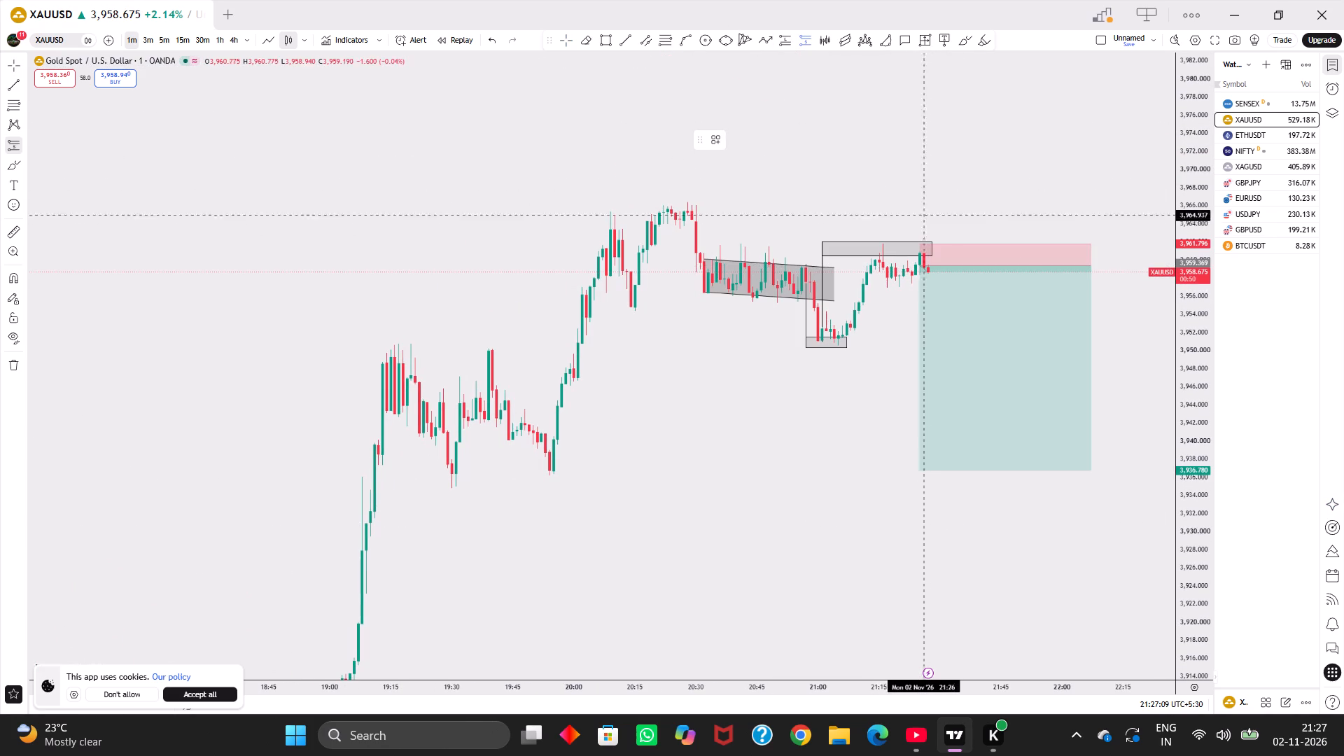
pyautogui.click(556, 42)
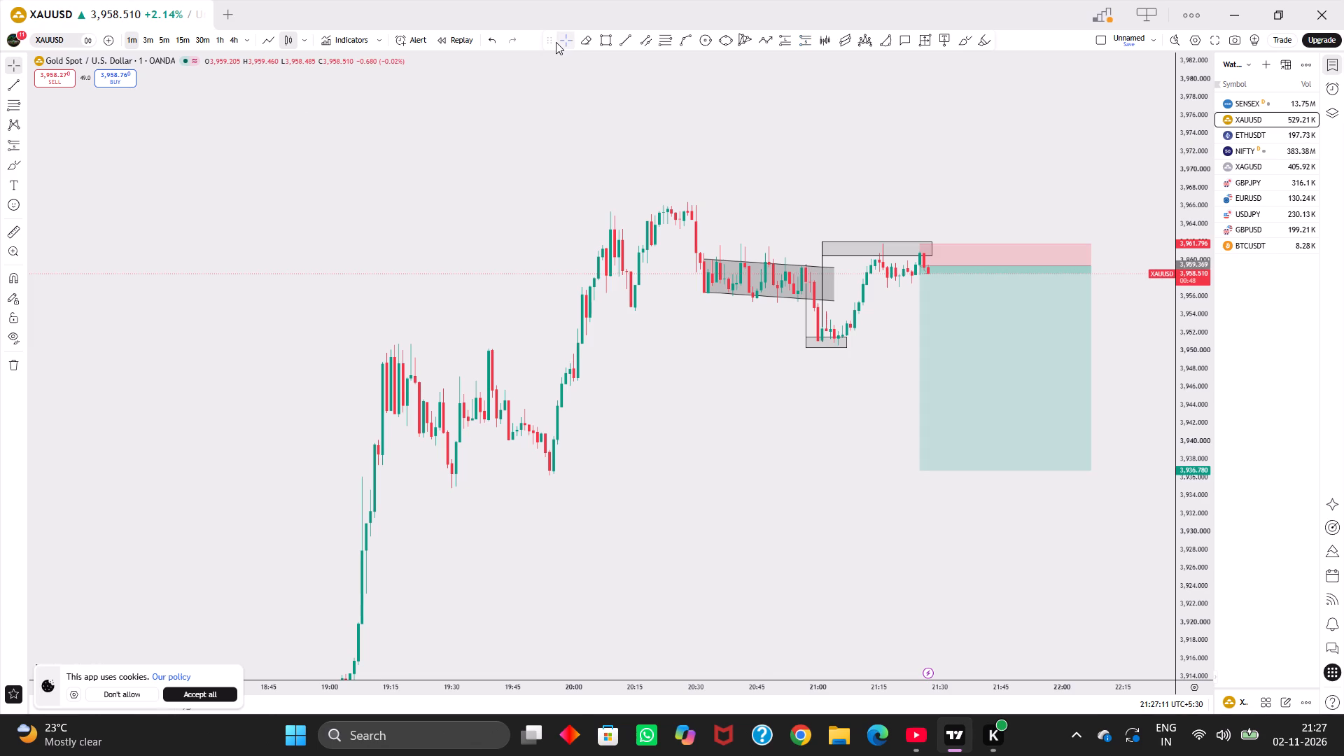
# Draw a rectangle along the highs from 20:31 to 21:49, spanning about 3,961.9 down to 3,960.8.
pyautogui.moveTo(729, 427); pyautogui.dragTo(588, 346)
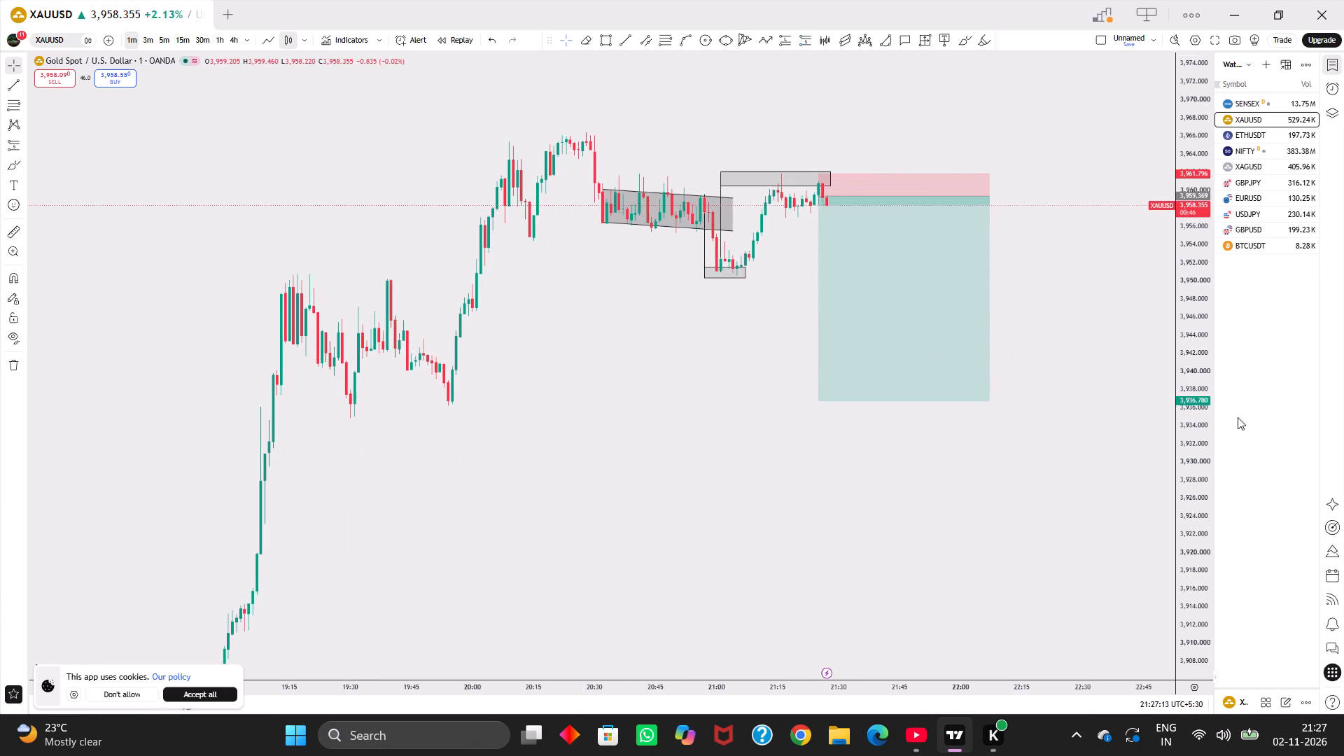
pyautogui.moveTo(1205, 420); pyautogui.dragTo(1200, 276)
pyautogui.moveTo(728, 427); pyautogui.dragTo(648, 534)
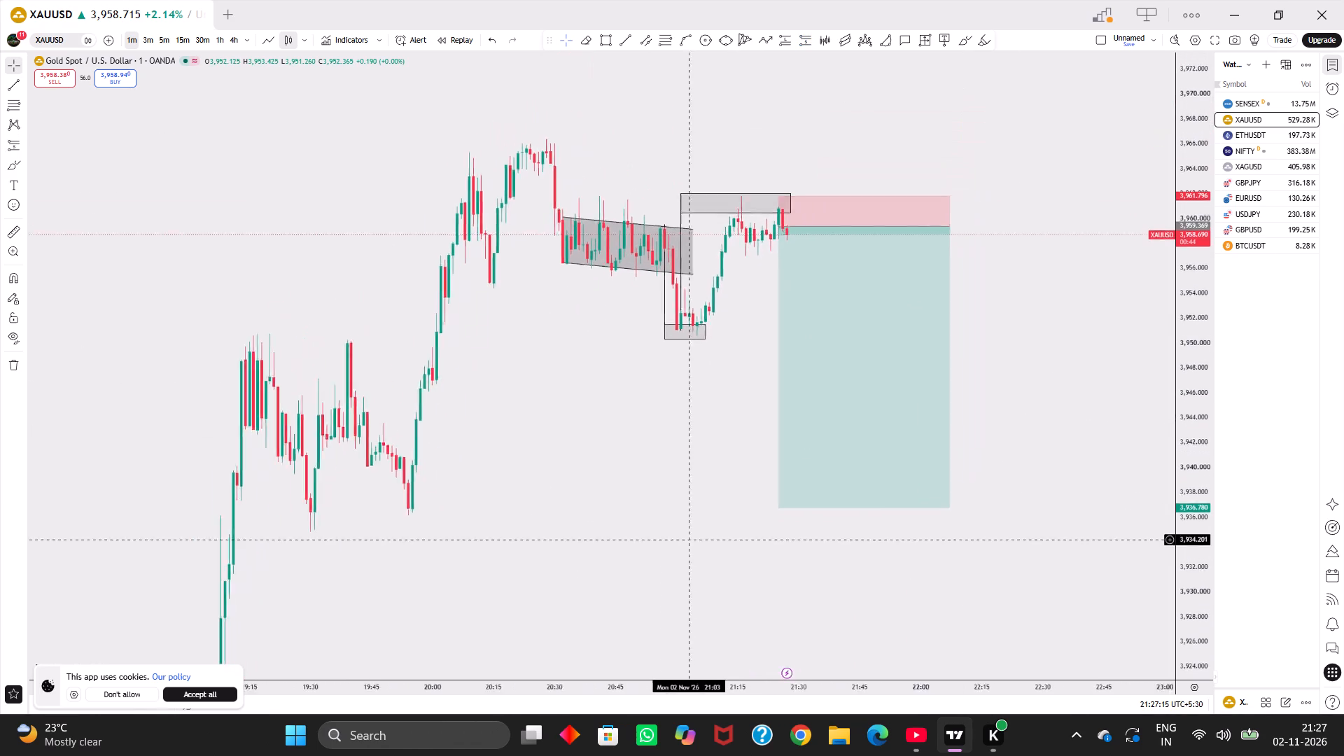
pyautogui.moveTo(648, 534); pyautogui.dragTo(631, 521)
pyautogui.click(608, 36)
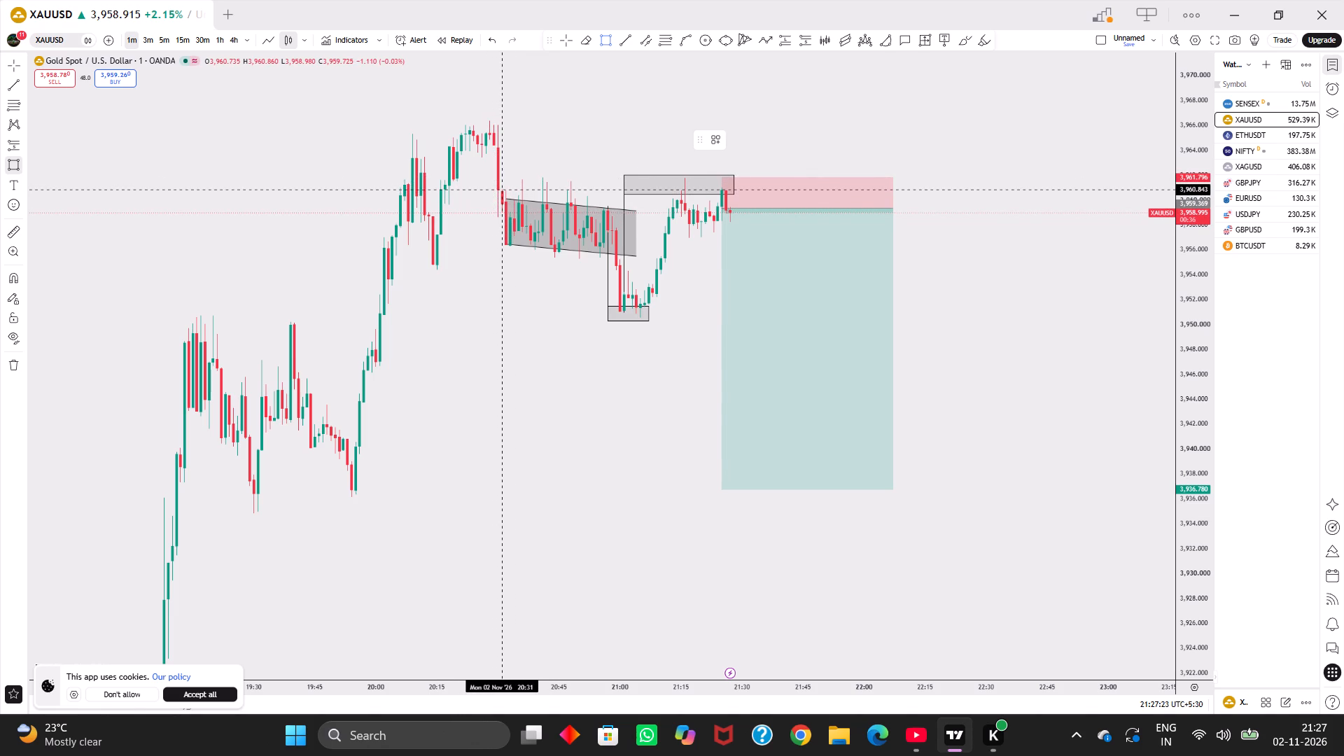
pyautogui.moveTo(503, 189); pyautogui.dragTo(724, 204)
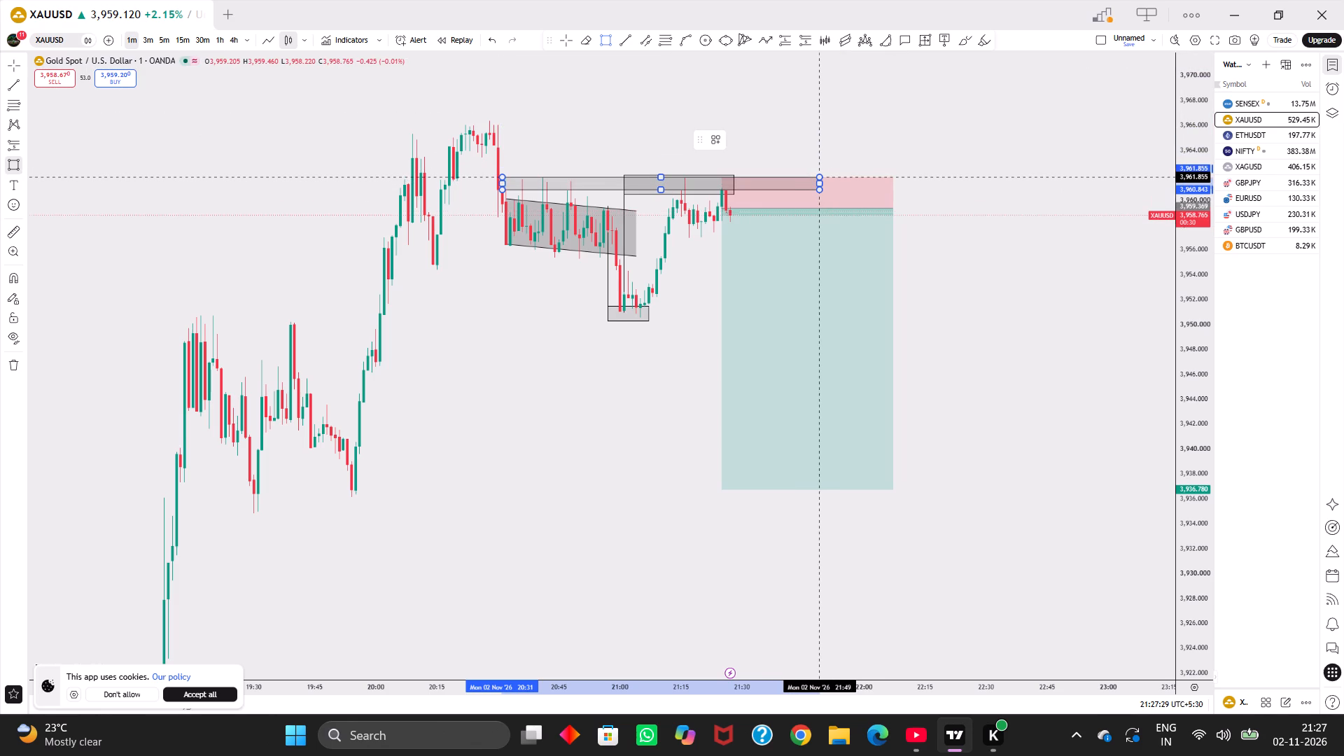
pyautogui.click(818, 176)
# Draw a rectangle over the drop below the channel from 20:56 to 21:11, spanning about 3,959.2 down to 3,951.1.
pyautogui.moveTo(968, 139); pyautogui.dragTo(908, 99)
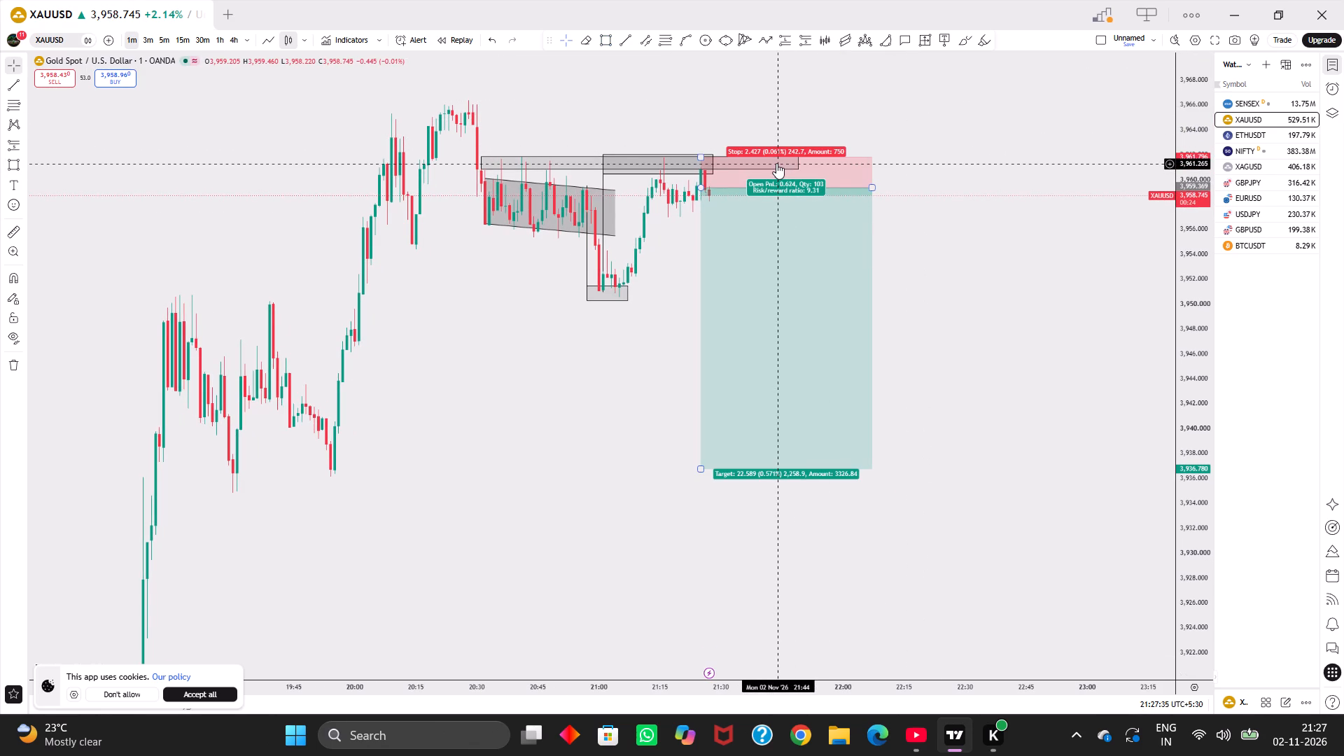
pyautogui.moveTo(972, 154); pyautogui.dragTo(937, 146)
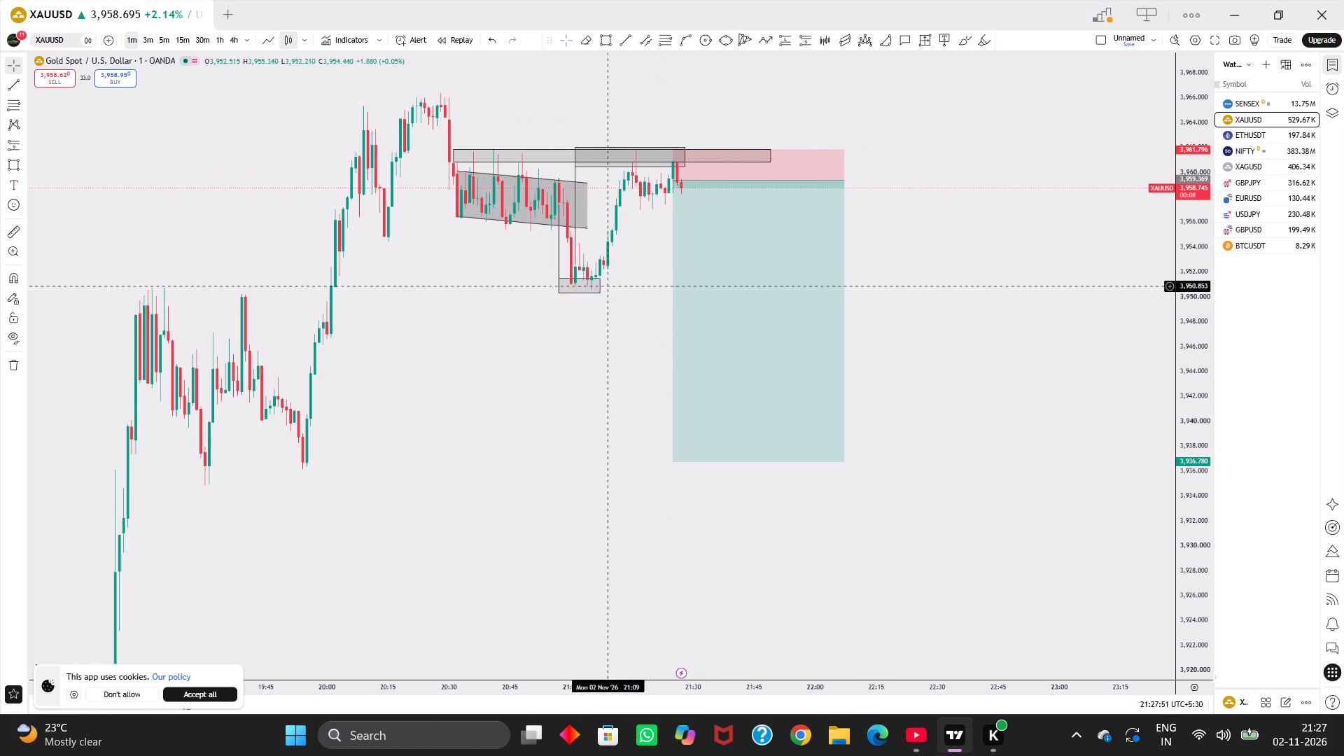
pyautogui.click(601, 45)
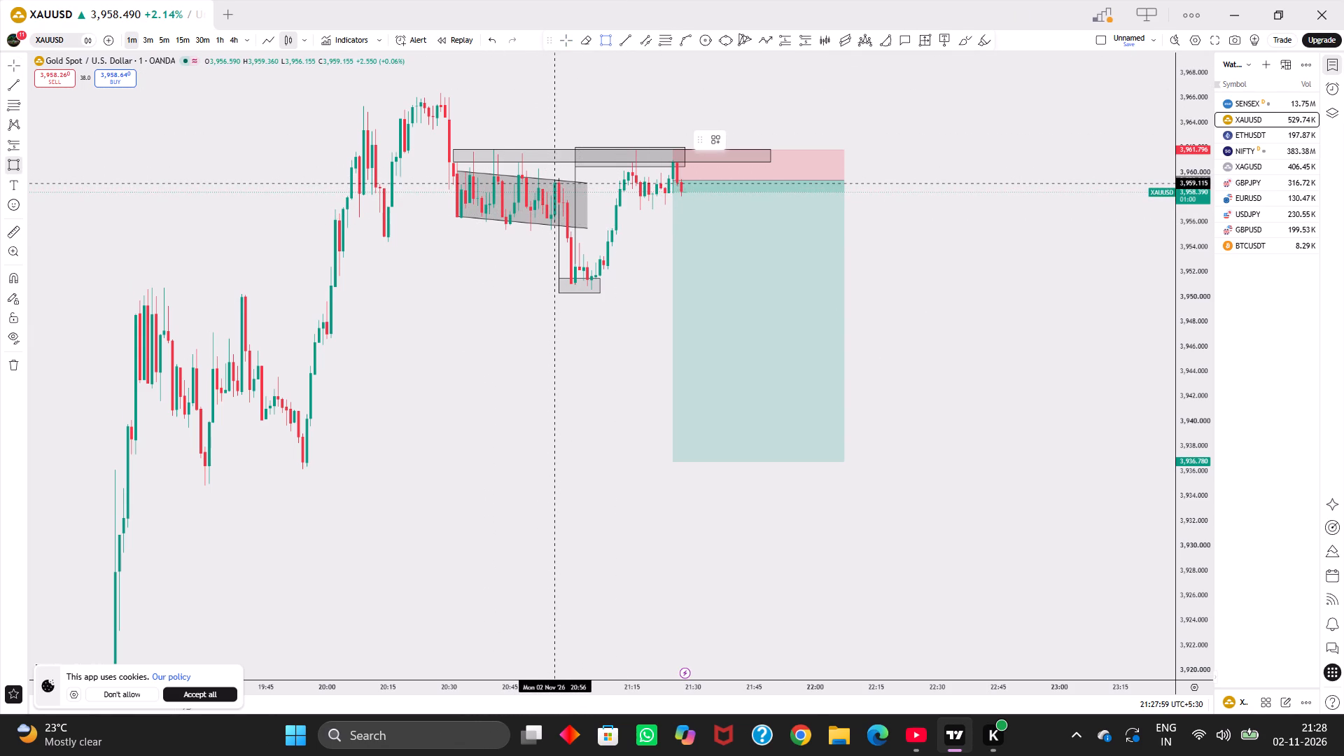
pyautogui.moveTo(550, 182); pyautogui.dragTo(575, 265)
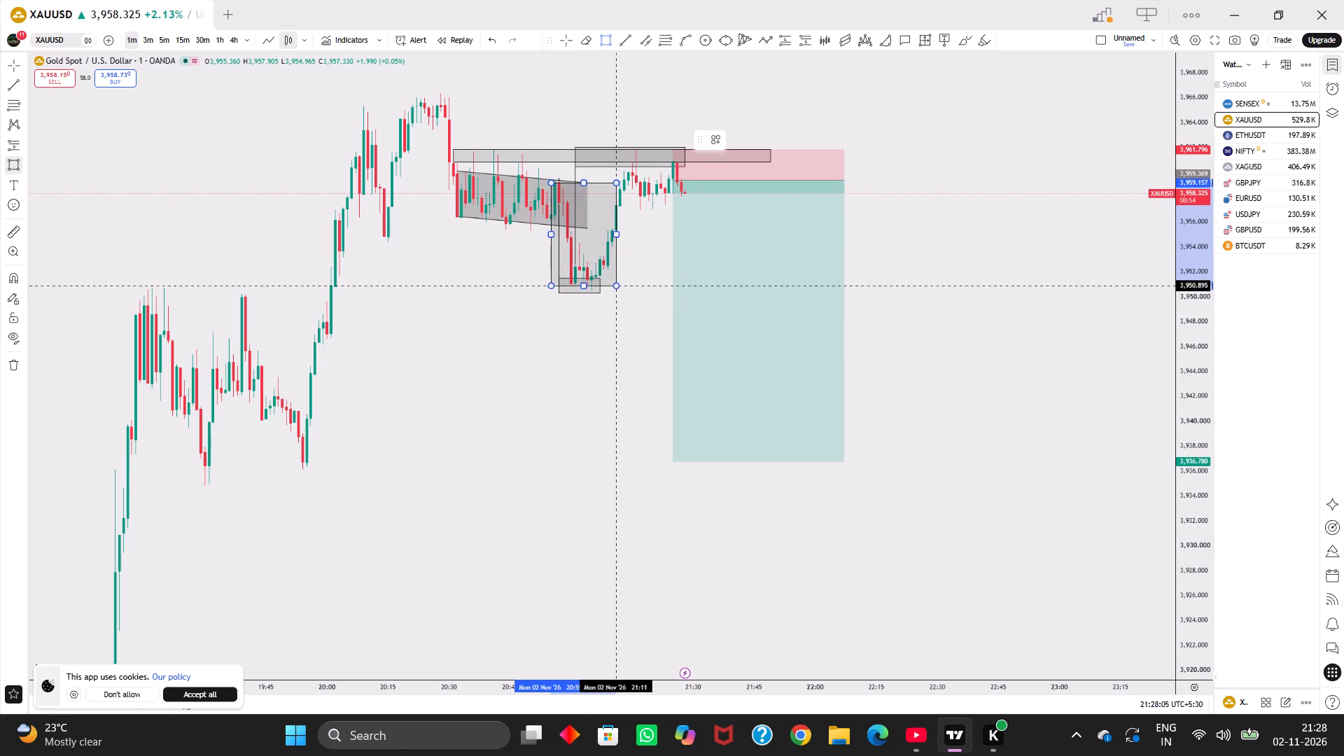
pyautogui.click(615, 282)
pyautogui.click(615, 282)
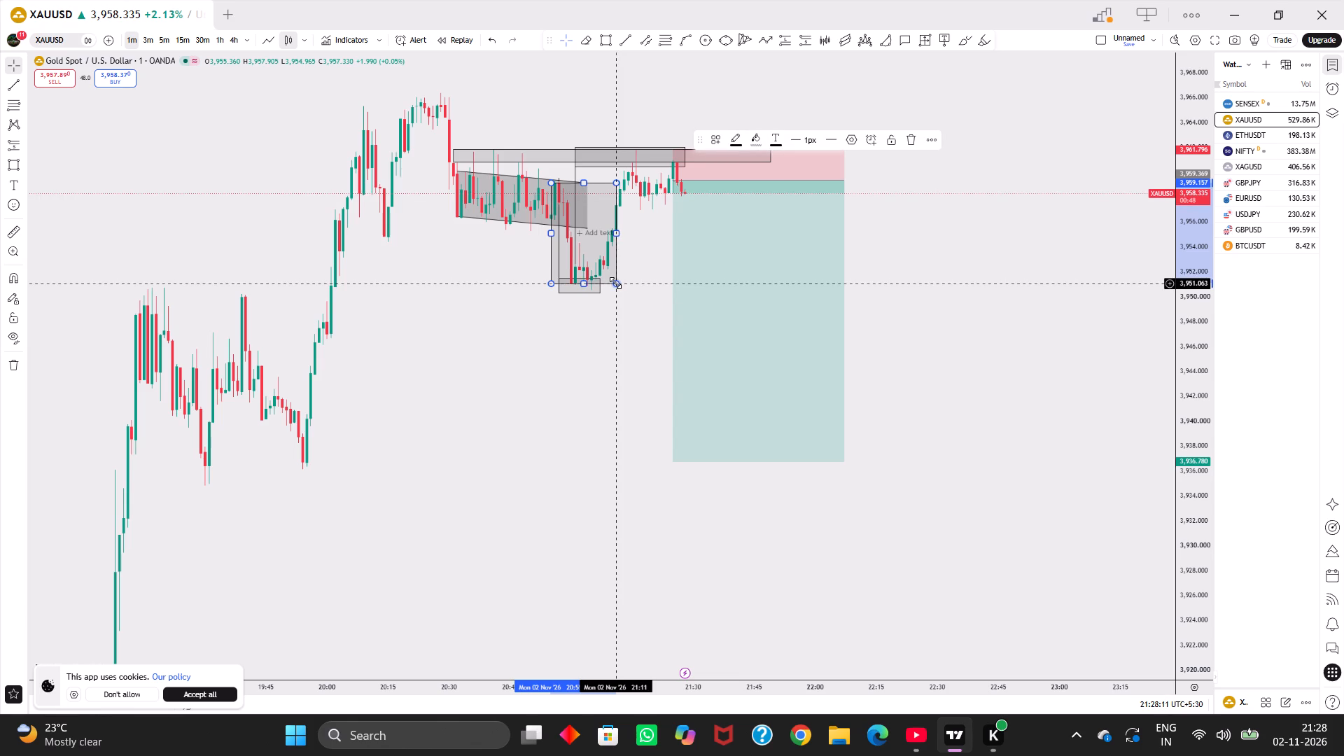
# Move the new rectangle to start at about 21:23 and end at 21:39, spanning about 3,960.8 down to 3,952.8.
pyautogui.moveTo(594, 243); pyautogui.dragTo(699, 224)
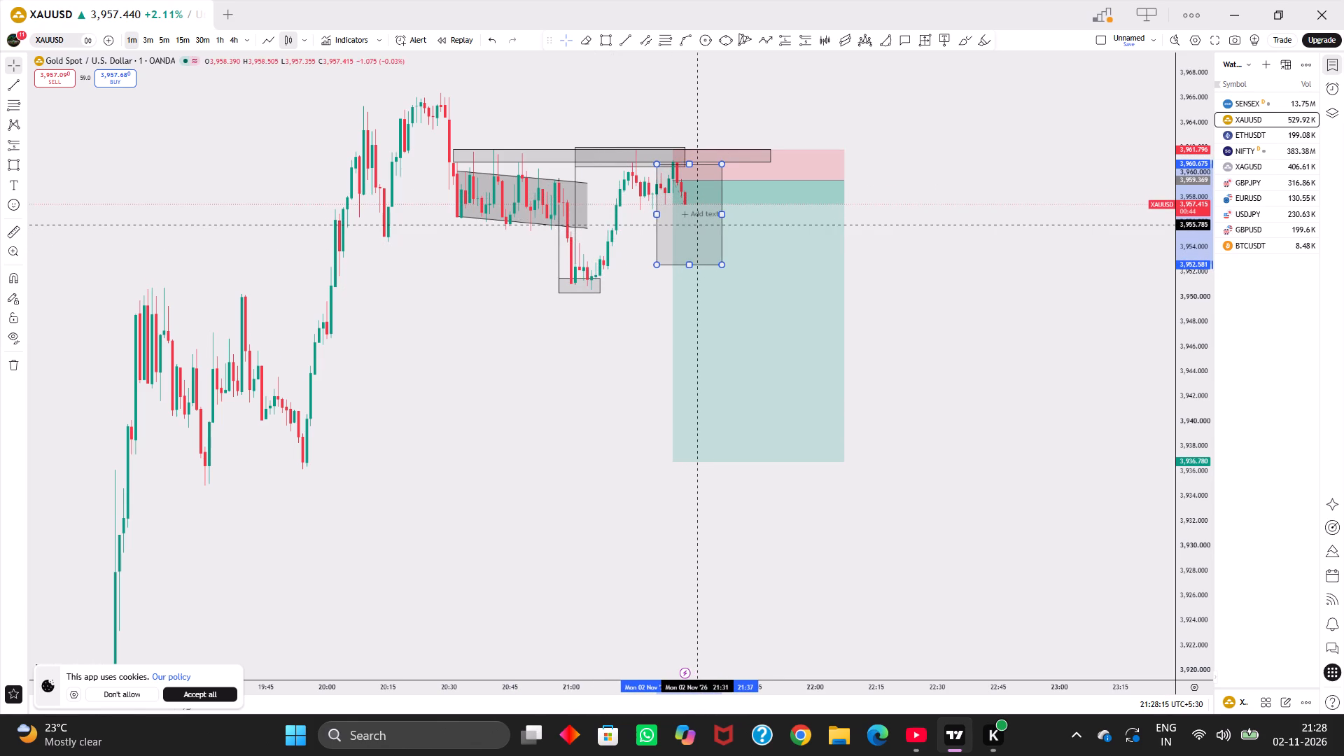
pyautogui.moveTo(699, 224); pyautogui.dragTo(703, 223)
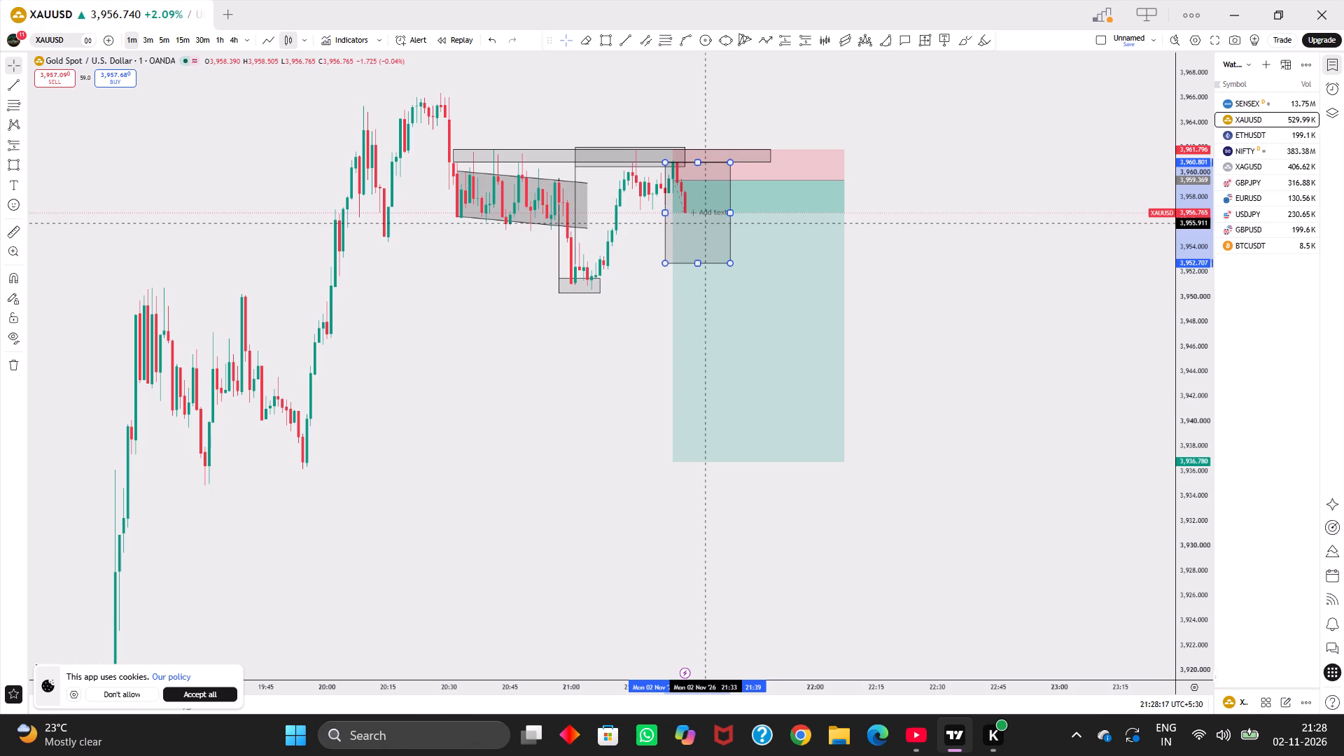
pyautogui.moveTo(703, 223); pyautogui.dragTo(704, 222)
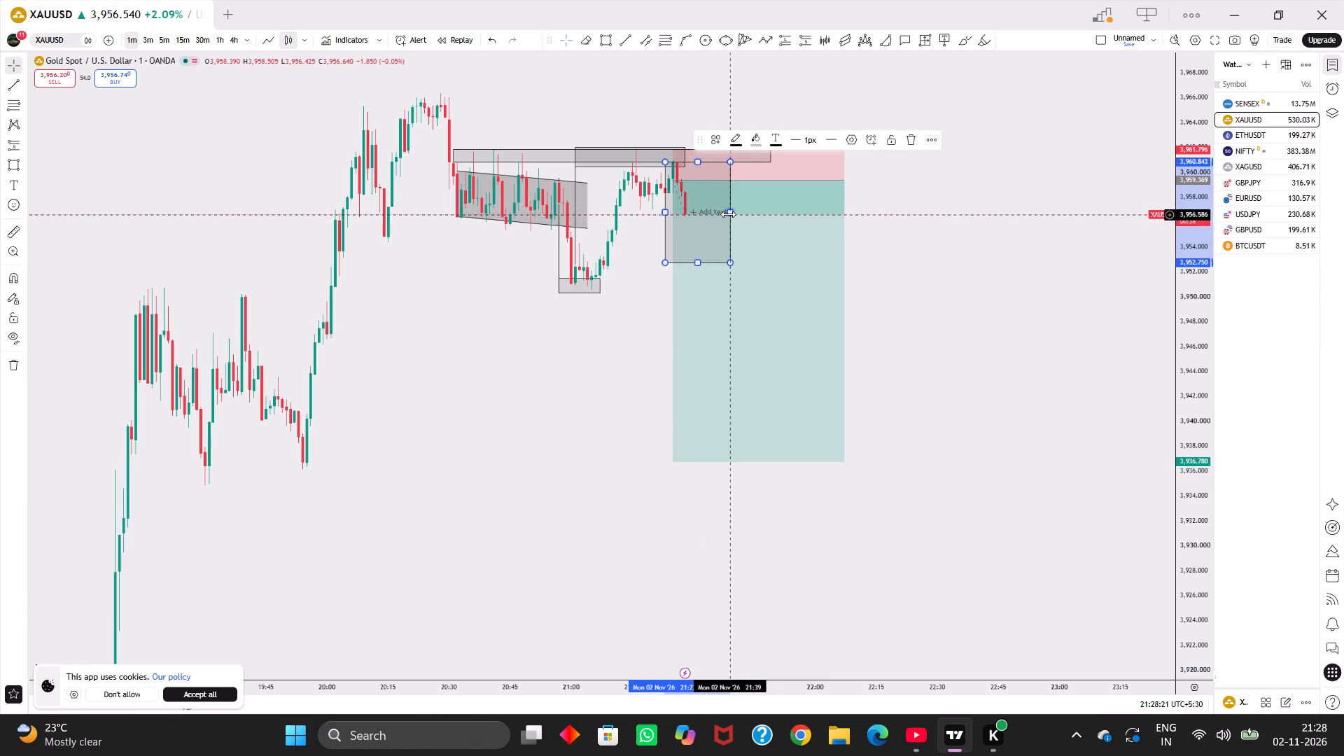
# Narrow the moved rectangle from both sides into a vertical line at the 21:26 candle.
pyautogui.moveTo(728, 214); pyautogui.dragTo(677, 204)
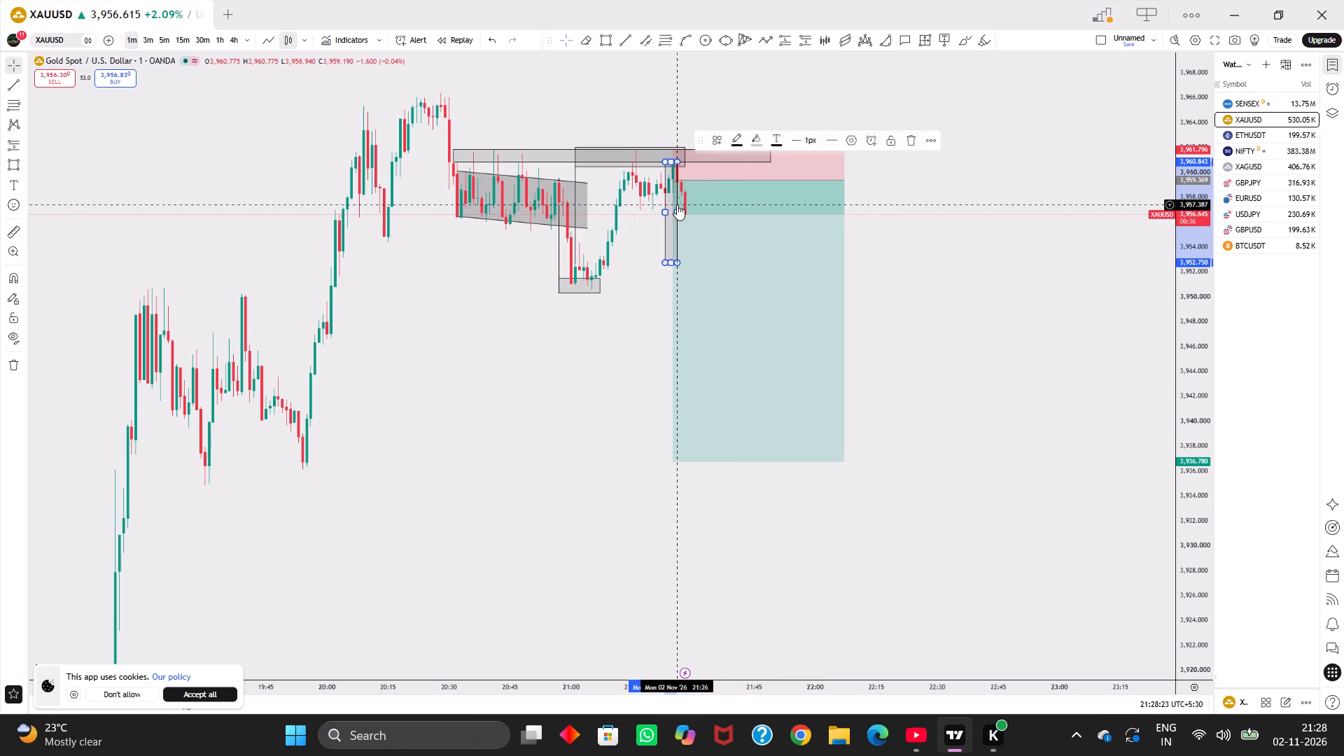
pyautogui.moveTo(666, 209); pyautogui.dragTo(674, 211)
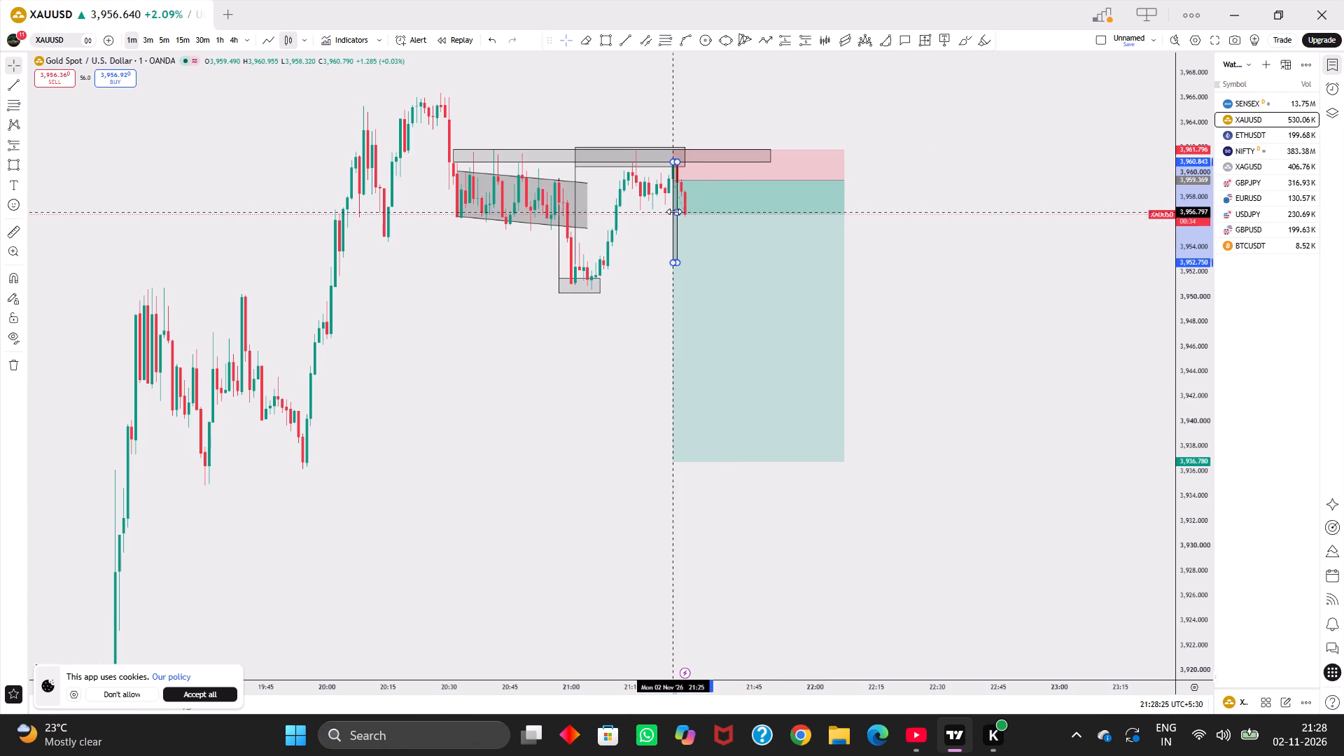
pyautogui.moveTo(674, 211); pyautogui.dragTo(676, 213)
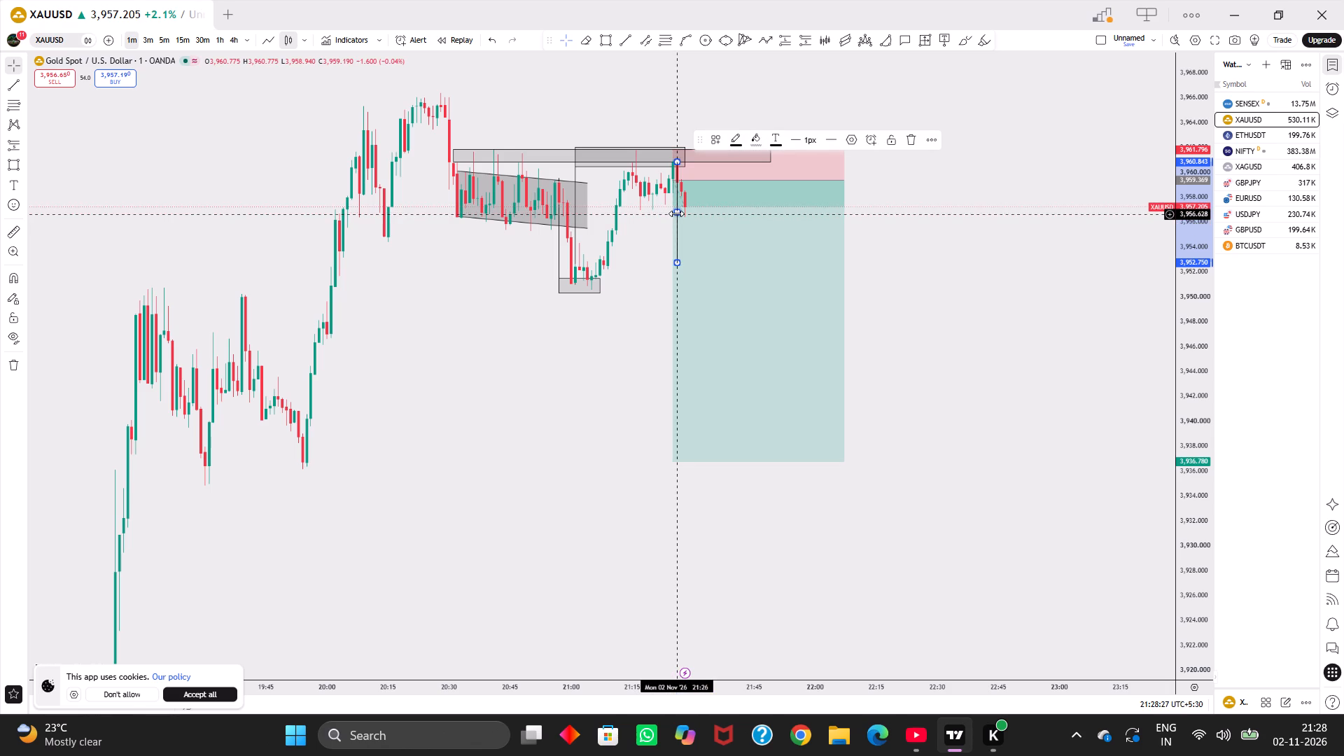
pyautogui.keyDown('ctrl'); pyautogui.keyDown('alt'); pyautogui.moveTo(676, 213); pyautogui.dragTo(668, 255); pyautogui.keyUp('alt'); pyautogui.keyUp('ctrl')
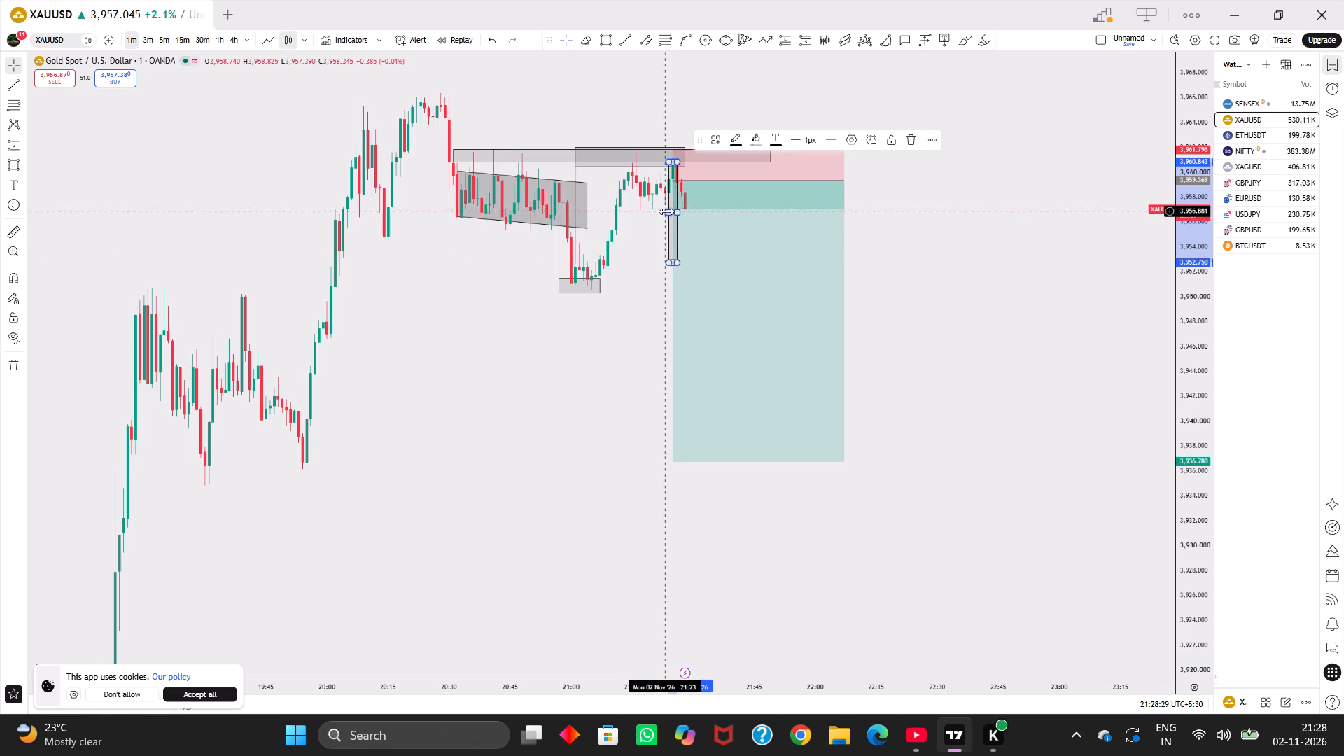
pyautogui.moveTo(667, 213); pyautogui.dragTo(675, 214)
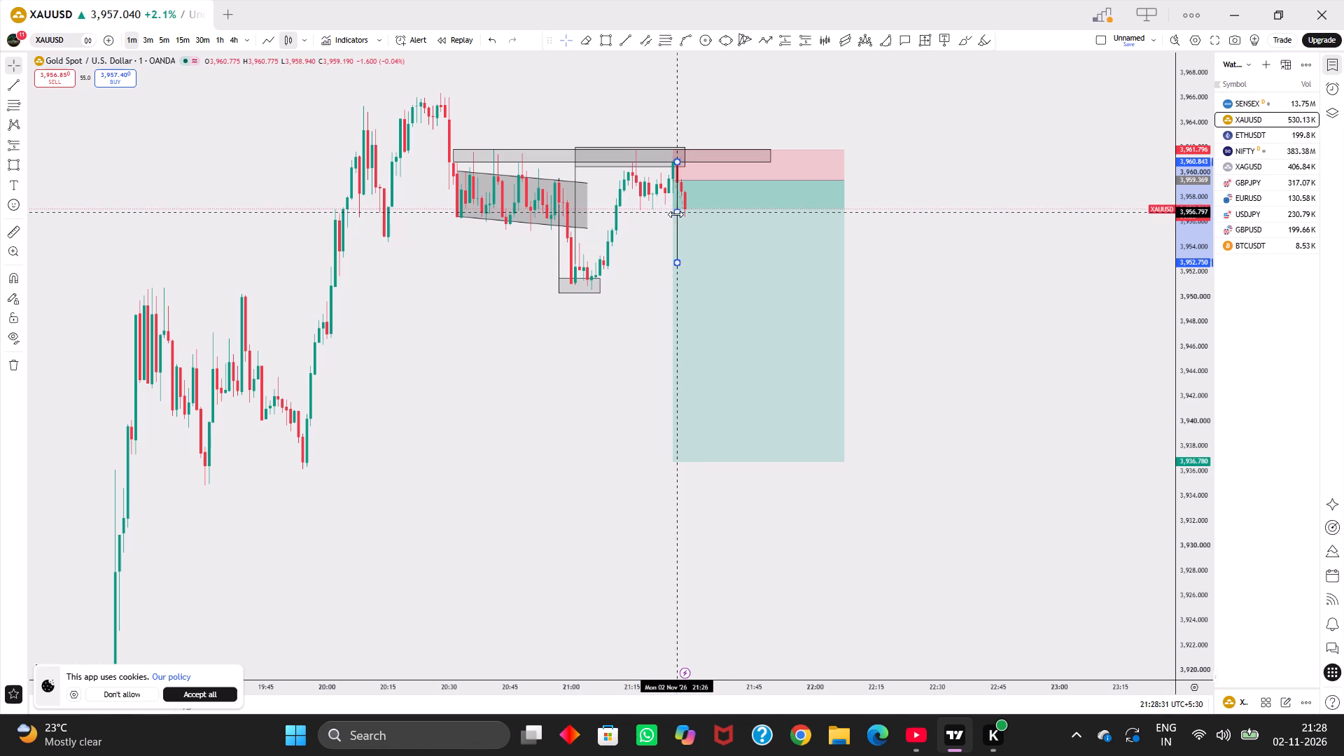
# Copy the vertical line at the 21:26 candle directly below itself, spanning about 3,952.7 down to 3,944.6.
pyautogui.moveTo(675, 214); pyautogui.dragTo(678, 214)
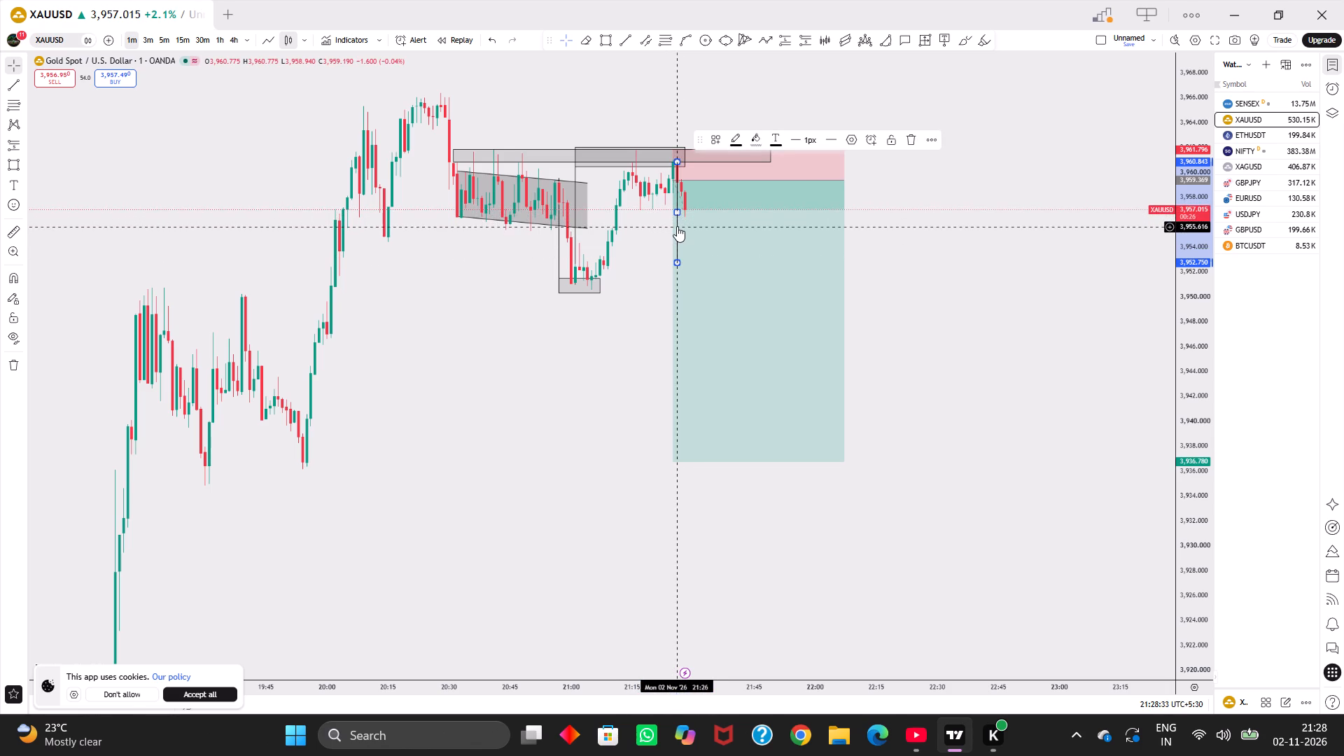
pyautogui.keyDown('ctrl'); pyautogui.keyDown('alt'); pyautogui.moveTo(677, 226); pyautogui.dragTo(676, 329); pyautogui.keyUp('alt'); pyautogui.keyUp('ctrl')
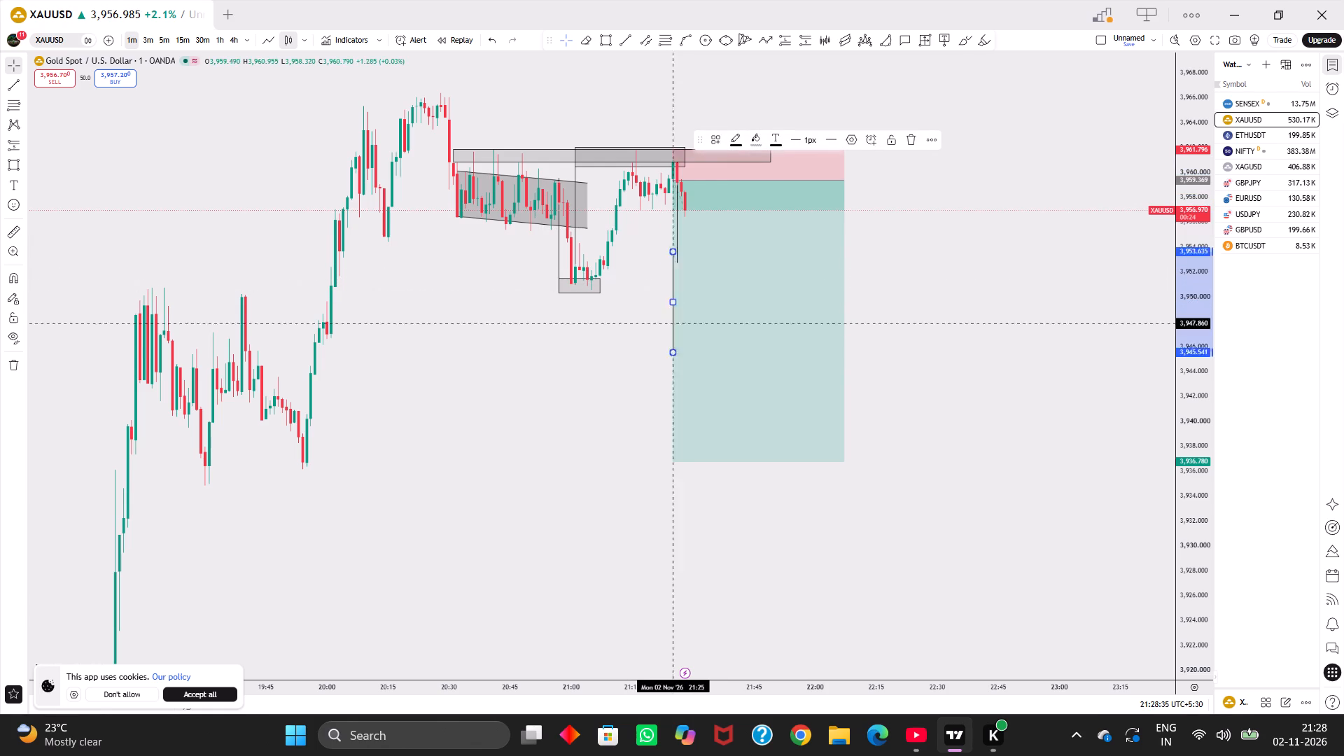
pyautogui.keyDown('ctrl'); pyautogui.keyDown('alt'); pyautogui.moveTo(676, 329); pyautogui.dragTo(677, 335); pyautogui.keyUp('alt'); pyautogui.keyUp('ctrl')
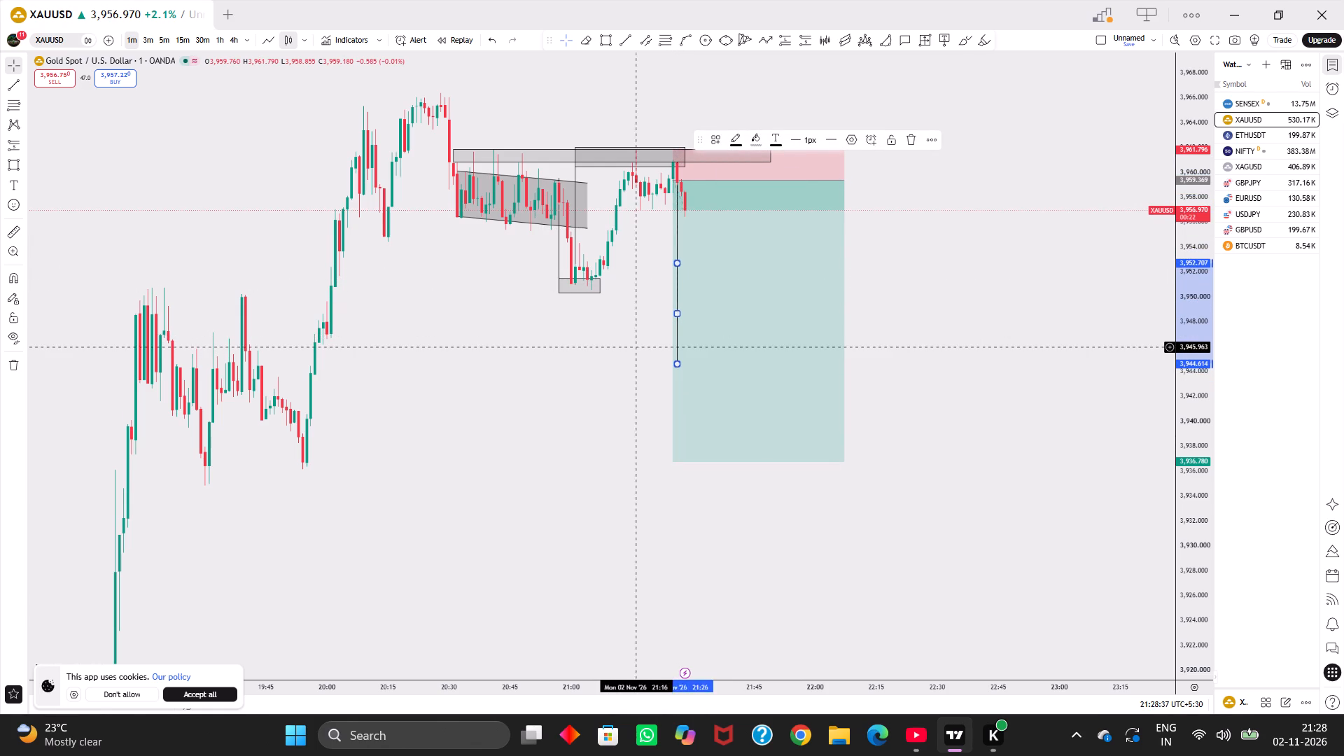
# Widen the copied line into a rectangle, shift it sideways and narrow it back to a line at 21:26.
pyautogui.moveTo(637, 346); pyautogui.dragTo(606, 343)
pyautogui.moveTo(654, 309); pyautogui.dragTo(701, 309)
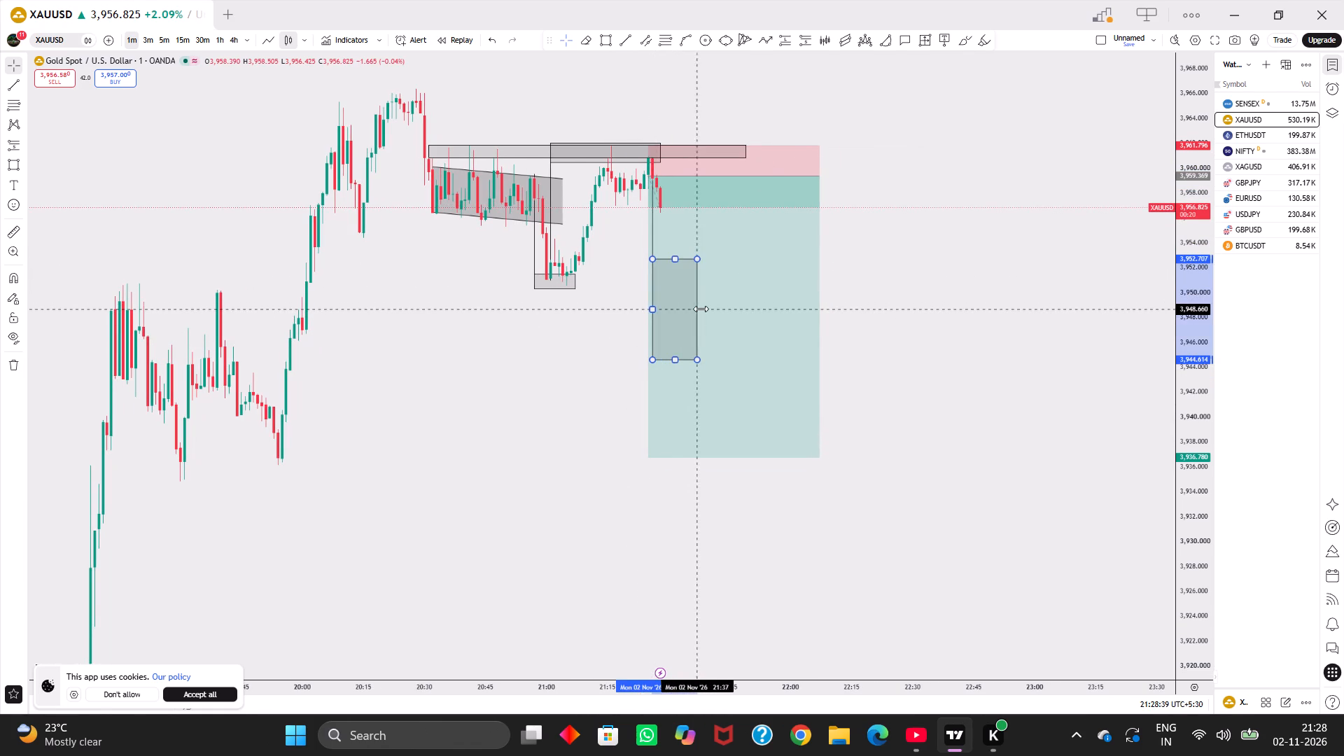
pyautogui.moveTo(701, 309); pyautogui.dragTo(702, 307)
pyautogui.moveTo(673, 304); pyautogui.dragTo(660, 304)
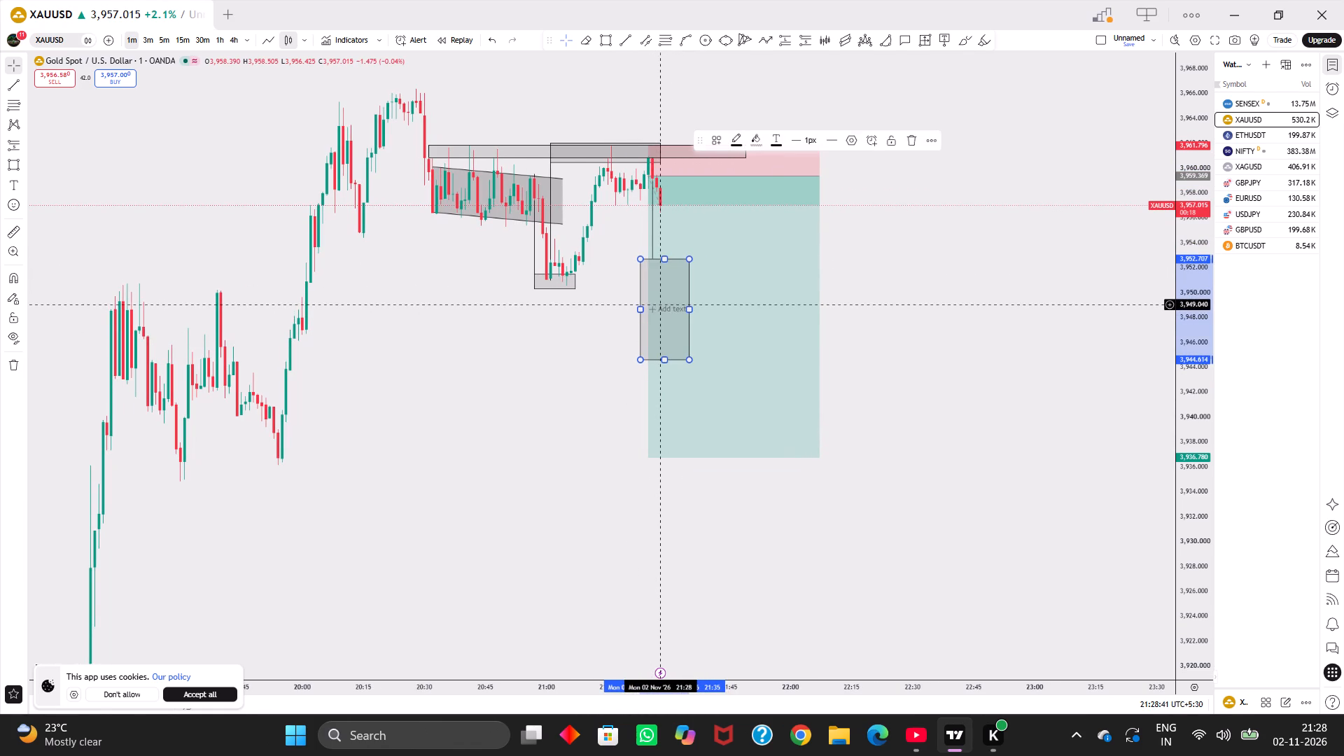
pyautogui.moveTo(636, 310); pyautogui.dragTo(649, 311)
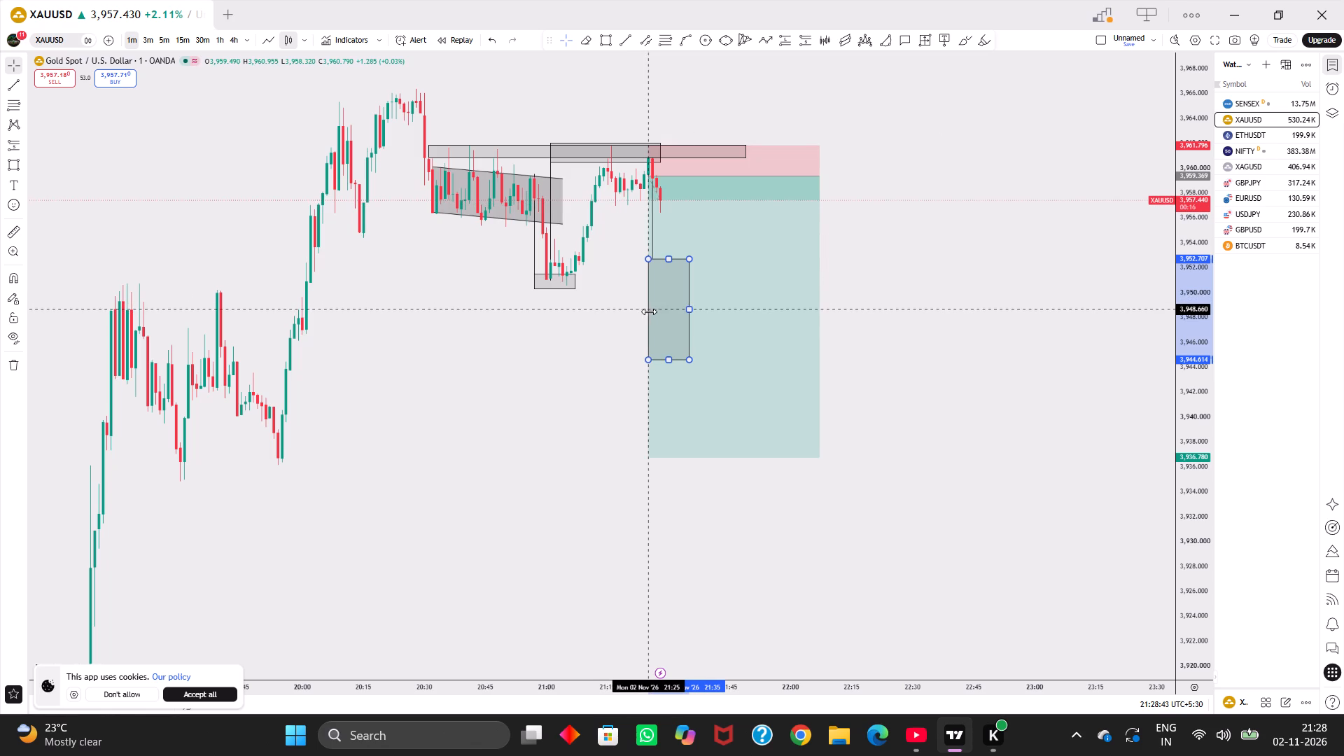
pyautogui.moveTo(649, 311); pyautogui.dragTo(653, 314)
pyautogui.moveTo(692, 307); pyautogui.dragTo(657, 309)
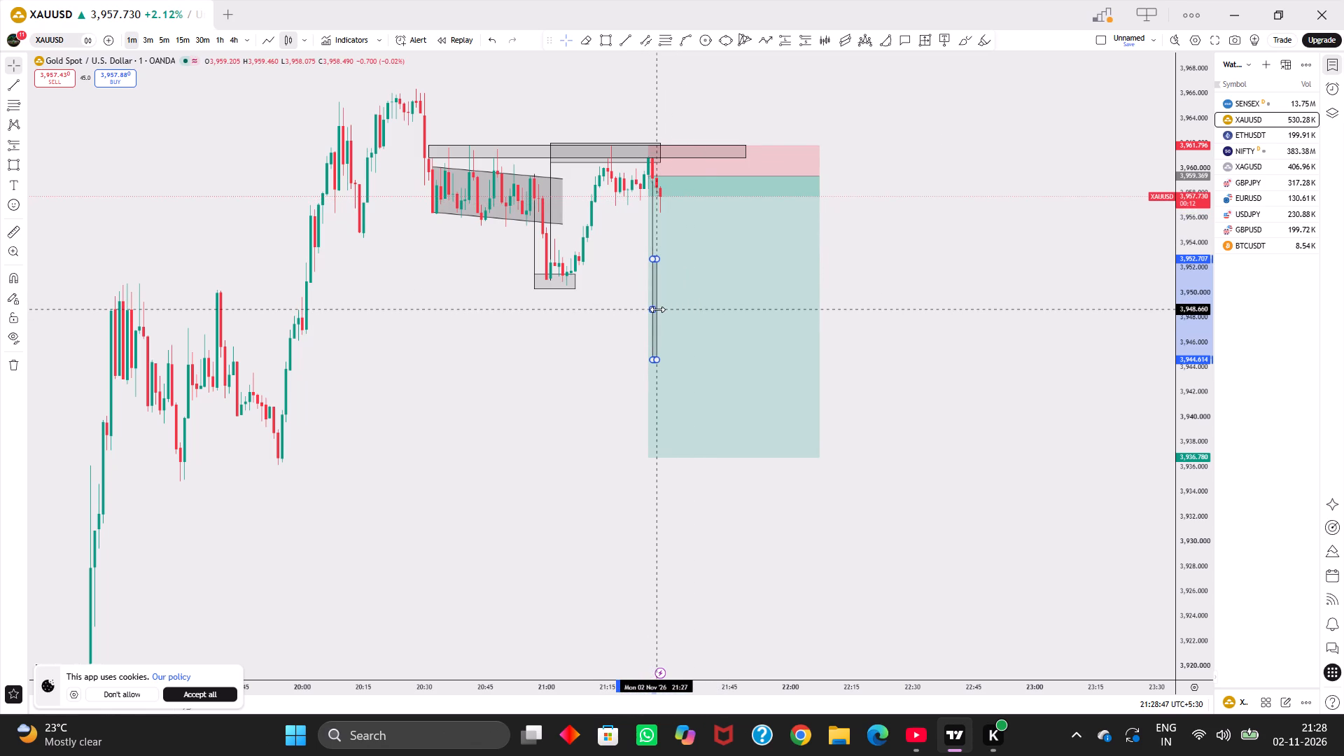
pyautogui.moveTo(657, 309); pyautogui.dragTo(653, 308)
# Draw a rectangle at the copied line's lower end from 21:26 to 21:53, spanning about 3,945.8 down to 3,944.5.
pyautogui.click(599, 36)
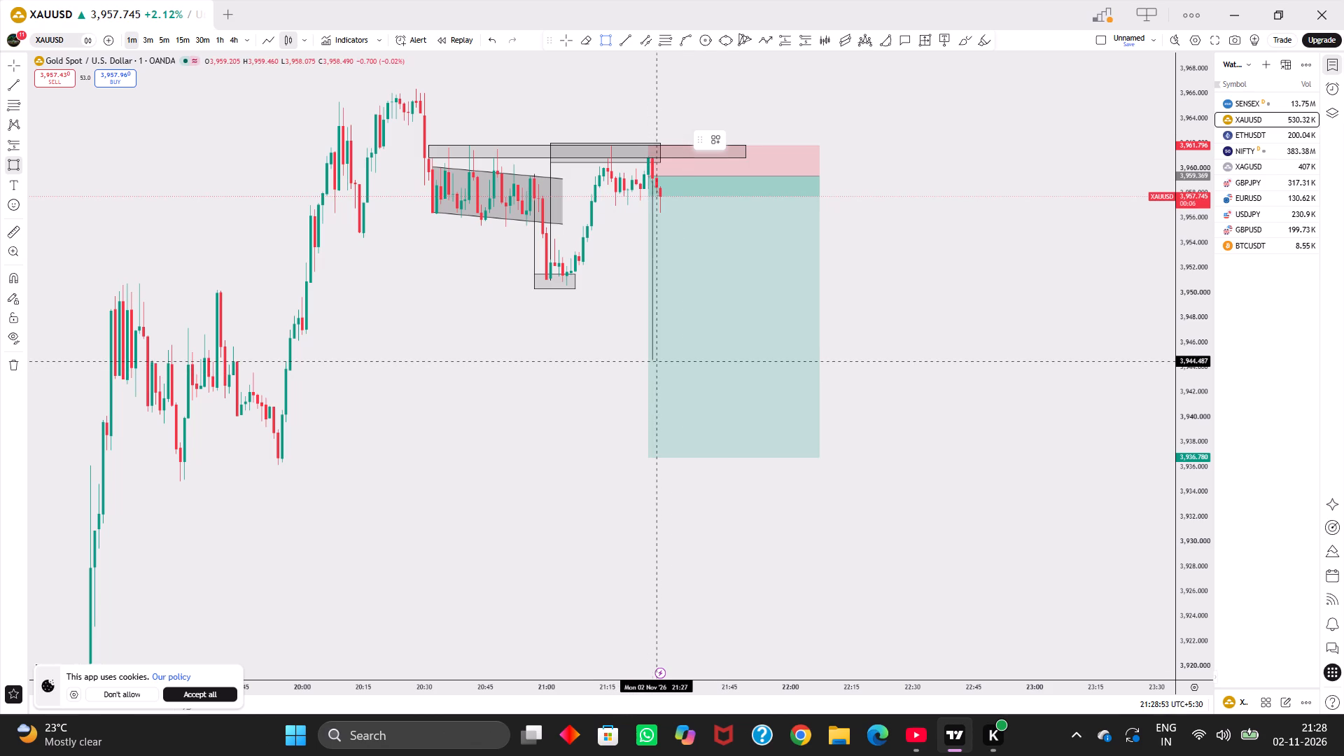
pyautogui.moveTo(652, 360); pyautogui.dragTo(758, 344)
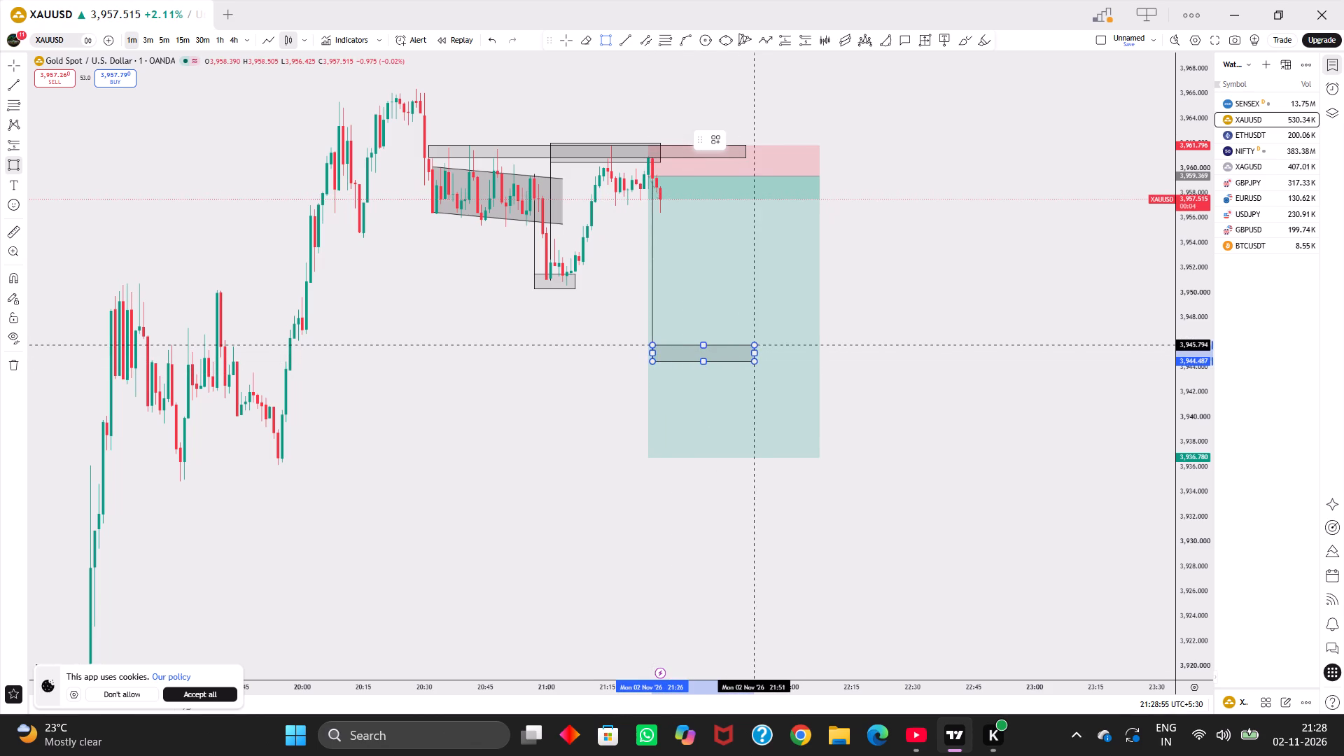
pyautogui.moveTo(758, 344); pyautogui.dragTo(762, 344)
pyautogui.click(762, 344)
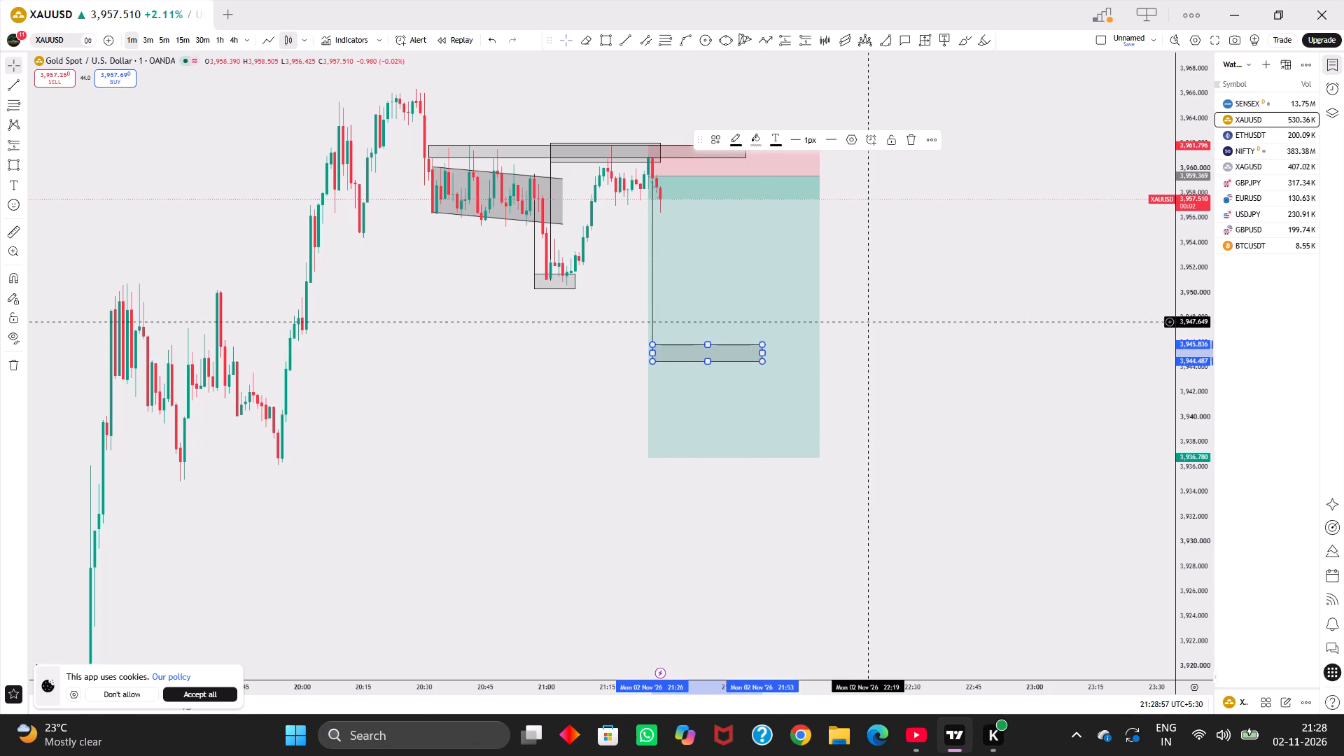
# Set the short position's target to about 3,945.9, at the upper edge of the new lower rectangle.
pyautogui.moveTo(869, 321); pyautogui.dragTo(824, 317)
pyautogui.moveTo(612, 453); pyautogui.dragTo(625, 435)
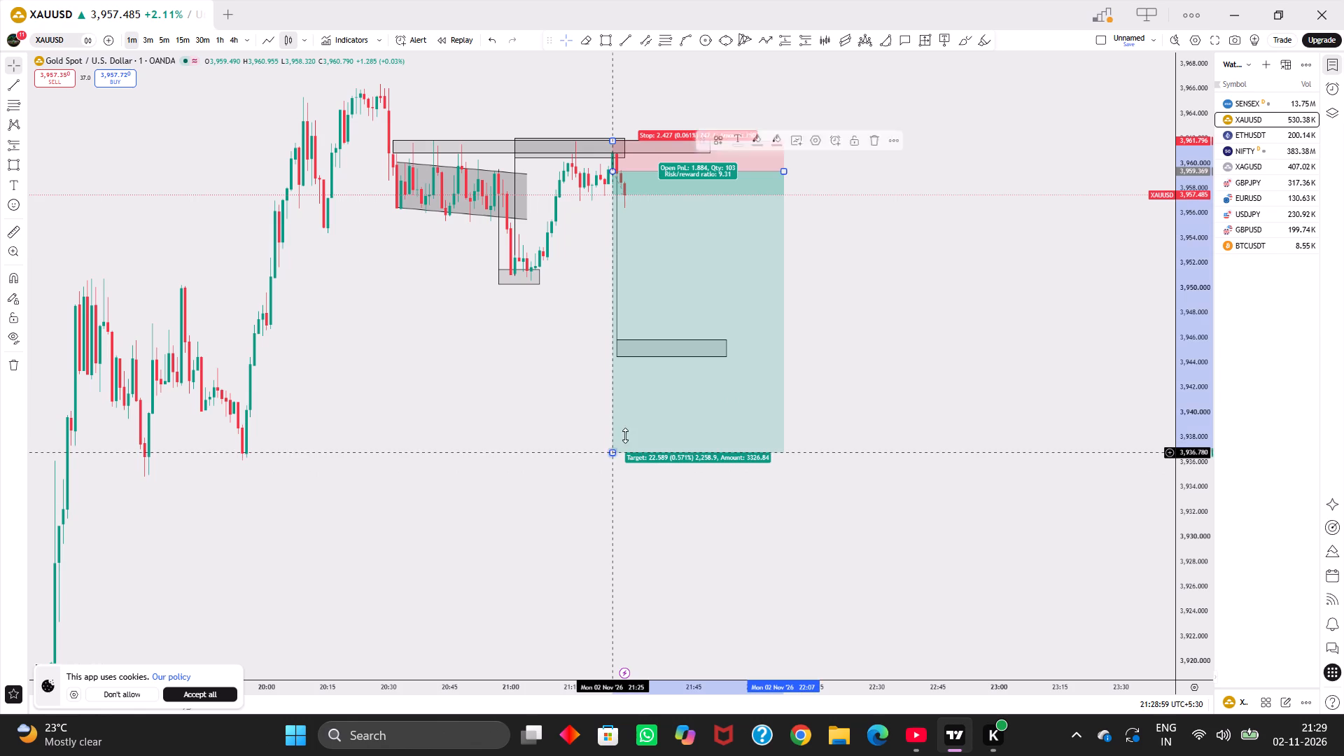
pyautogui.moveTo(625, 435); pyautogui.dragTo(698, 339)
# Shorten the short position in time so it ends level with the lower rectangle at about 21:53.
pyautogui.moveTo(785, 339); pyautogui.dragTo(740, 405)
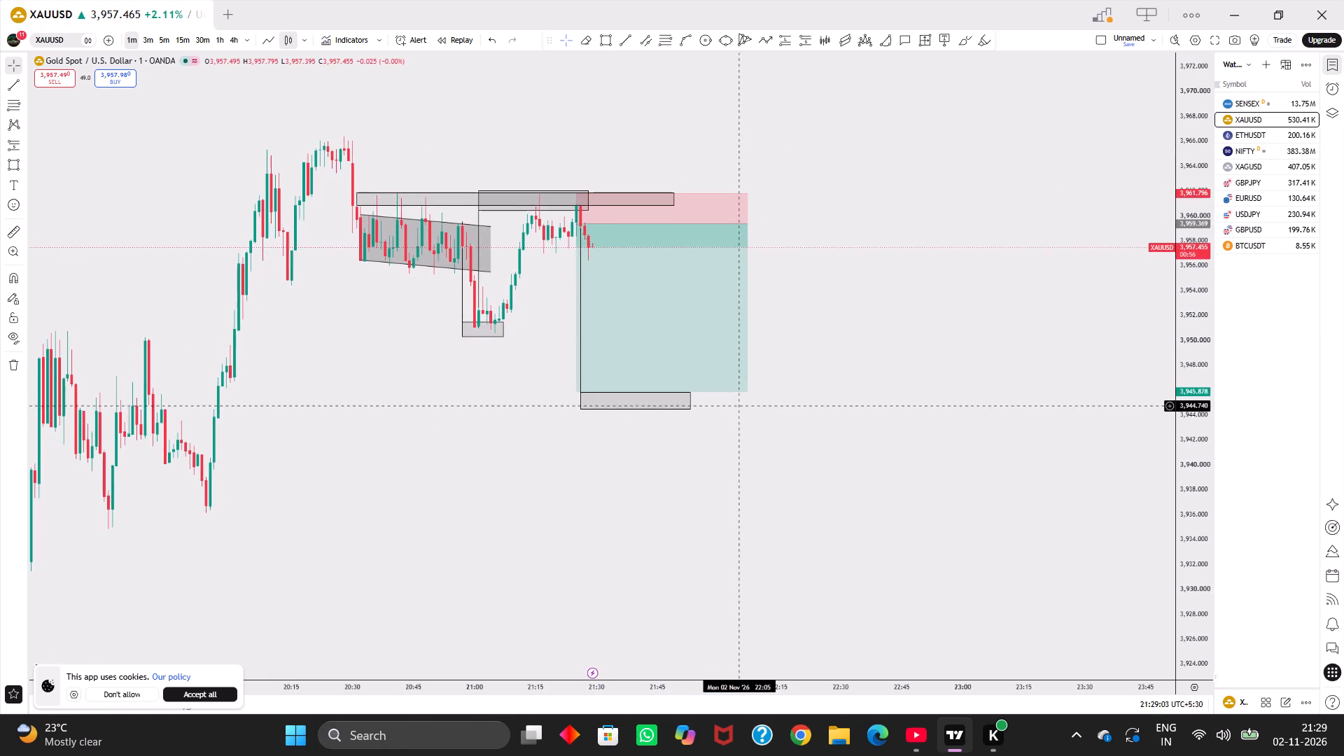
pyautogui.moveTo(740, 405); pyautogui.dragTo(736, 407)
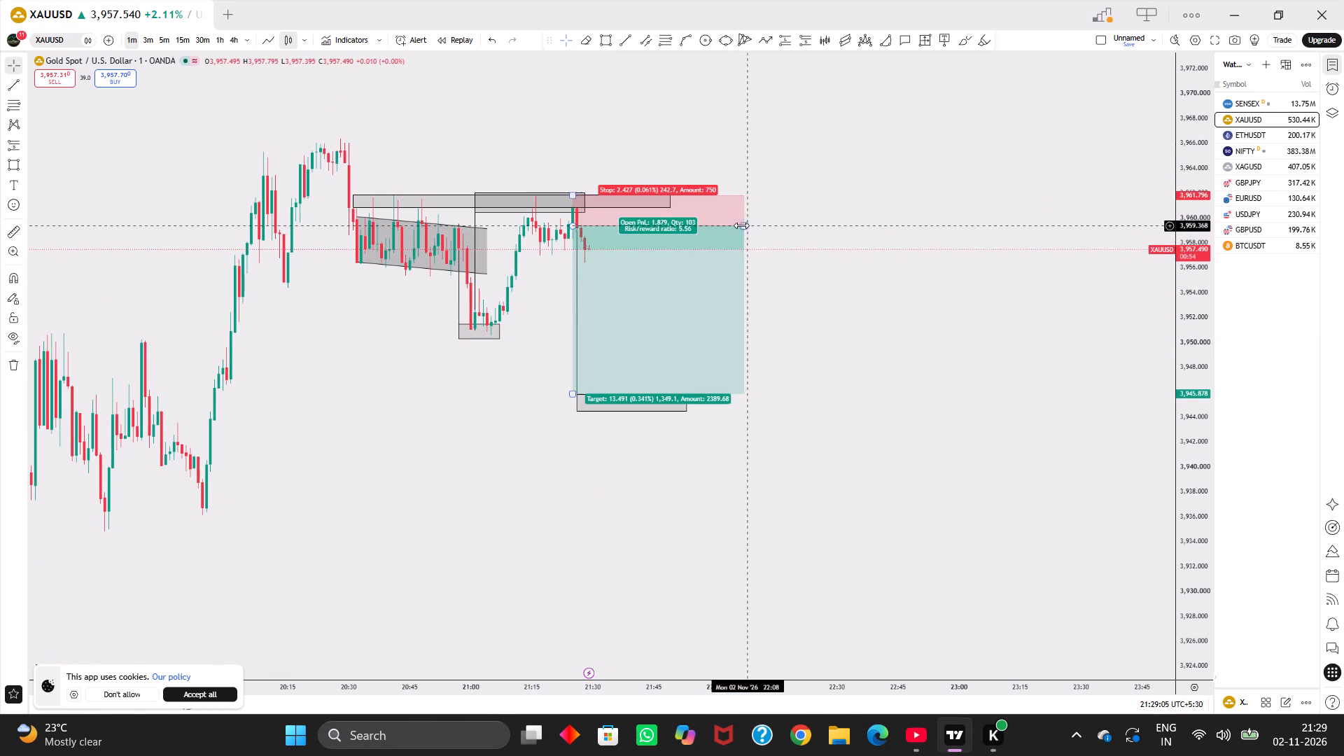
pyautogui.moveTo(741, 227); pyautogui.dragTo(688, 238)
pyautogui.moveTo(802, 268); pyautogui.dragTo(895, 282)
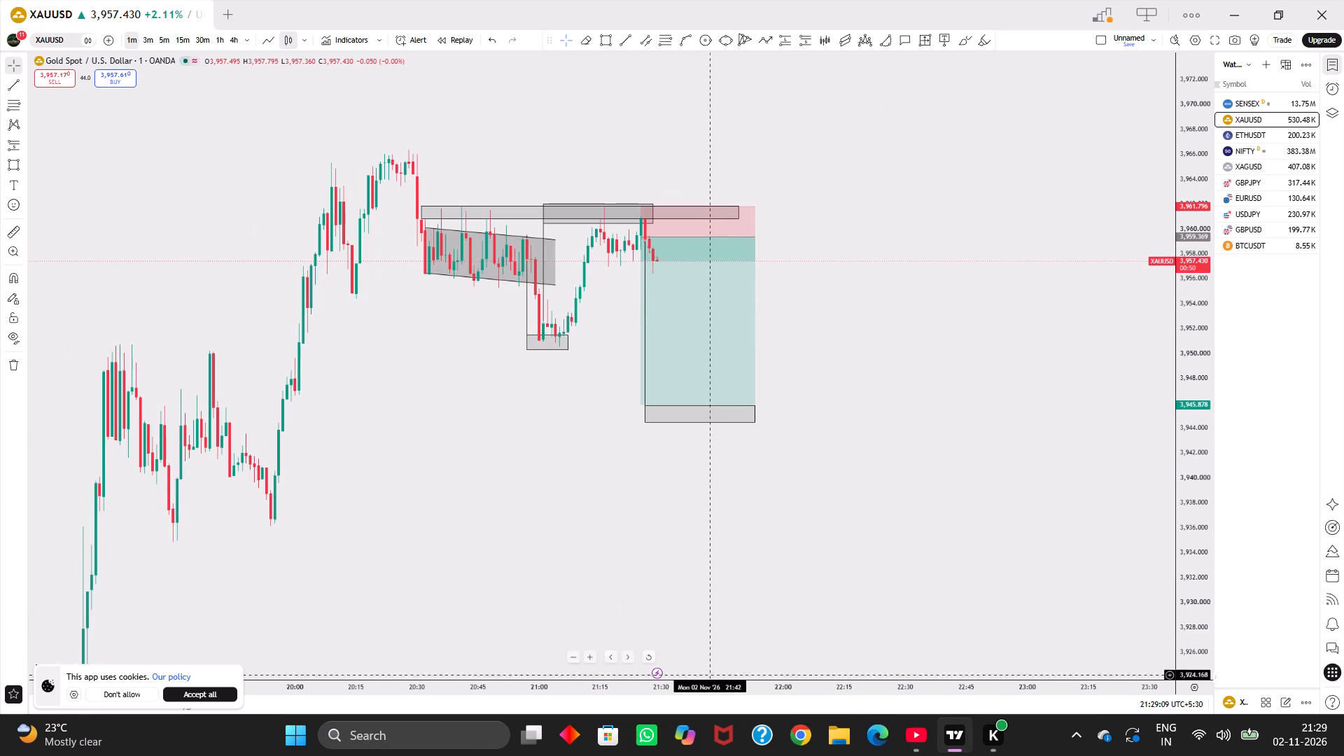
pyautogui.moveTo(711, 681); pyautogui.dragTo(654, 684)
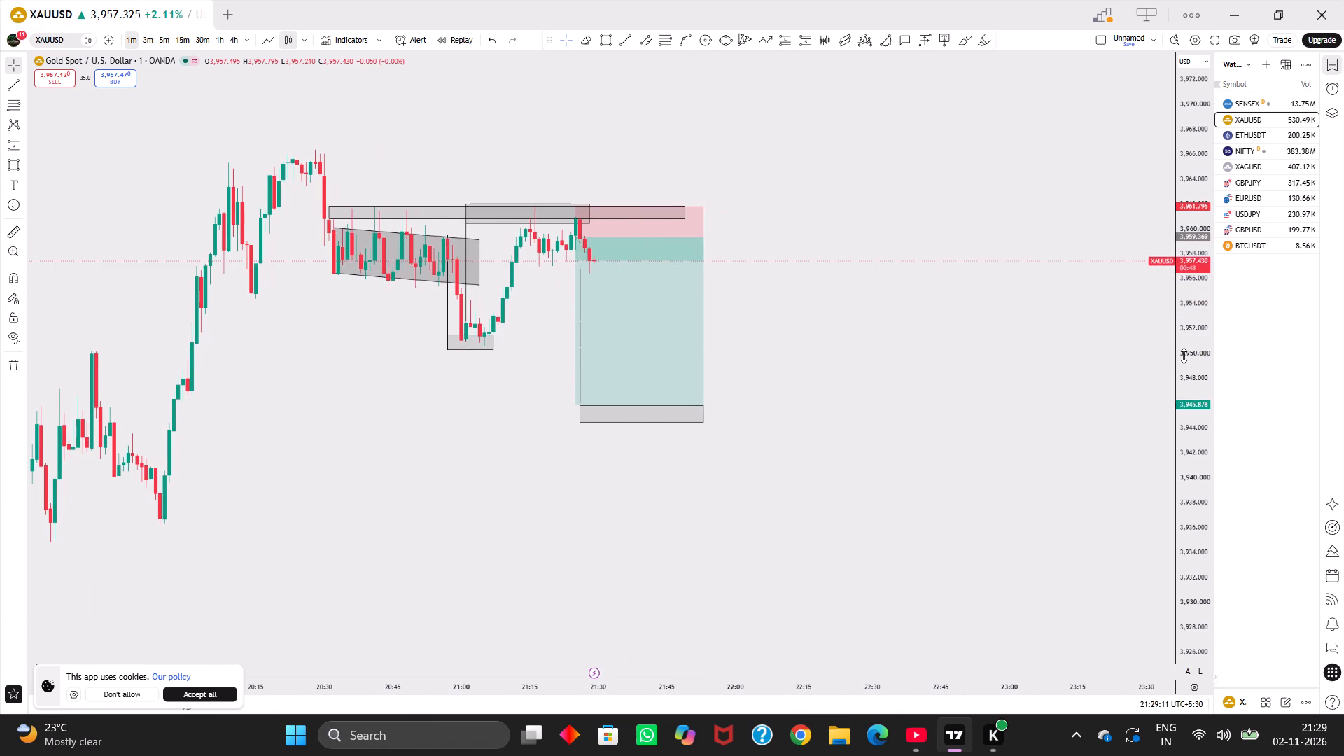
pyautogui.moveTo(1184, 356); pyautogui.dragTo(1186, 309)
# Switch the chart to ETHUSDT from the watchlist symbols.
pyautogui.click(1282, 134)
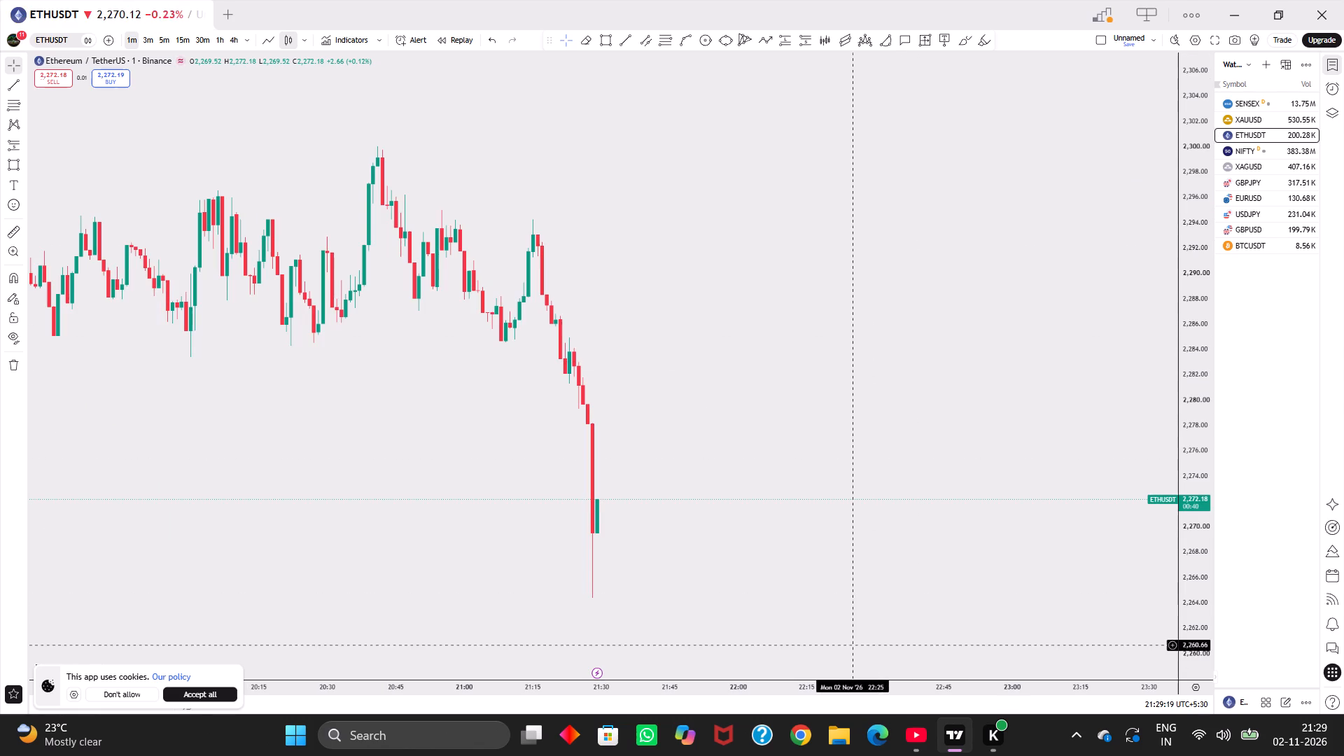
# Draw a rectangle from the low at 19:02 to about 19:43, spanning about 2,278.1 up to 2,299.7.
pyautogui.moveTo(790, 680); pyautogui.dragTo(878, 680)
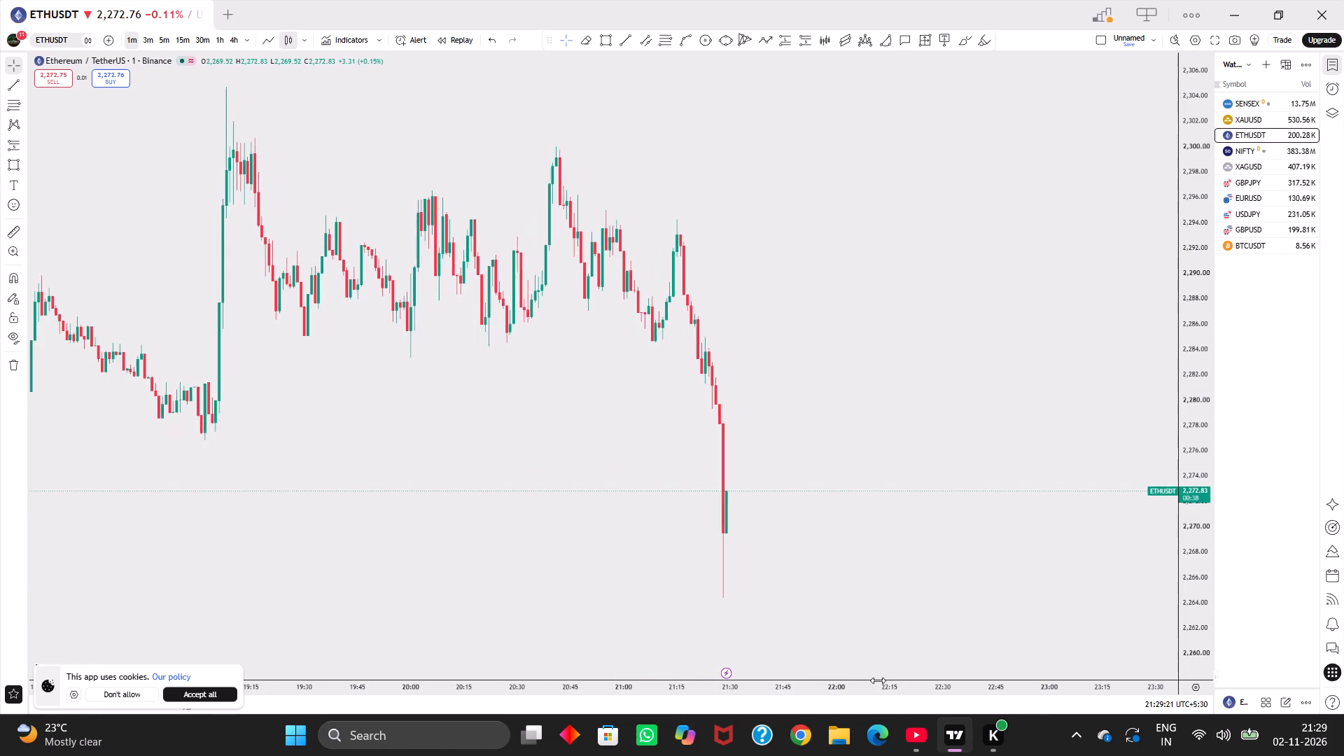
pyautogui.moveTo(878, 680); pyautogui.dragTo(878, 680)
pyautogui.moveTo(905, 540); pyautogui.dragTo(1013, 478)
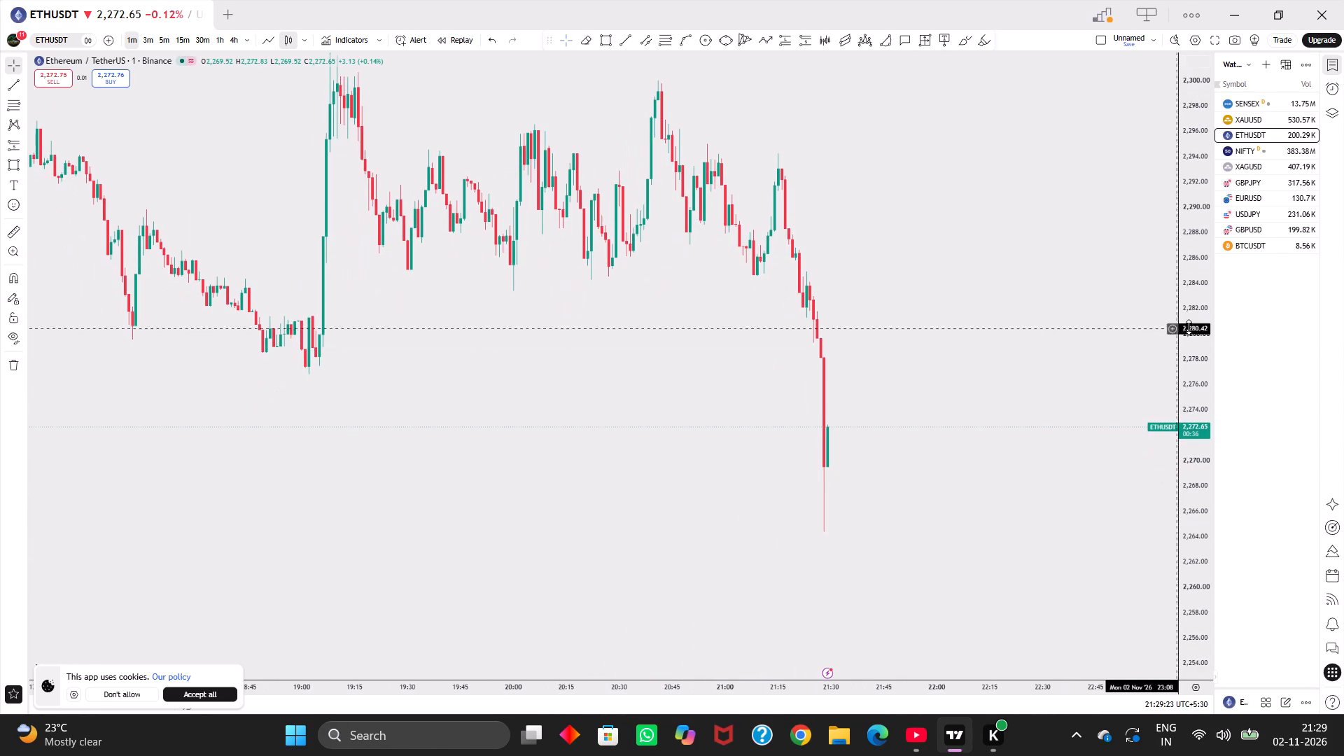
pyautogui.moveTo(1200, 324); pyautogui.dragTo(1200, 352)
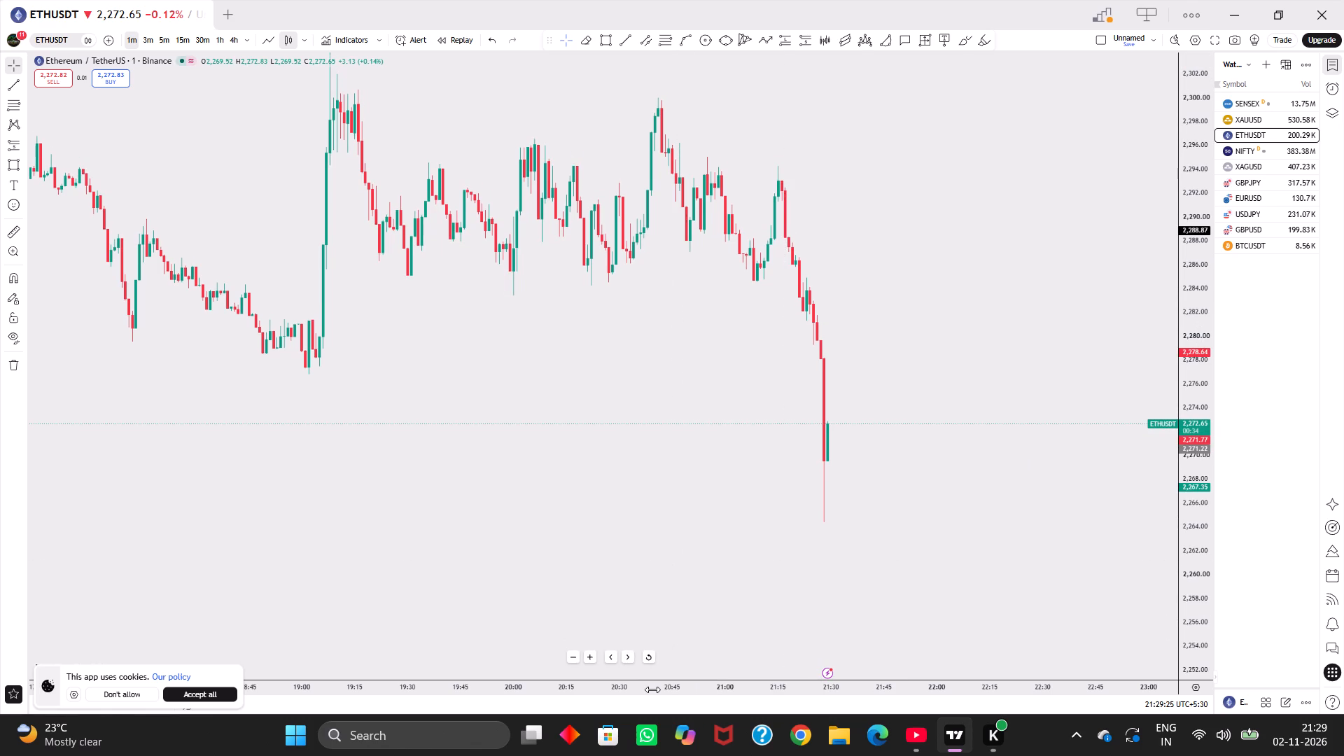
pyautogui.moveTo(652, 689); pyautogui.dragTo(683, 690)
pyautogui.moveTo(757, 481); pyautogui.dragTo(850, 573)
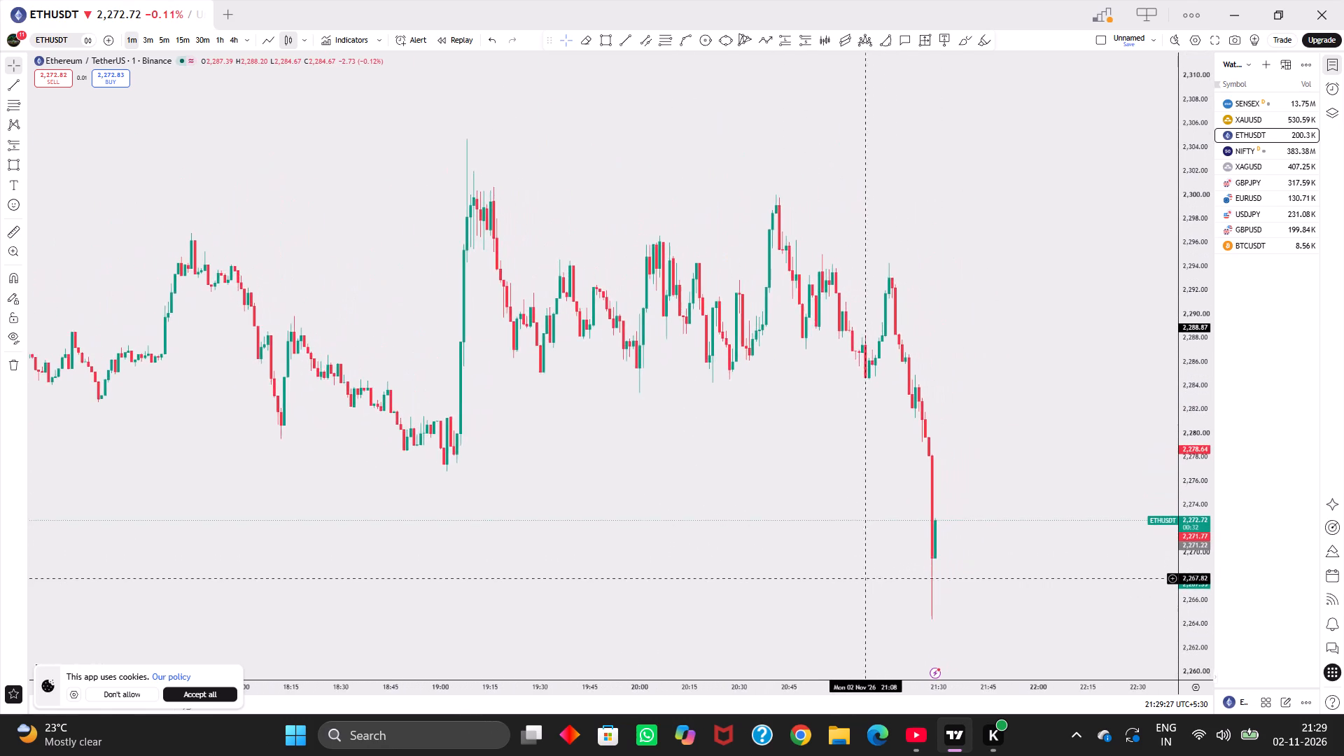
pyautogui.moveTo(850, 573); pyautogui.dragTo(825, 555)
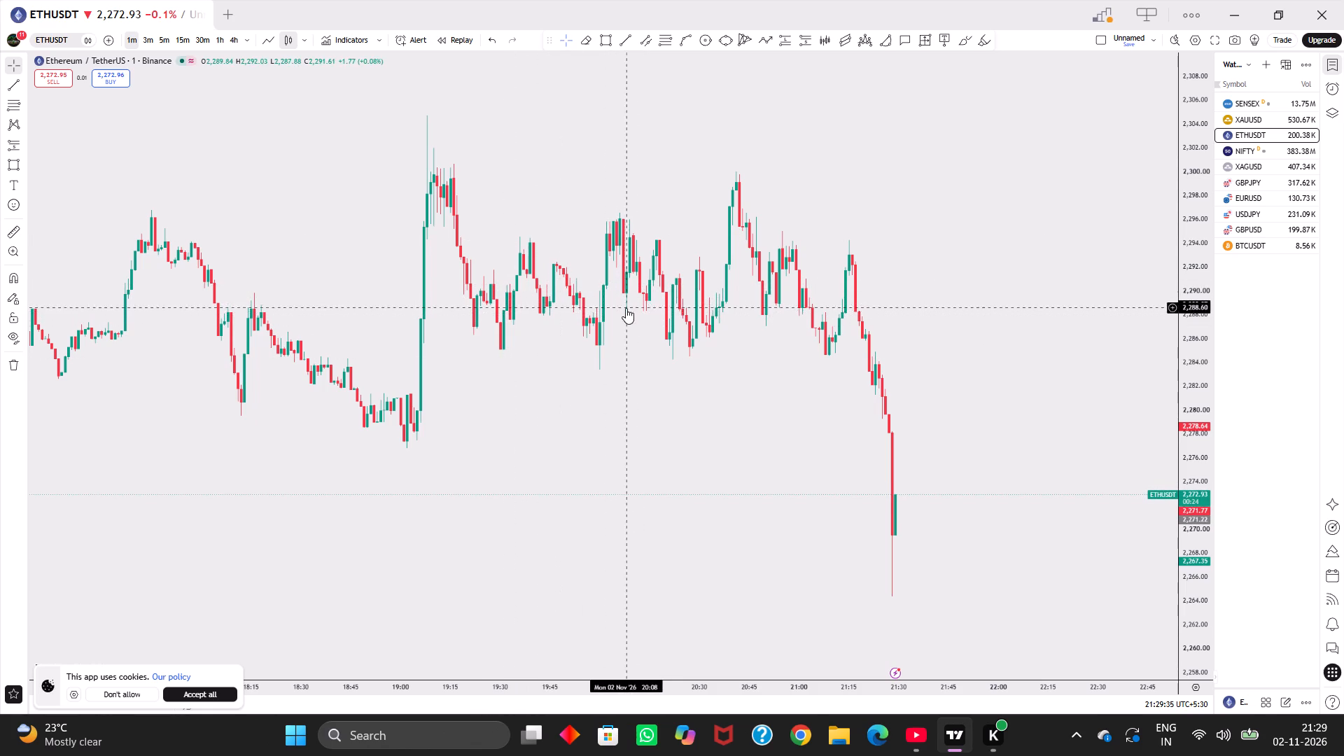
pyautogui.moveTo(629, 191); pyautogui.dragTo(549, 218)
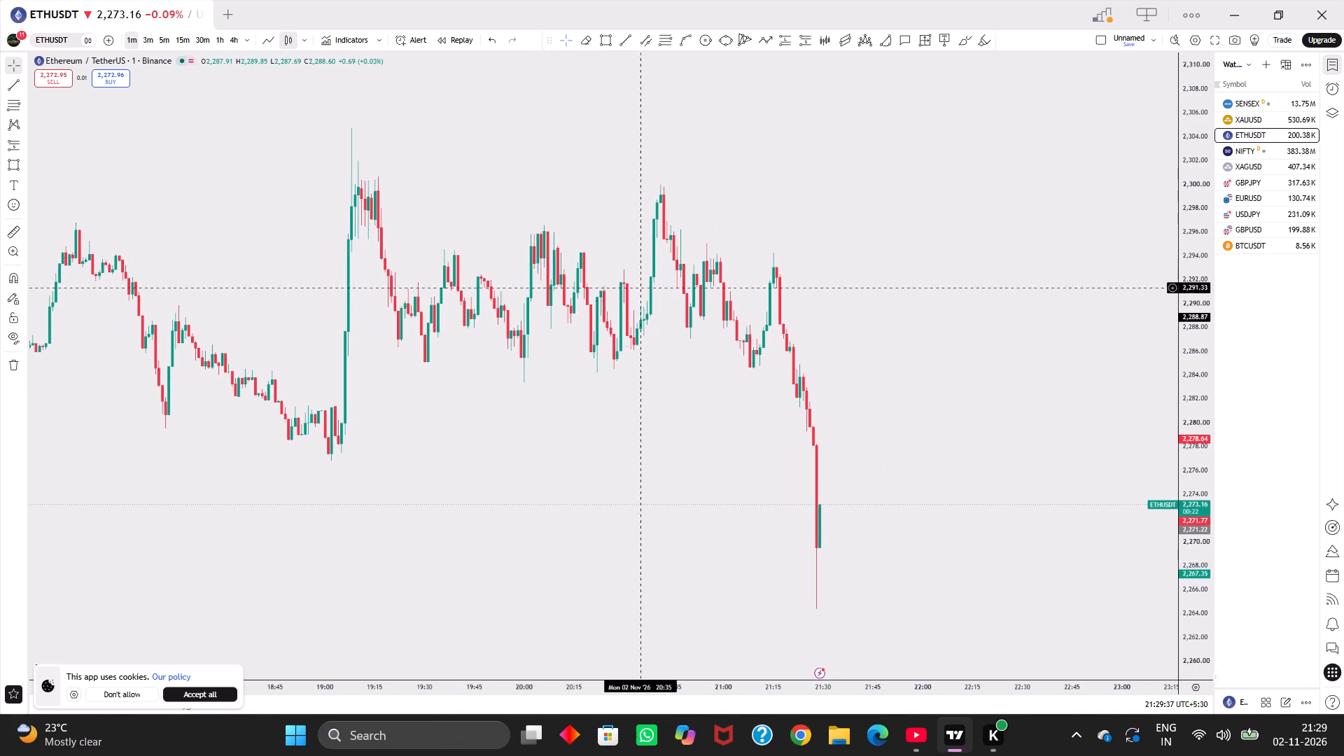
pyautogui.click(605, 38)
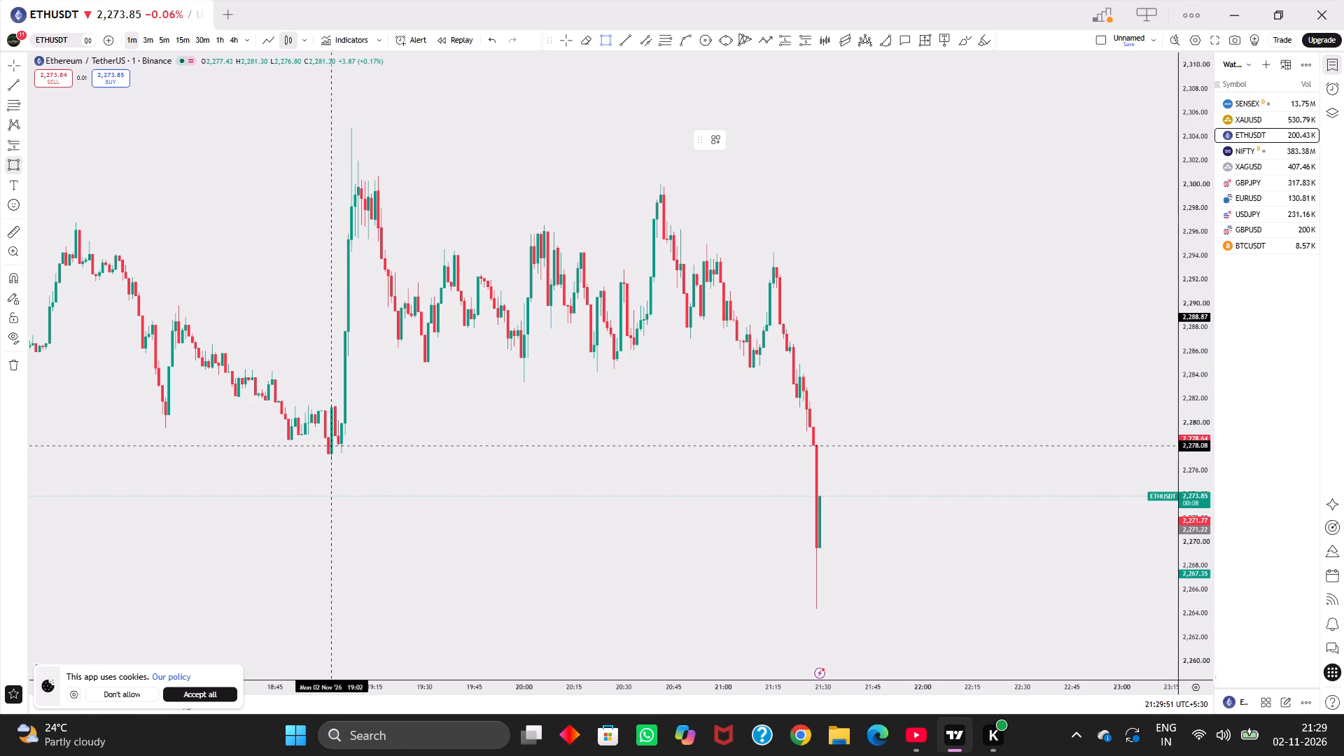
pyautogui.moveTo(332, 444); pyautogui.dragTo(500, 204)
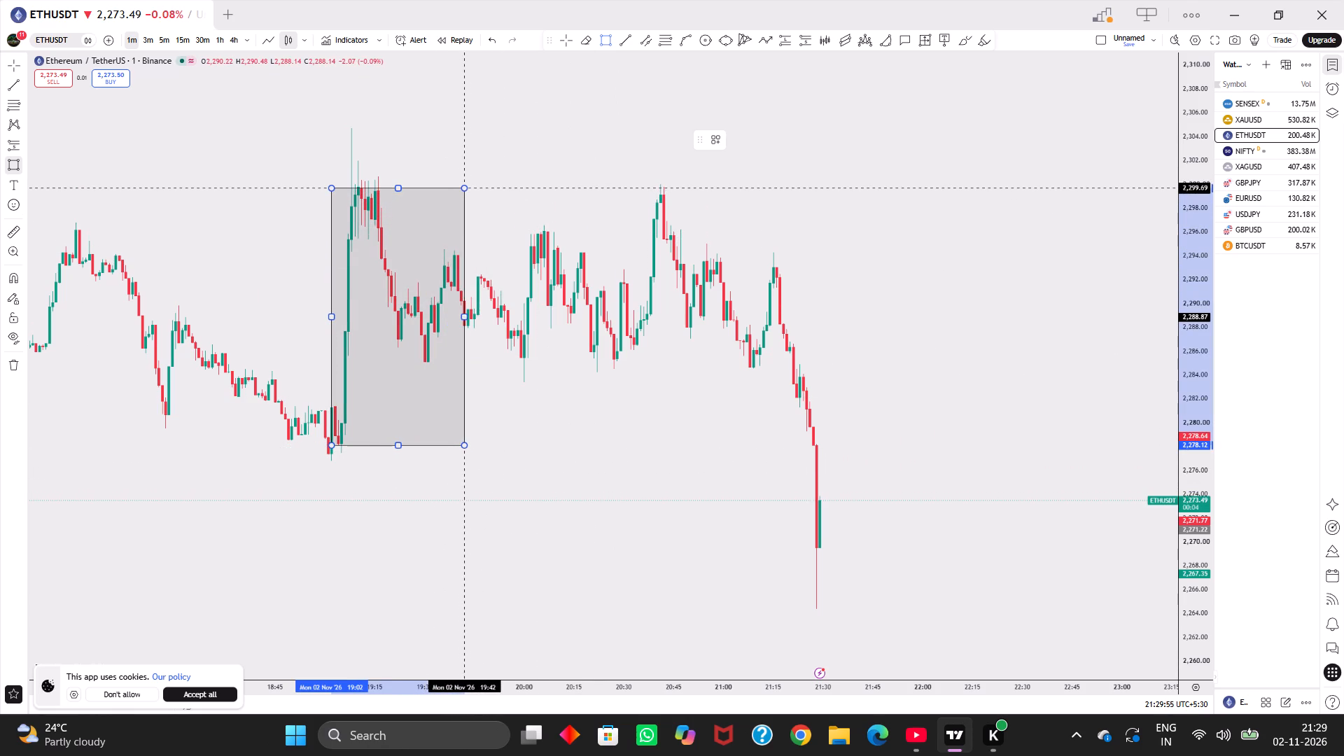
pyautogui.click(468, 187)
# Move the rectangle to start at 20:21 and end at 21:02, spanning about 2,308.3 down to 2,286.7.
pyautogui.moveTo(433, 216); pyautogui.dragTo(670, 113)
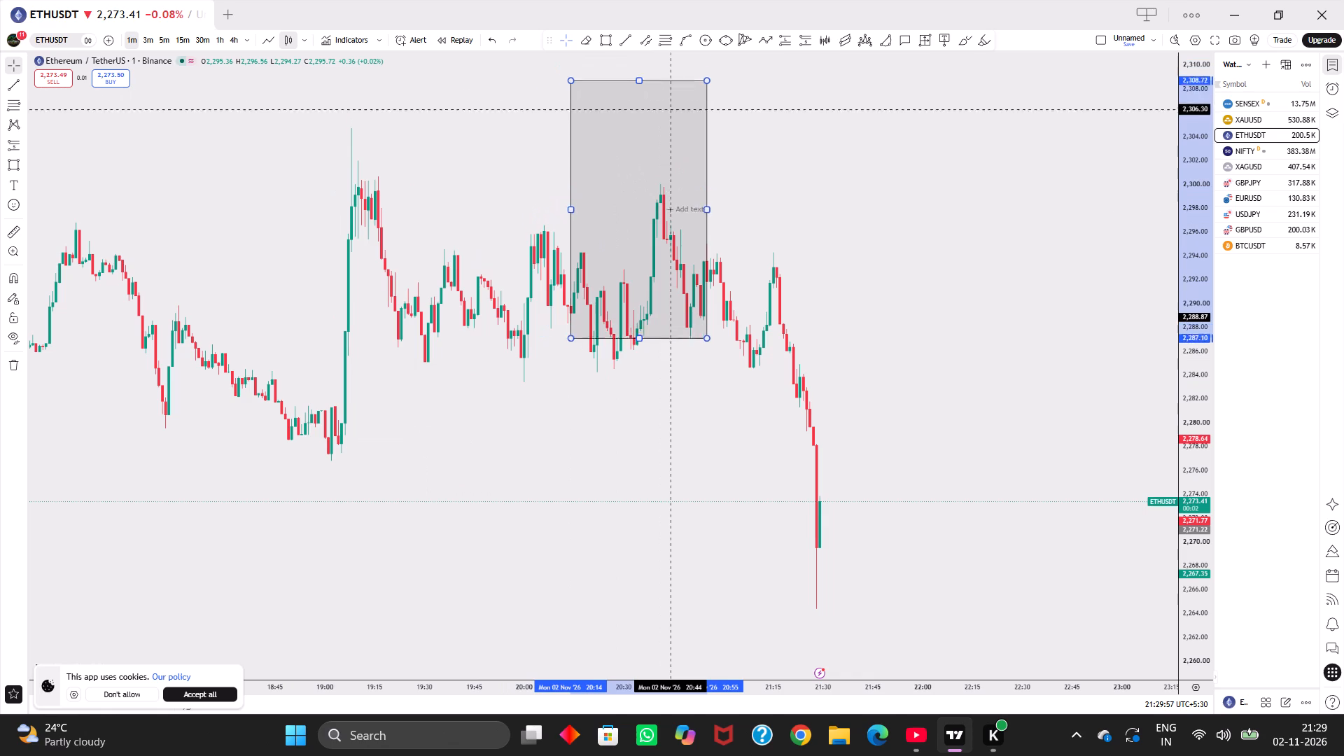
pyautogui.moveTo(670, 113); pyautogui.dragTo(695, 114)
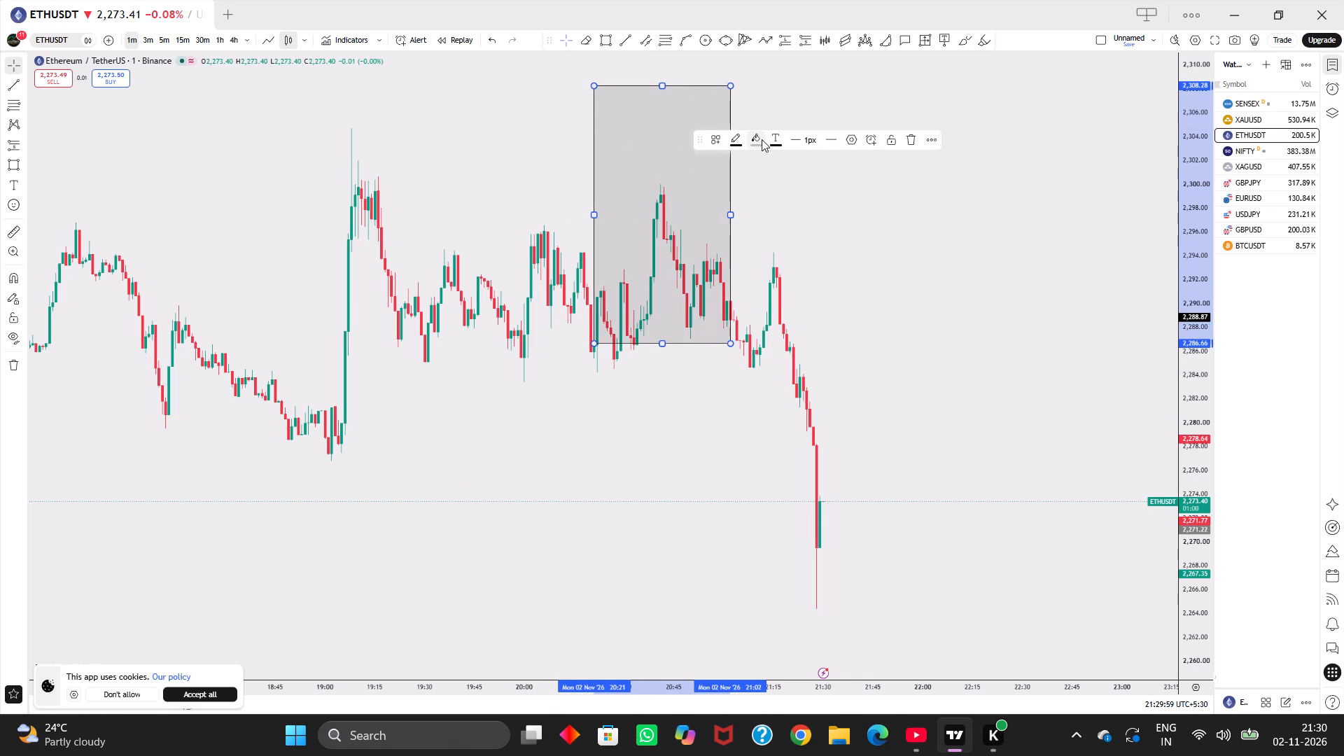
# Narrow the moved rectangle from both sides into a thin vertical bar at about 20:33.
pyautogui.moveTo(794, 205); pyautogui.dragTo(752, 221)
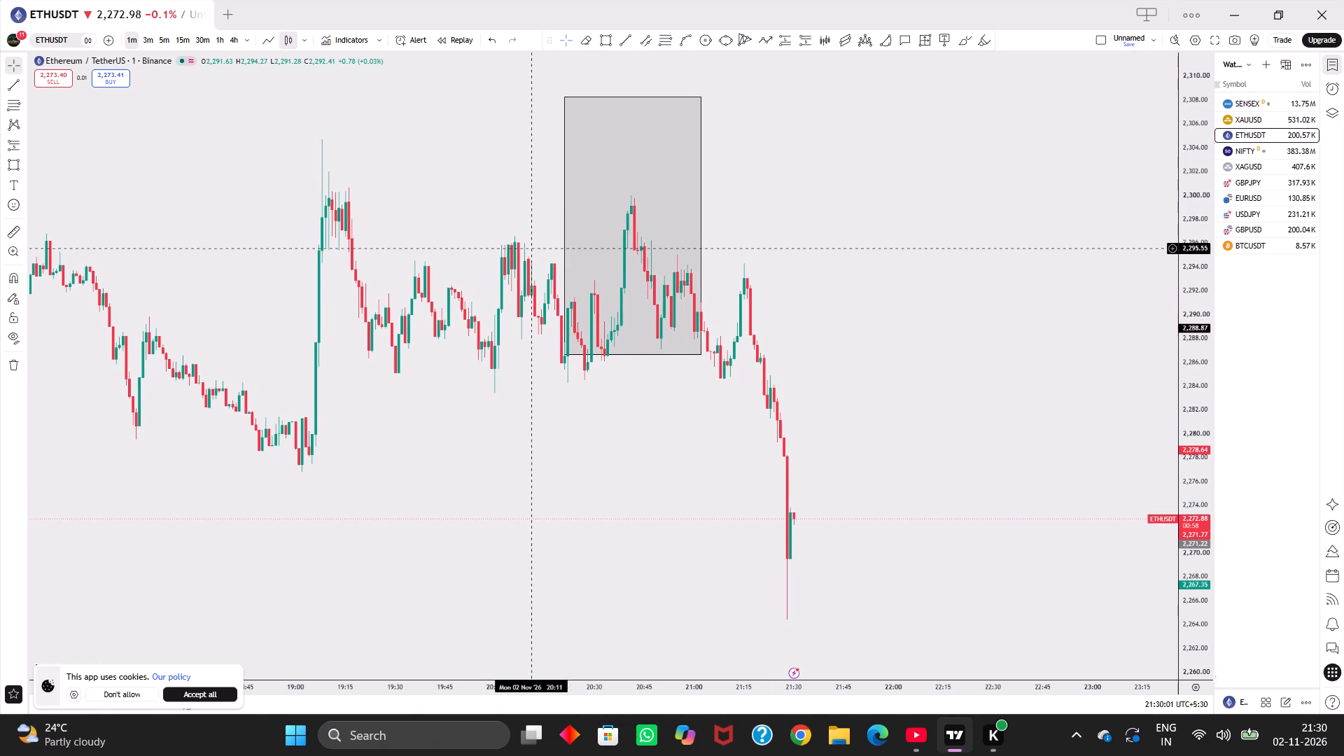
pyautogui.moveTo(566, 225); pyautogui.dragTo(597, 232)
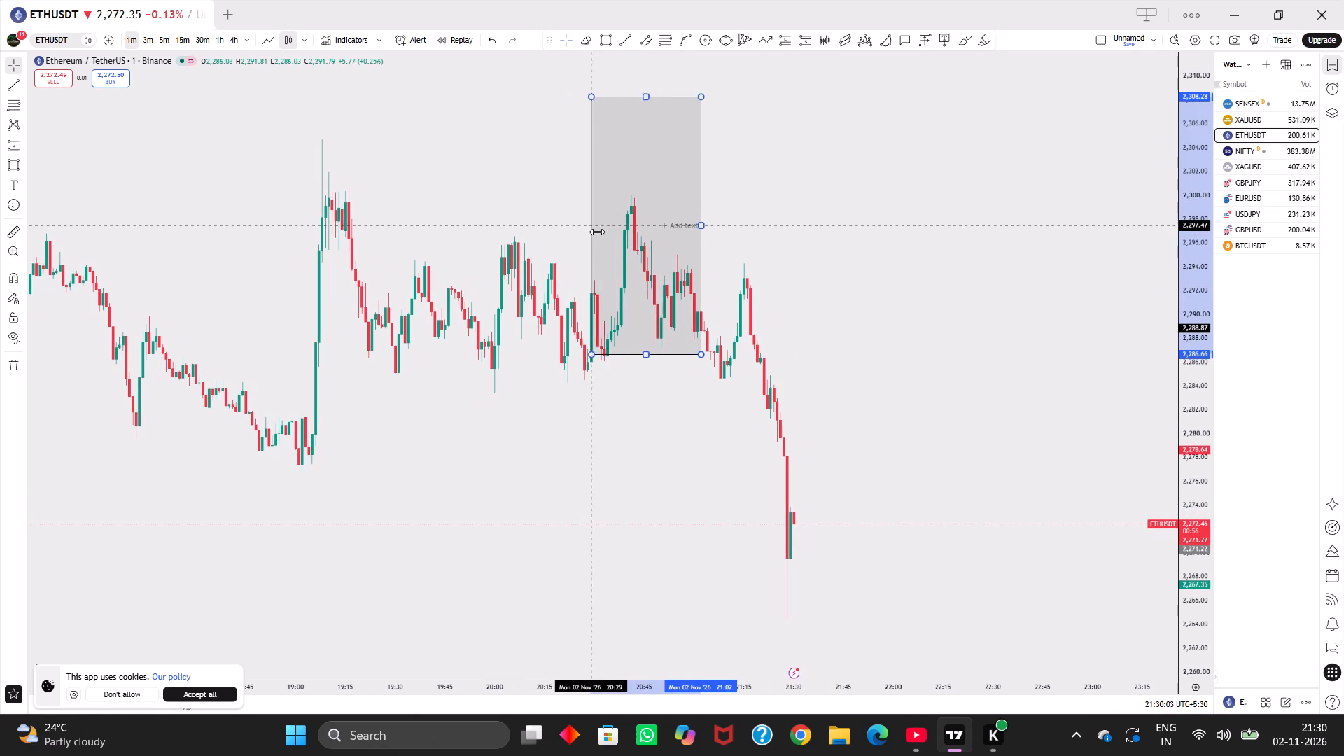
pyautogui.moveTo(597, 232); pyautogui.dragTo(603, 230)
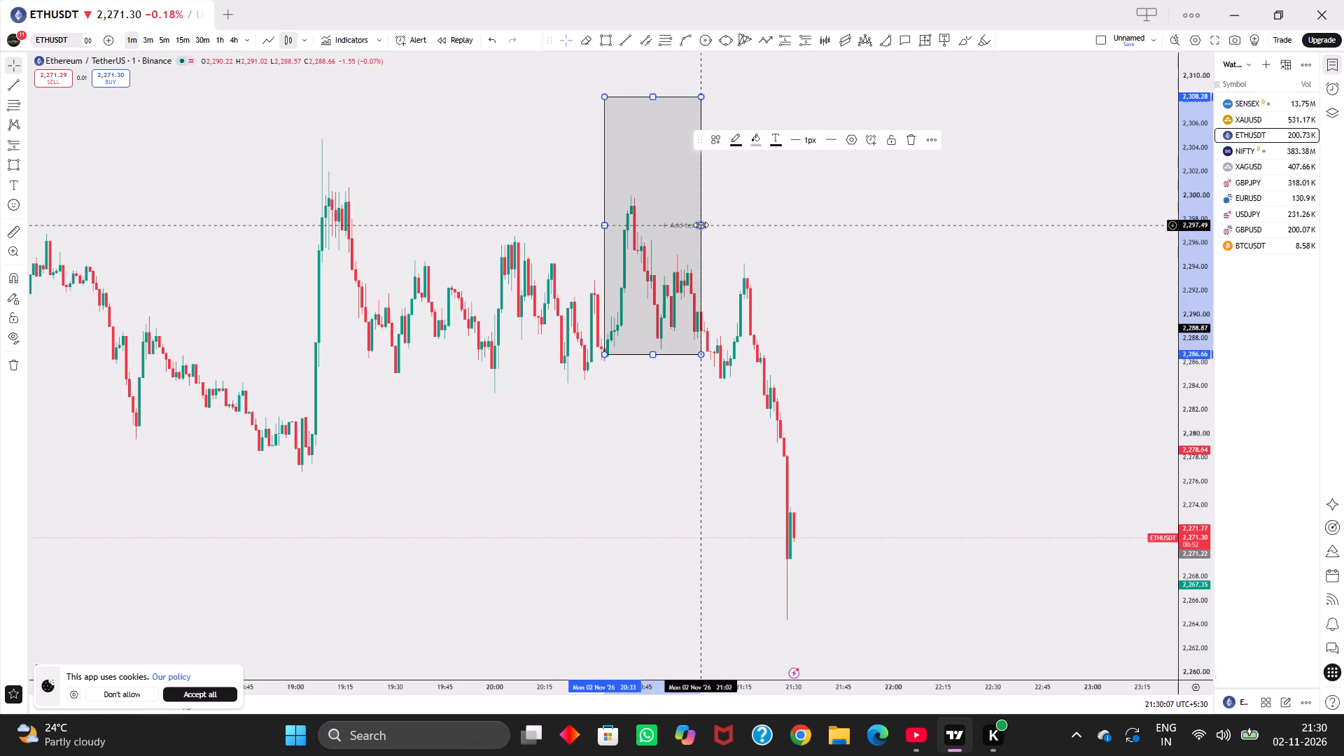
pyautogui.moveTo(701, 225); pyautogui.dragTo(607, 221)
# Draw a Fibonacci retracement over the bar's height from about 2,308.2 at 20:33 down to 2,286.5 at 20:52, marking the 0.5 level.
pyautogui.click(665, 34)
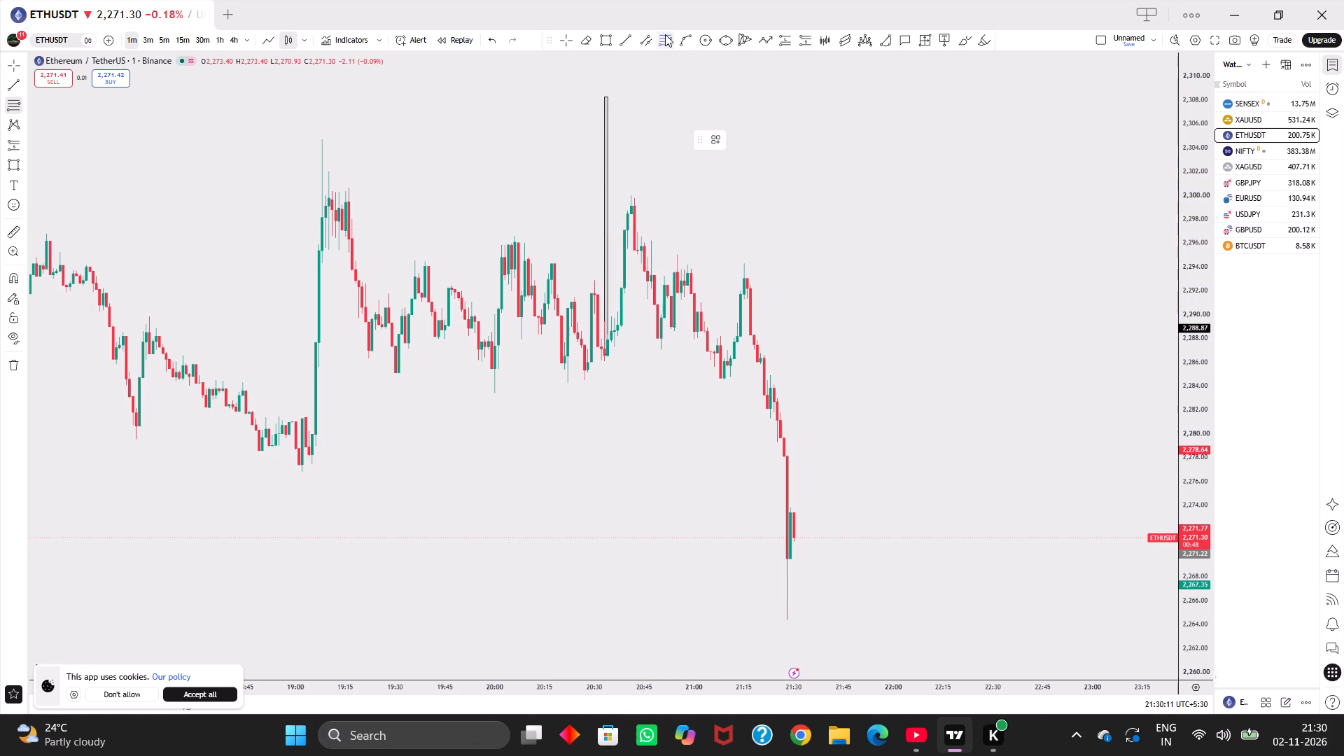
pyautogui.moveTo(603, 97); pyautogui.dragTo(634, 180)
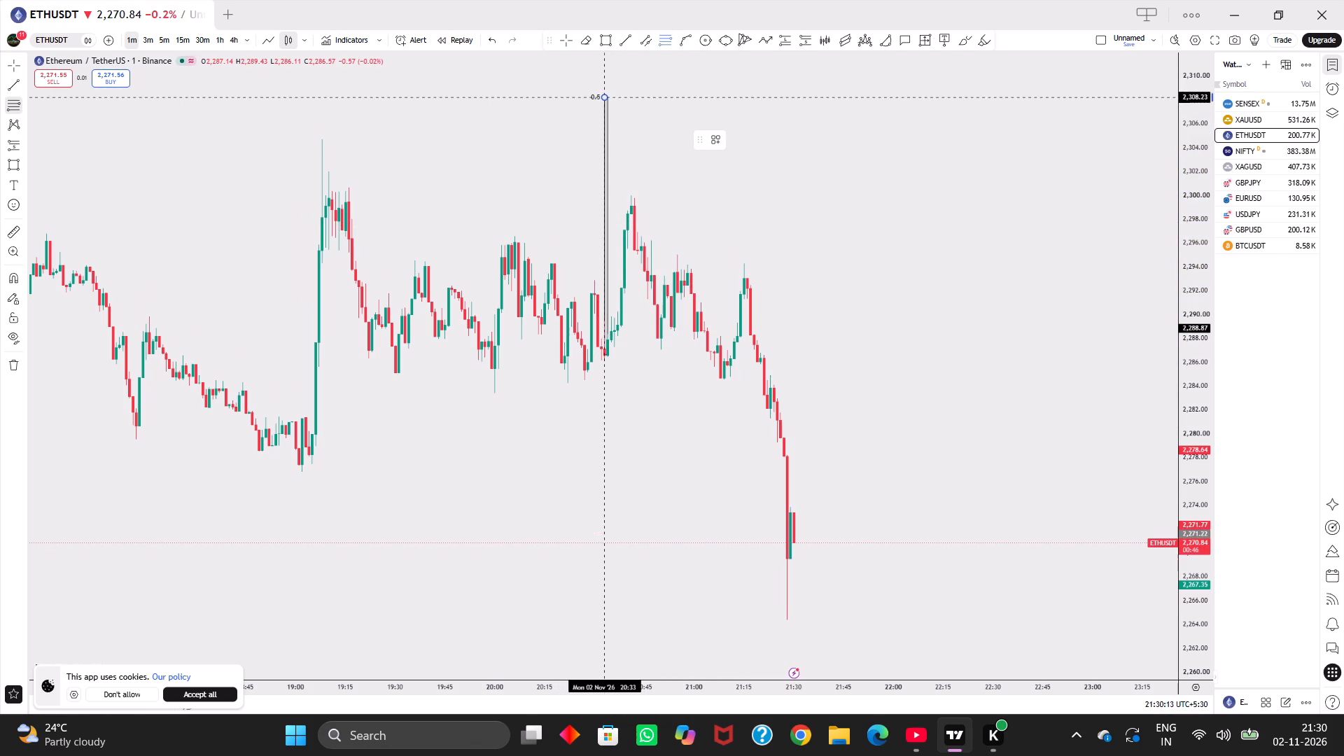
pyautogui.moveTo(634, 180); pyautogui.dragTo(656, 307)
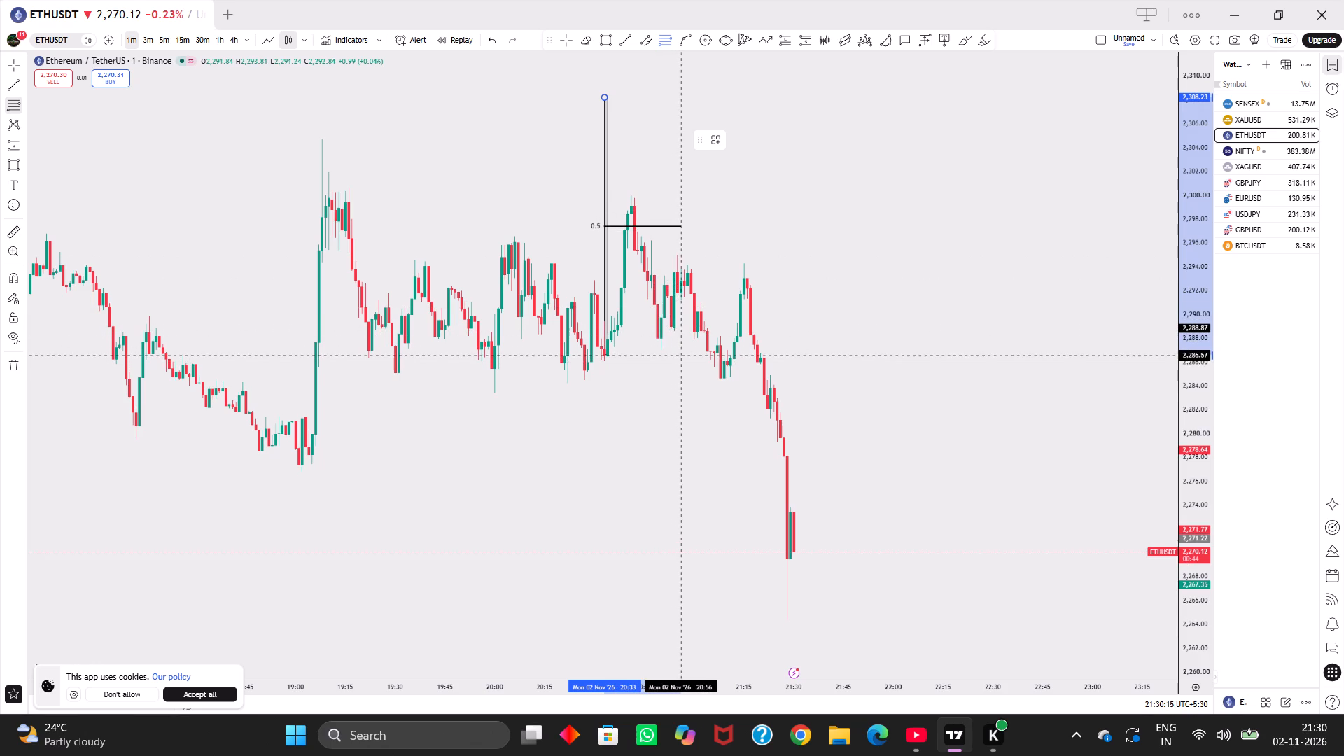
pyautogui.click(669, 356)
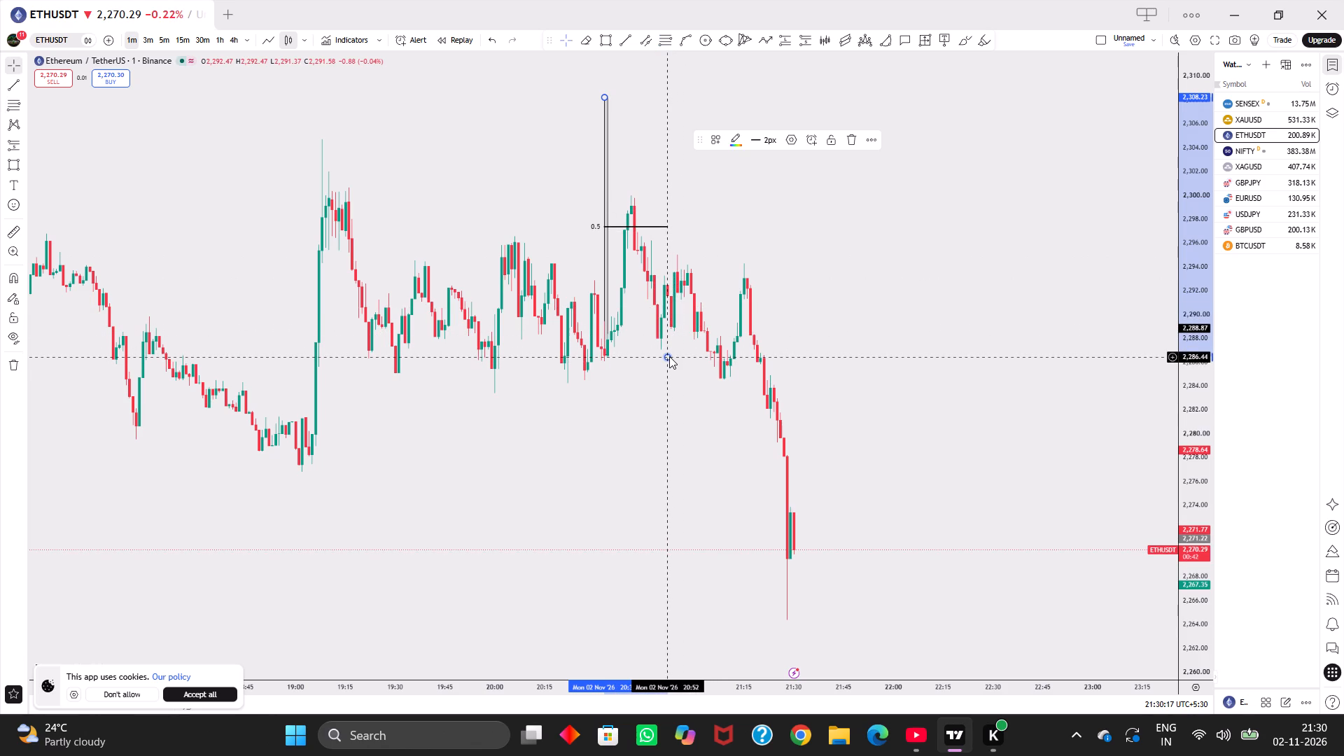
pyautogui.click(669, 356)
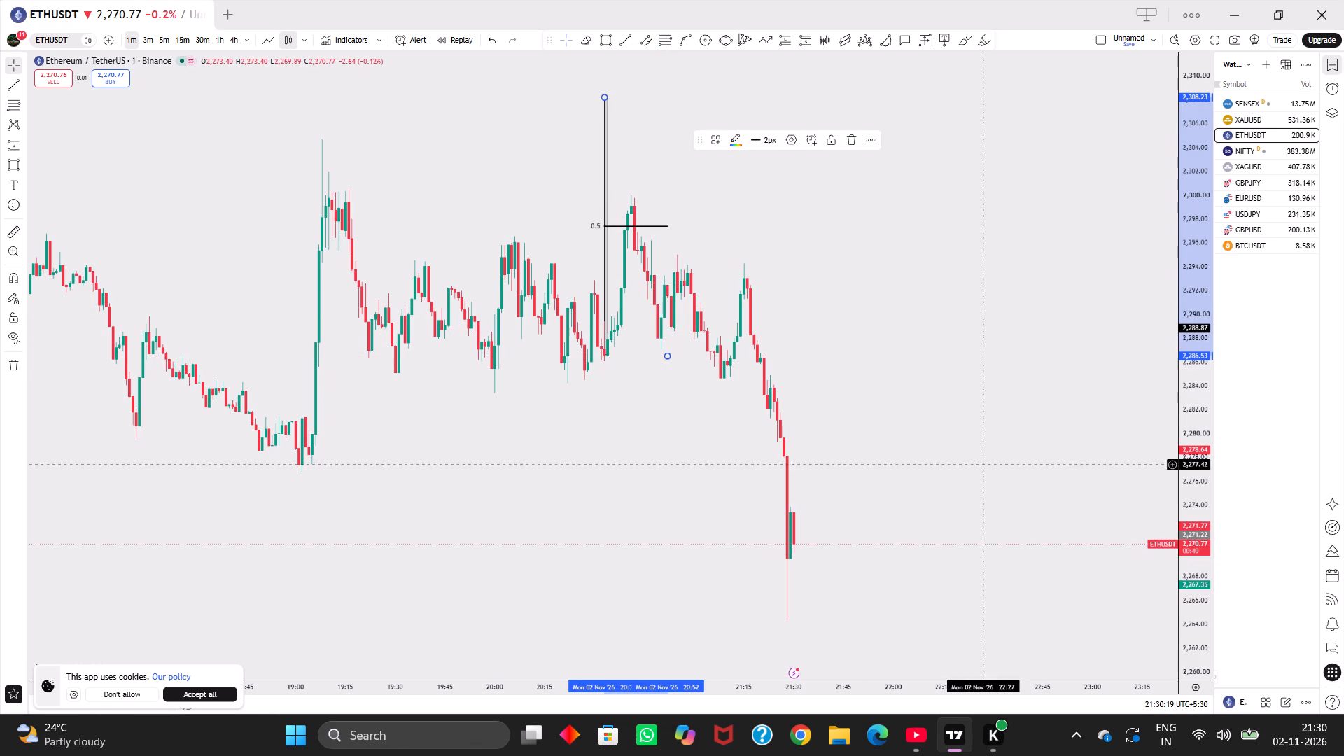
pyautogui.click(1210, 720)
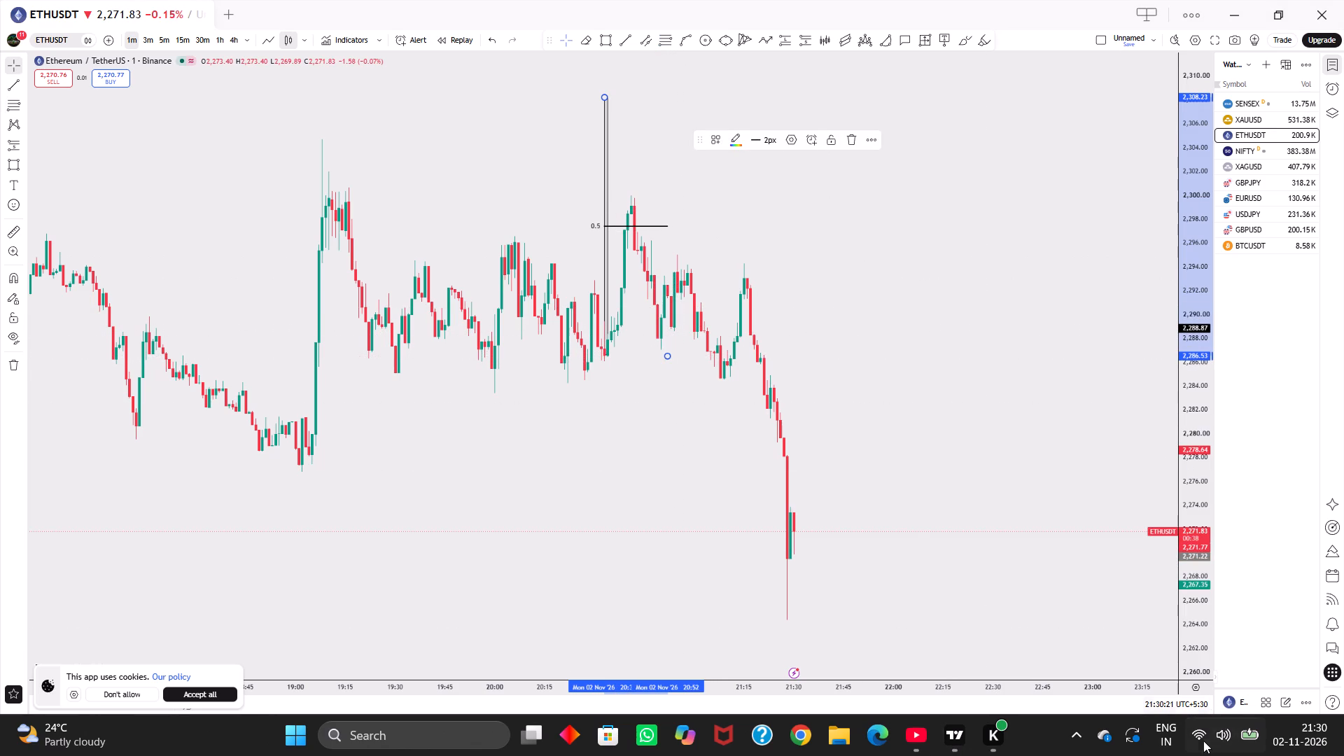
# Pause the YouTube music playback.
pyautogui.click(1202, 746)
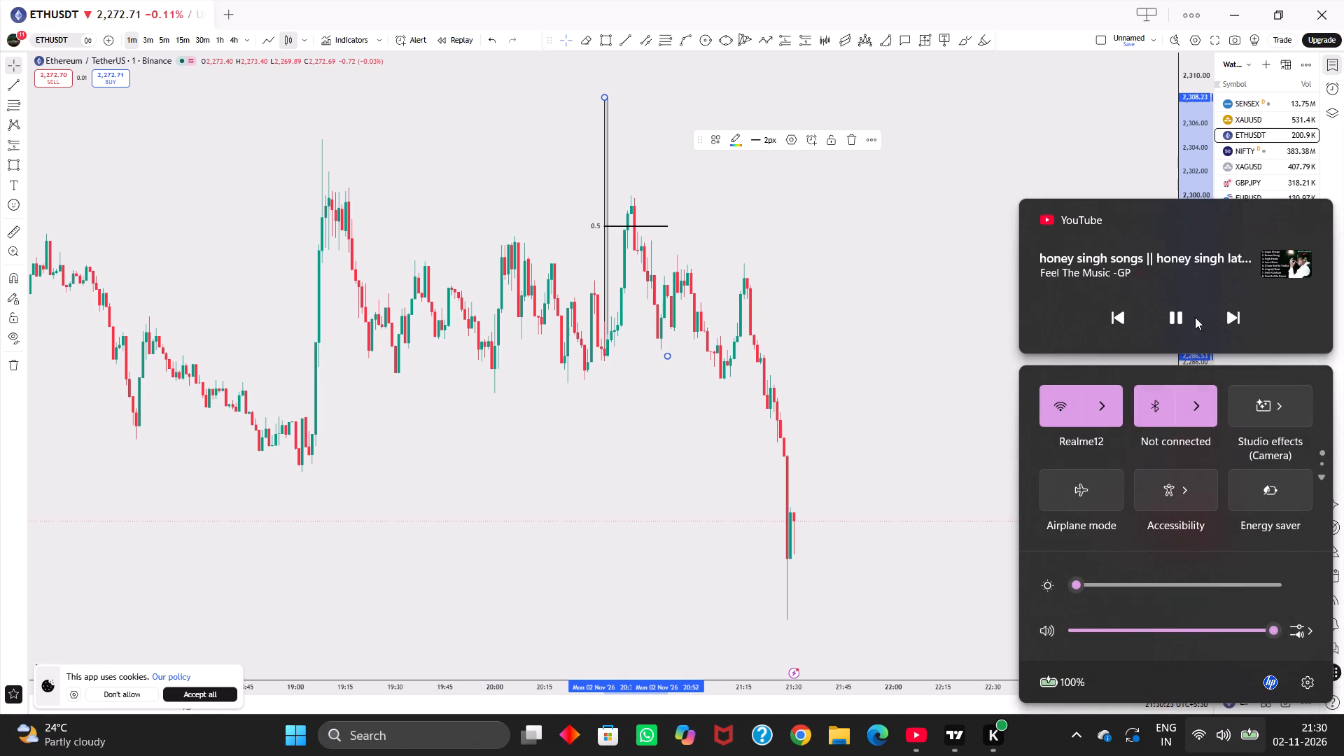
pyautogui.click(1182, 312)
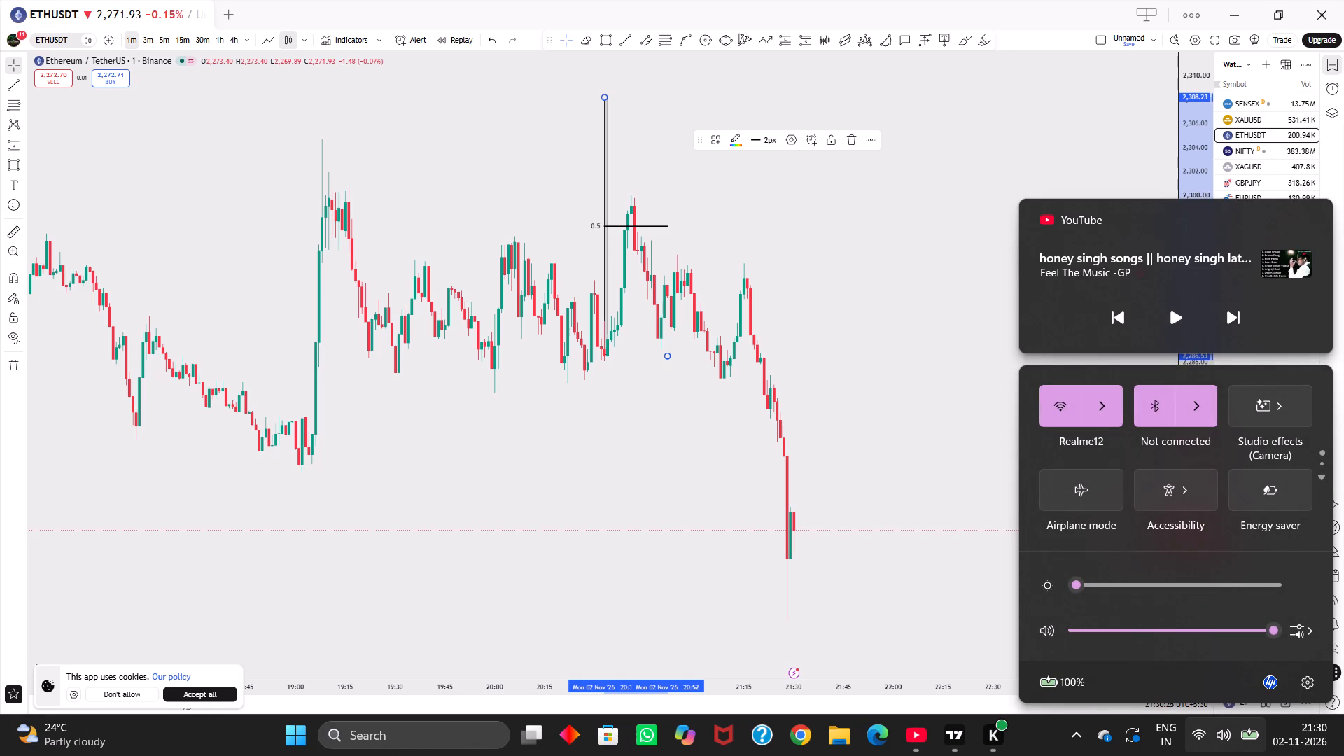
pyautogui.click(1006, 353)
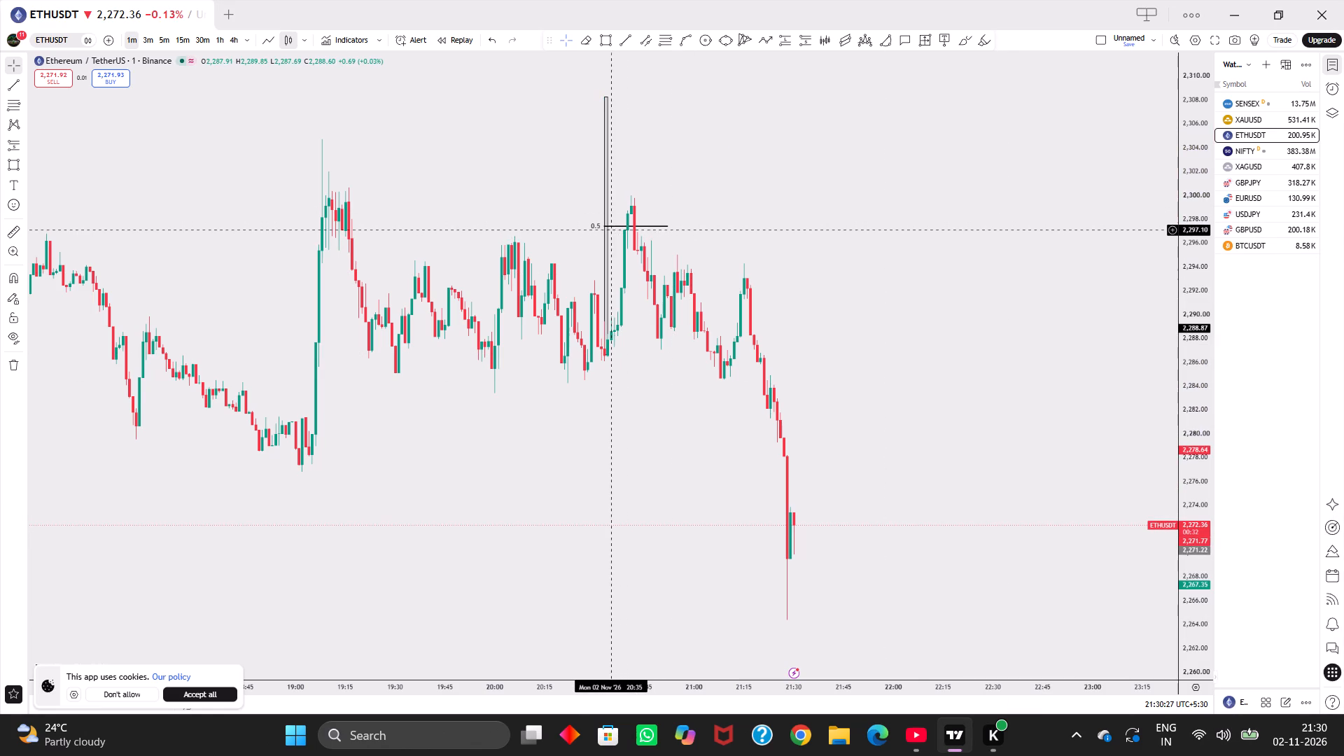
# Collapse the thin bar into a vertical line at 20:34 and lower its top from above to the 0.5 level, about 2,297.5.
pyautogui.click(608, 227)
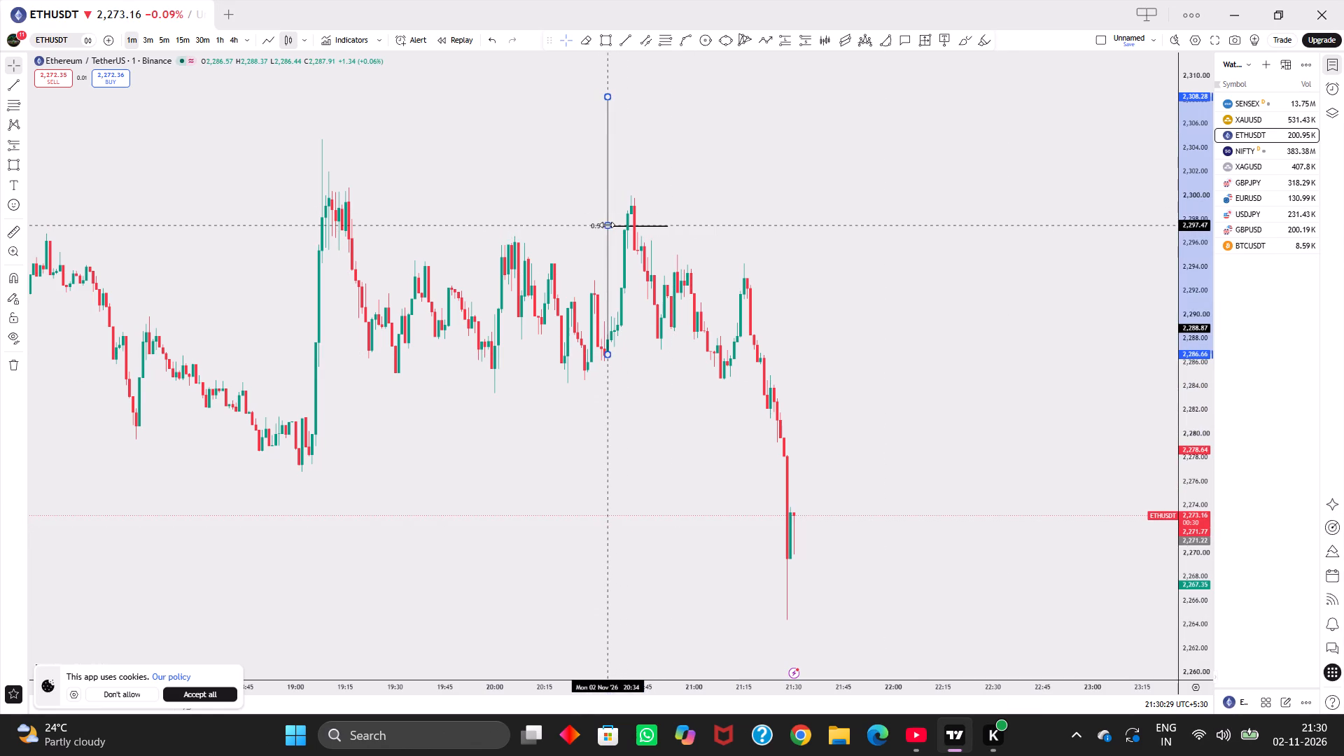
pyautogui.moveTo(654, 193); pyautogui.dragTo(643, 192)
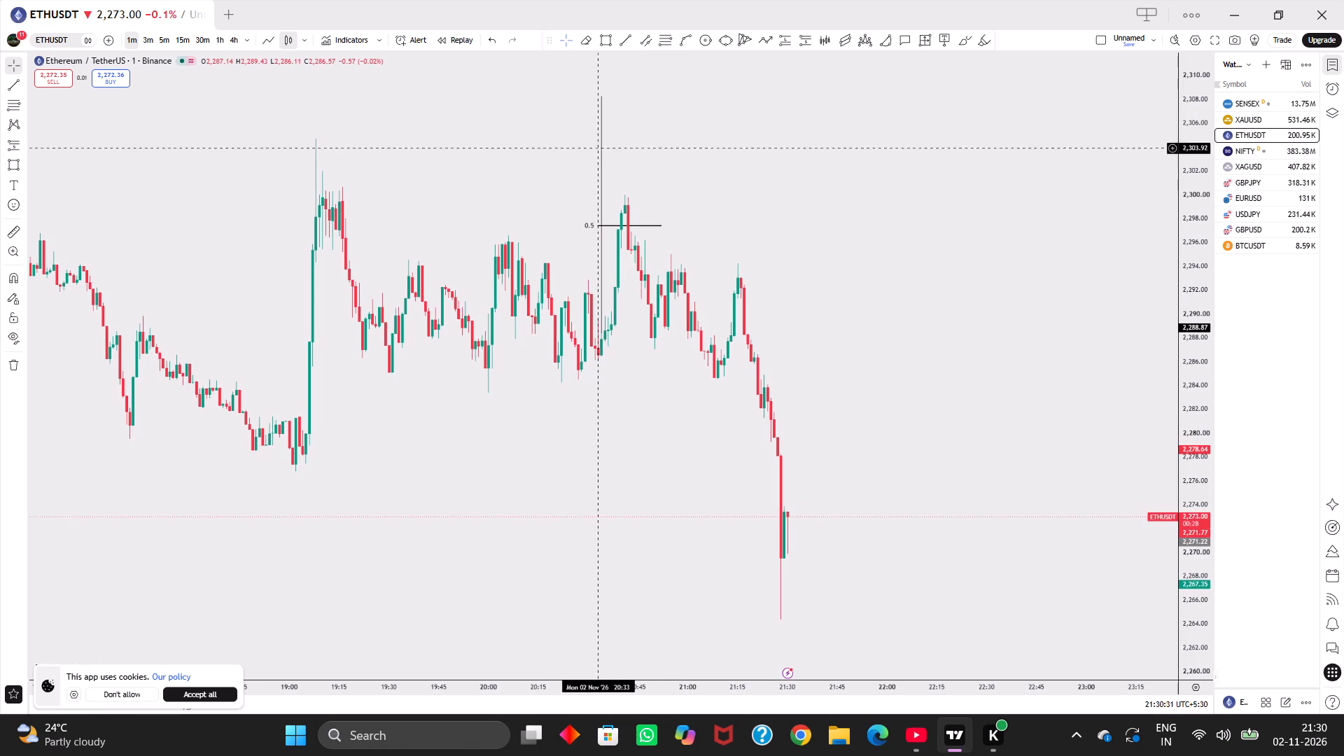
pyautogui.moveTo(603, 92); pyautogui.dragTo(596, 209)
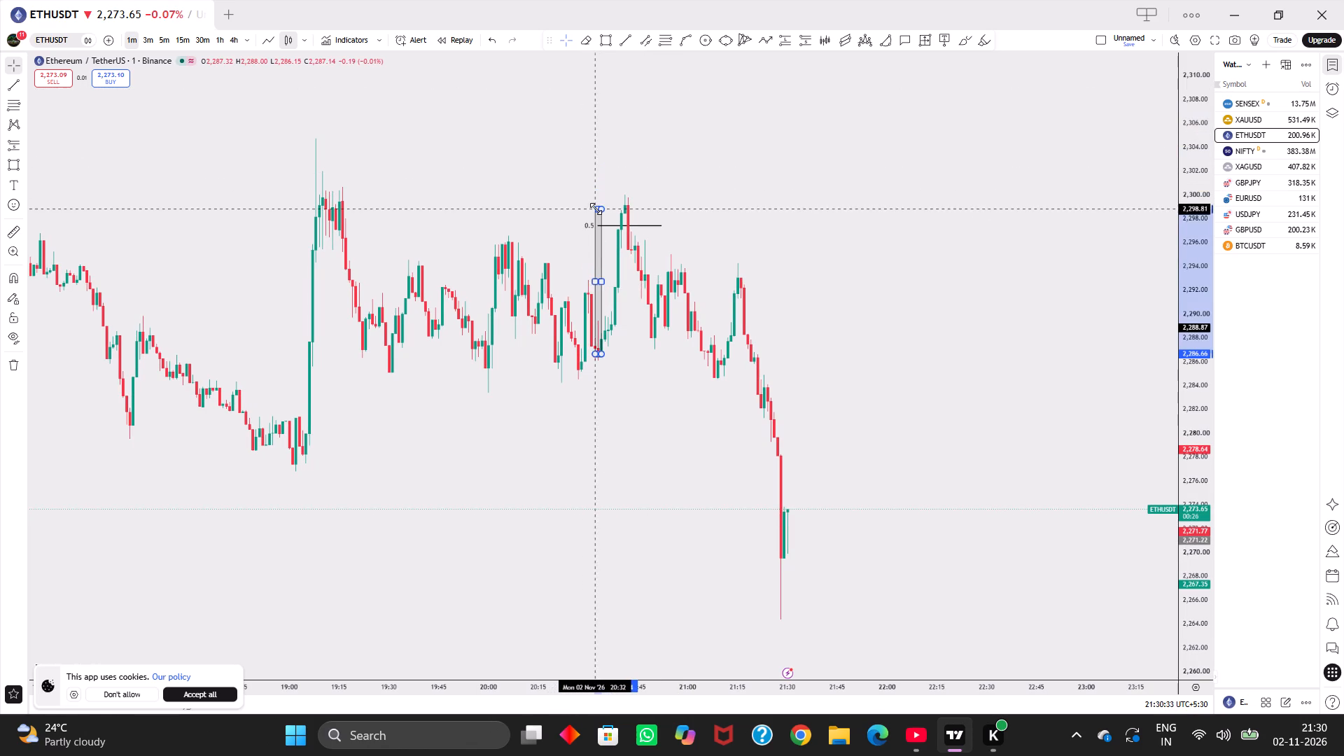
pyautogui.moveTo(596, 209); pyautogui.dragTo(602, 224)
pyautogui.click(629, 162)
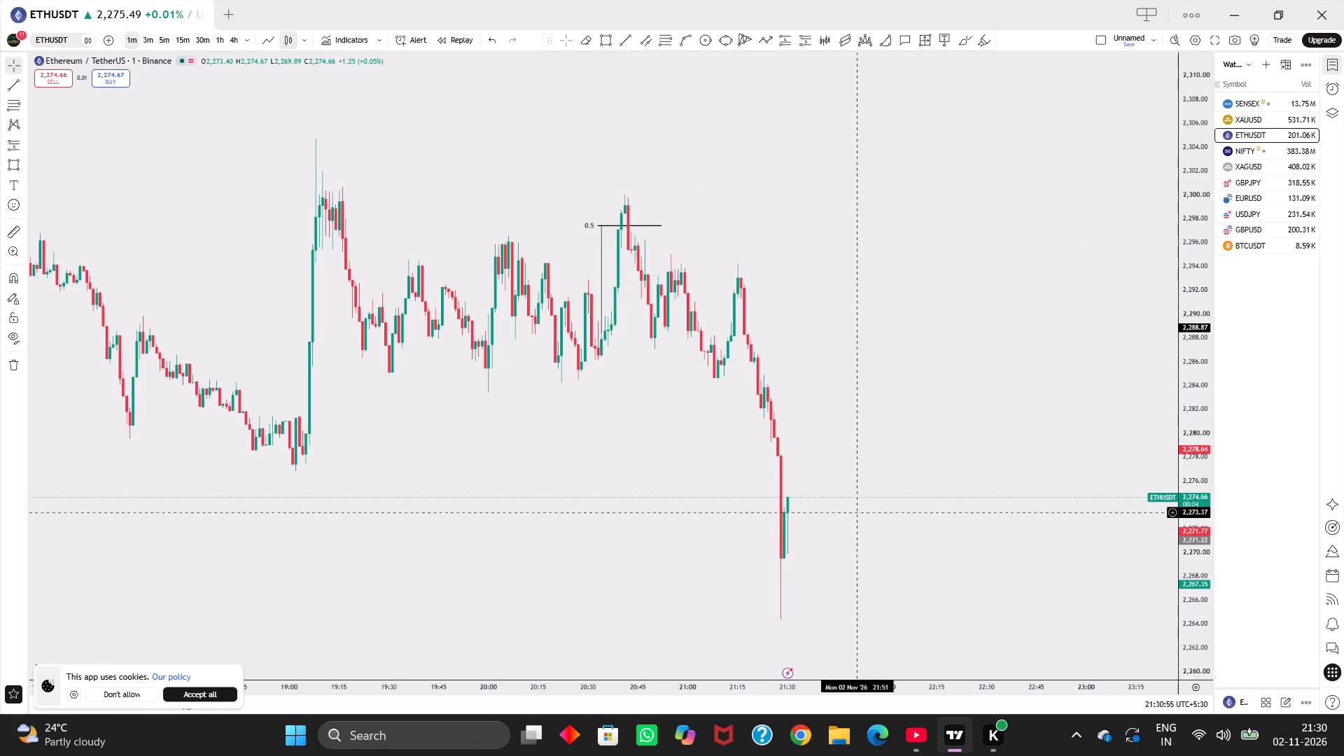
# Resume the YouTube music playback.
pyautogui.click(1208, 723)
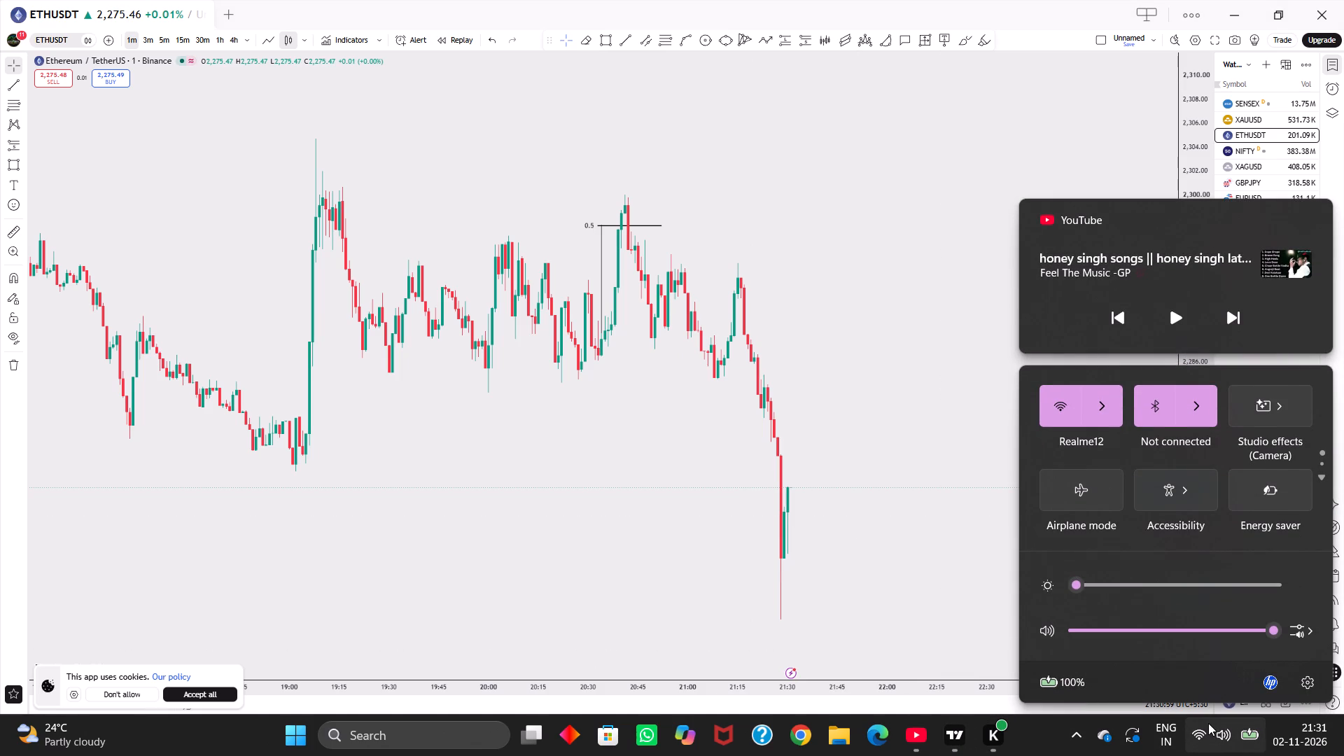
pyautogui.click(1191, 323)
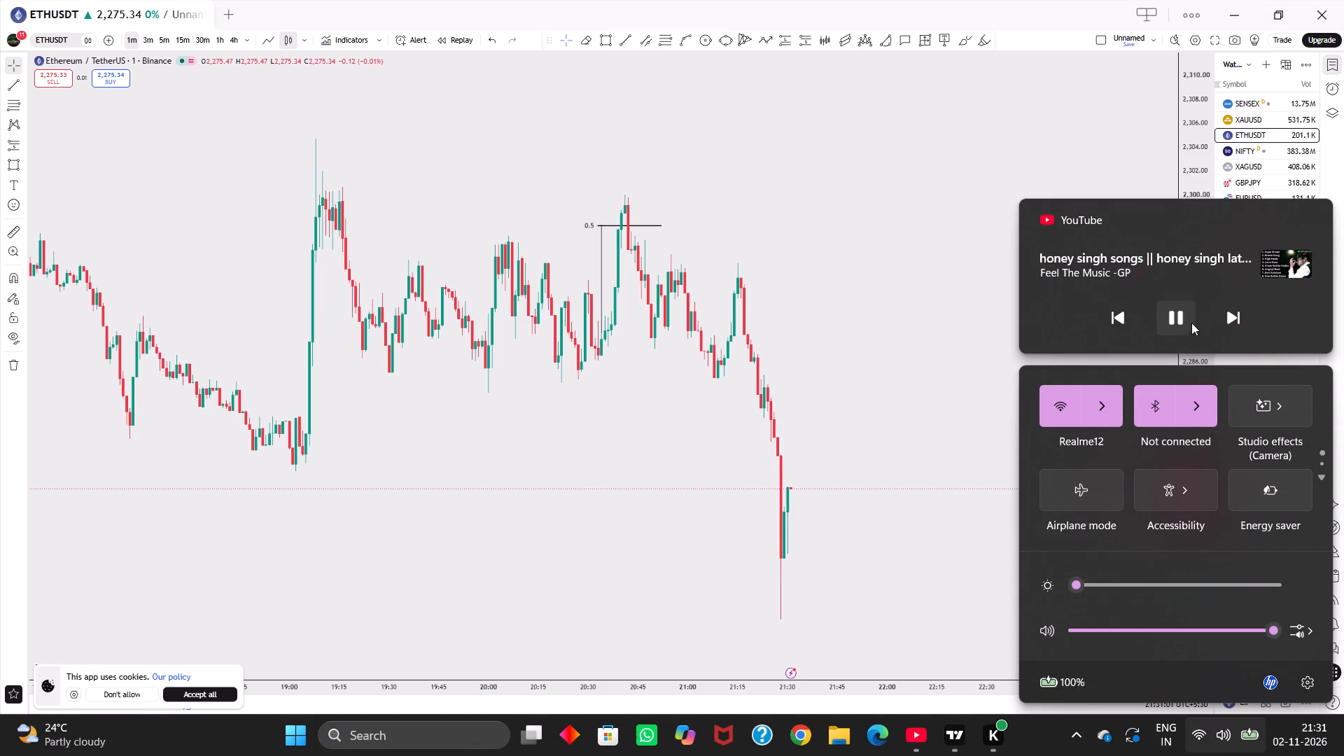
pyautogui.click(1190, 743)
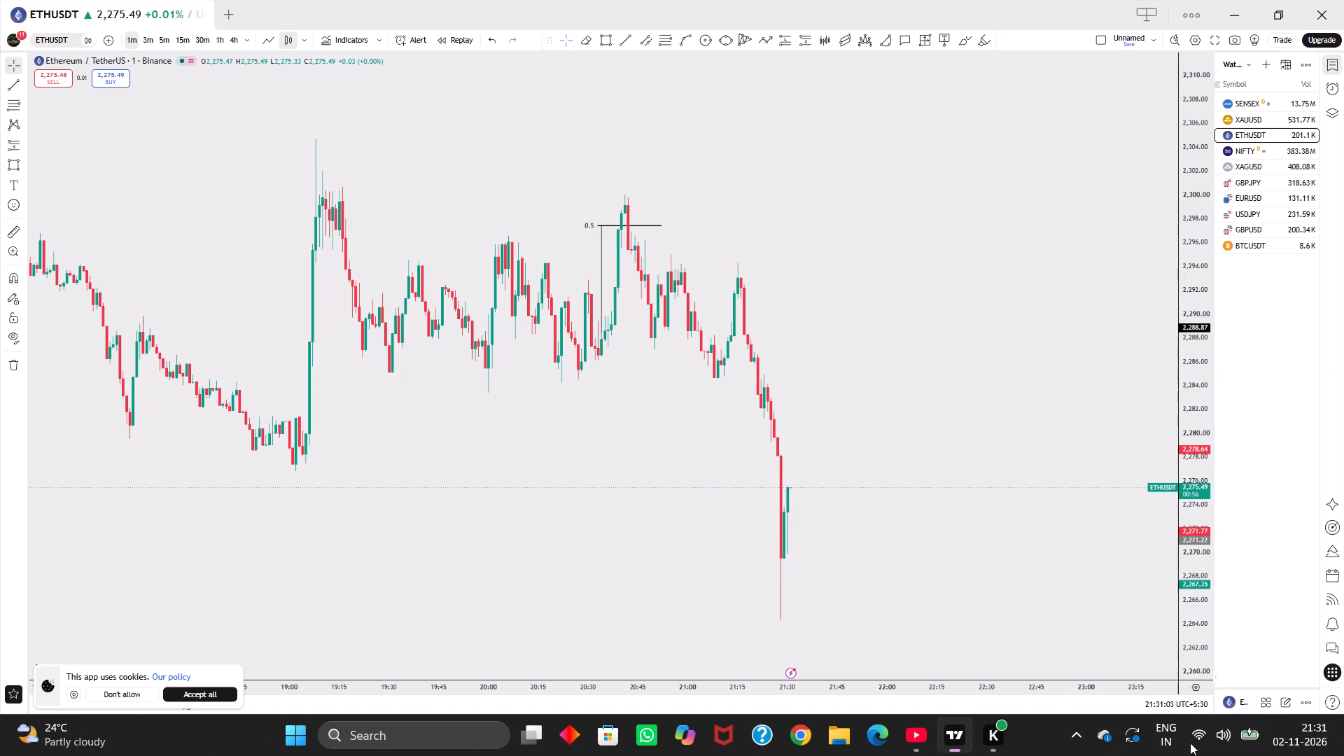
# Draw a small rectangle just under the 0.5 level from 20:34 to about 20:53, spanning about 2,297.4 down to 2,296.3.
pyautogui.moveTo(891, 482); pyautogui.dragTo(854, 441)
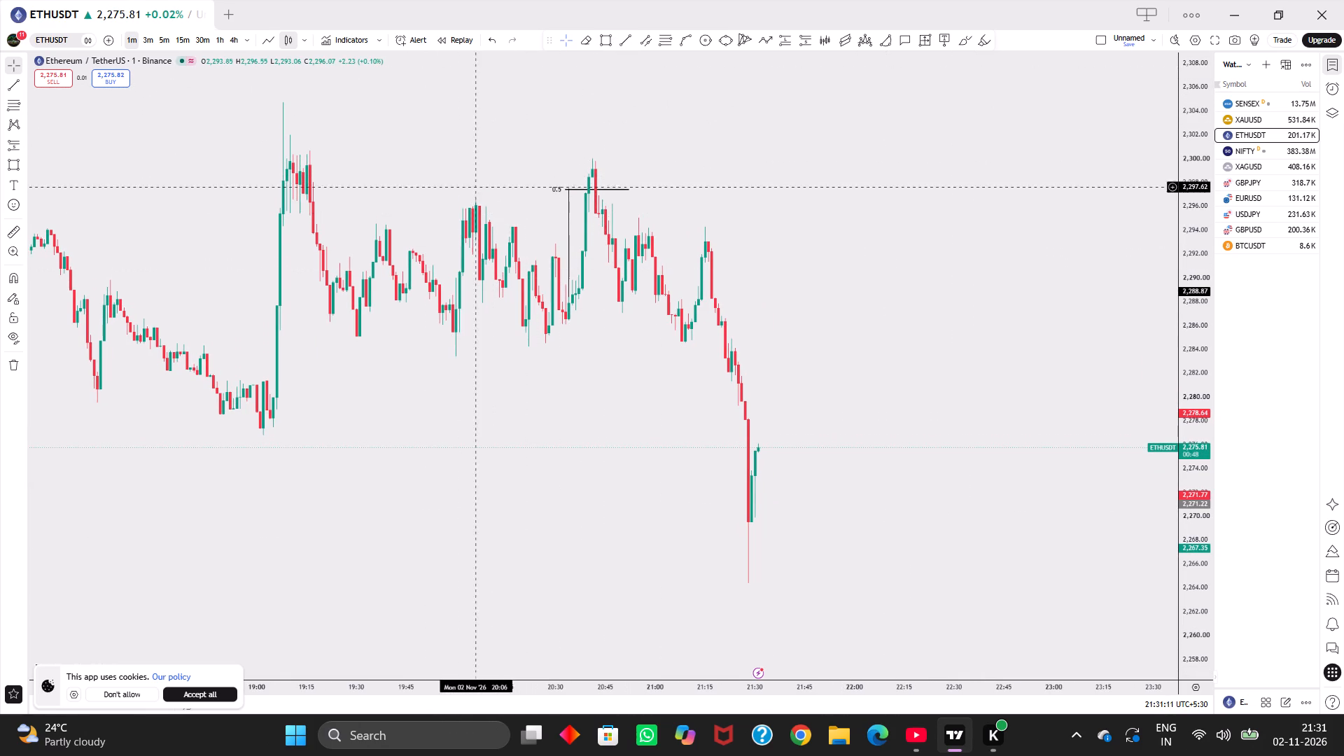
pyautogui.click(607, 36)
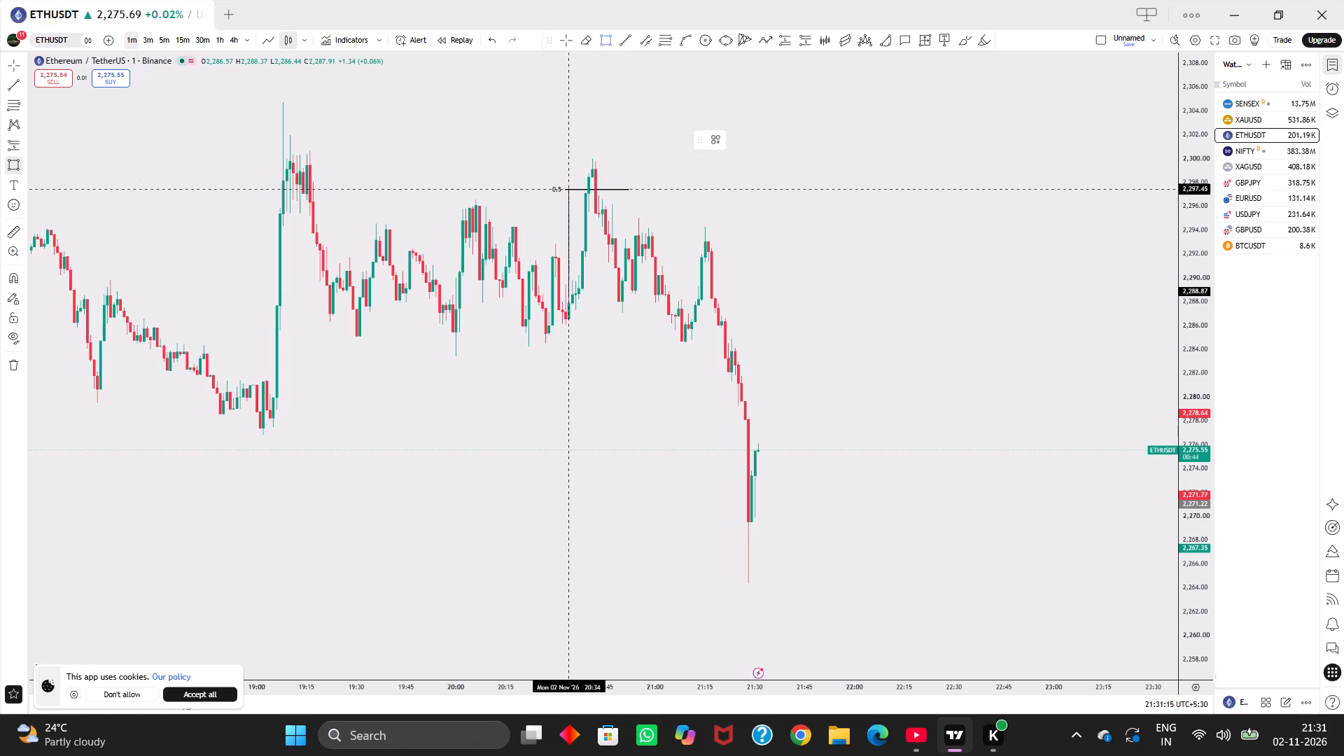
pyautogui.moveTo(568, 188); pyautogui.dragTo(631, 202)
pyautogui.moveTo(631, 202); pyautogui.dragTo(817, 206)
pyautogui.moveTo(817, 206); pyautogui.dragTo(692, 190)
pyautogui.moveTo(838, 185); pyautogui.dragTo(699, 172)
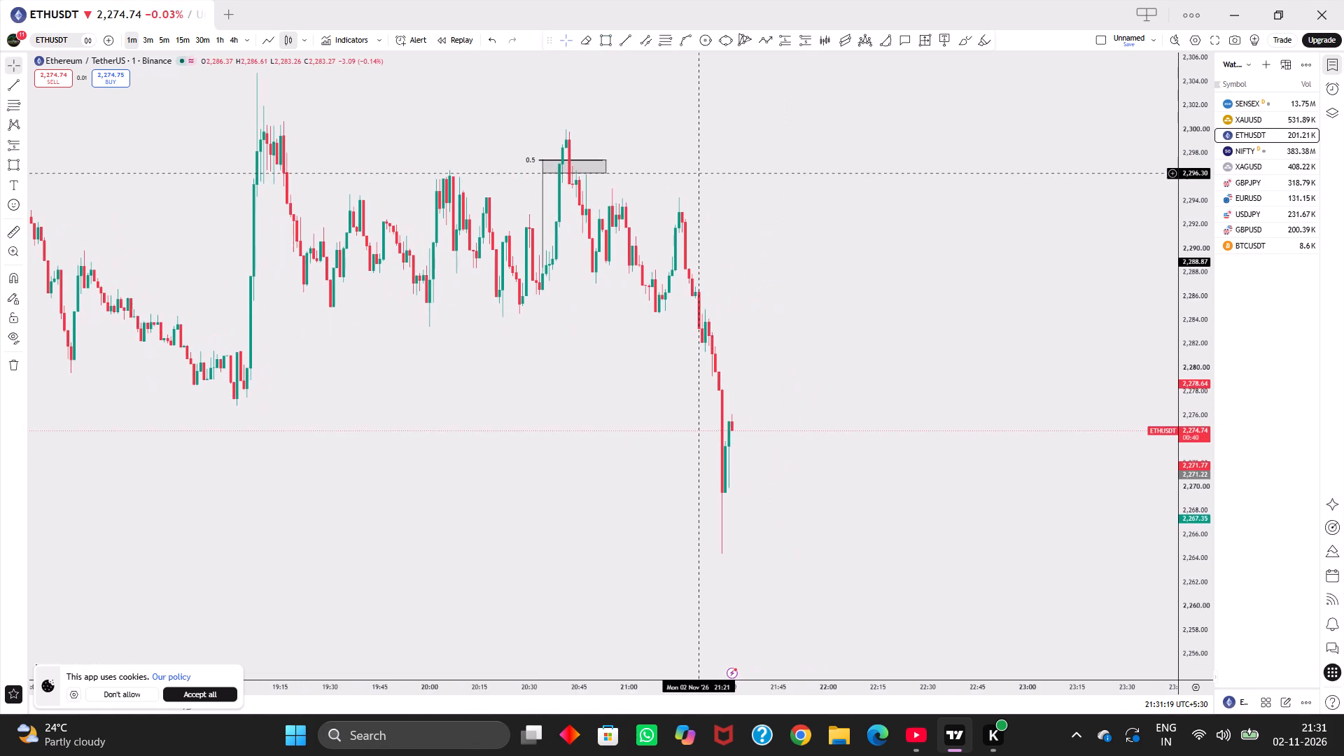
pyautogui.moveTo(687, 140); pyautogui.dragTo(676, 186)
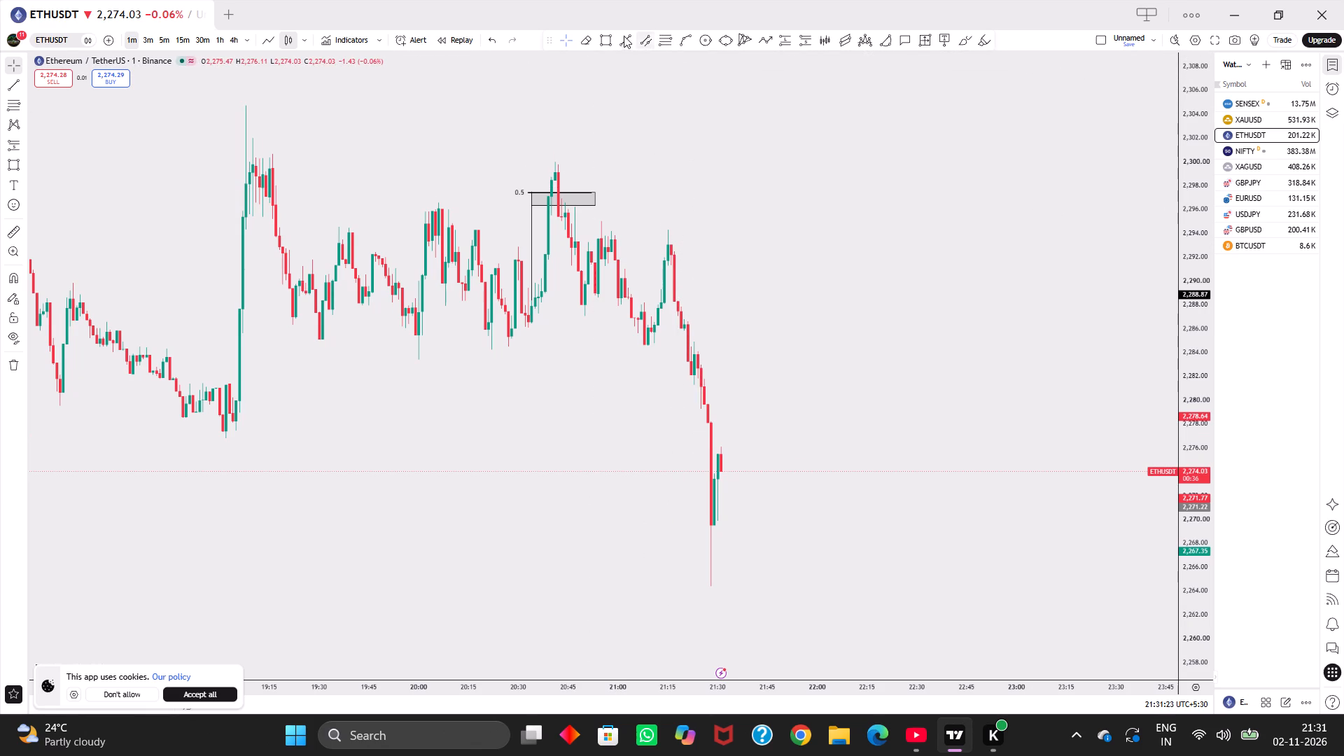
# Draw a rising trend line along the swing highs from about 2,293.9 at 19:36 to about 2,300.4 at 20:58.
pyautogui.click(724, 43)
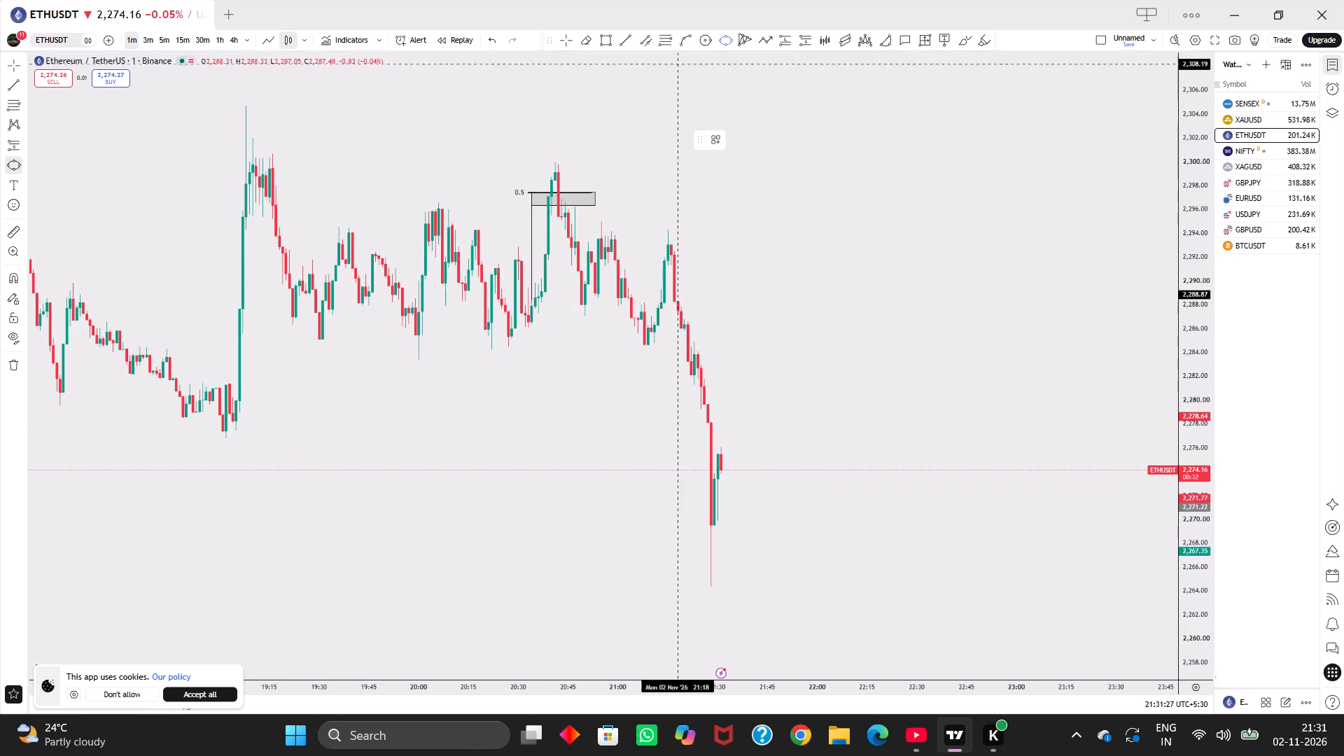
pyautogui.click(626, 45)
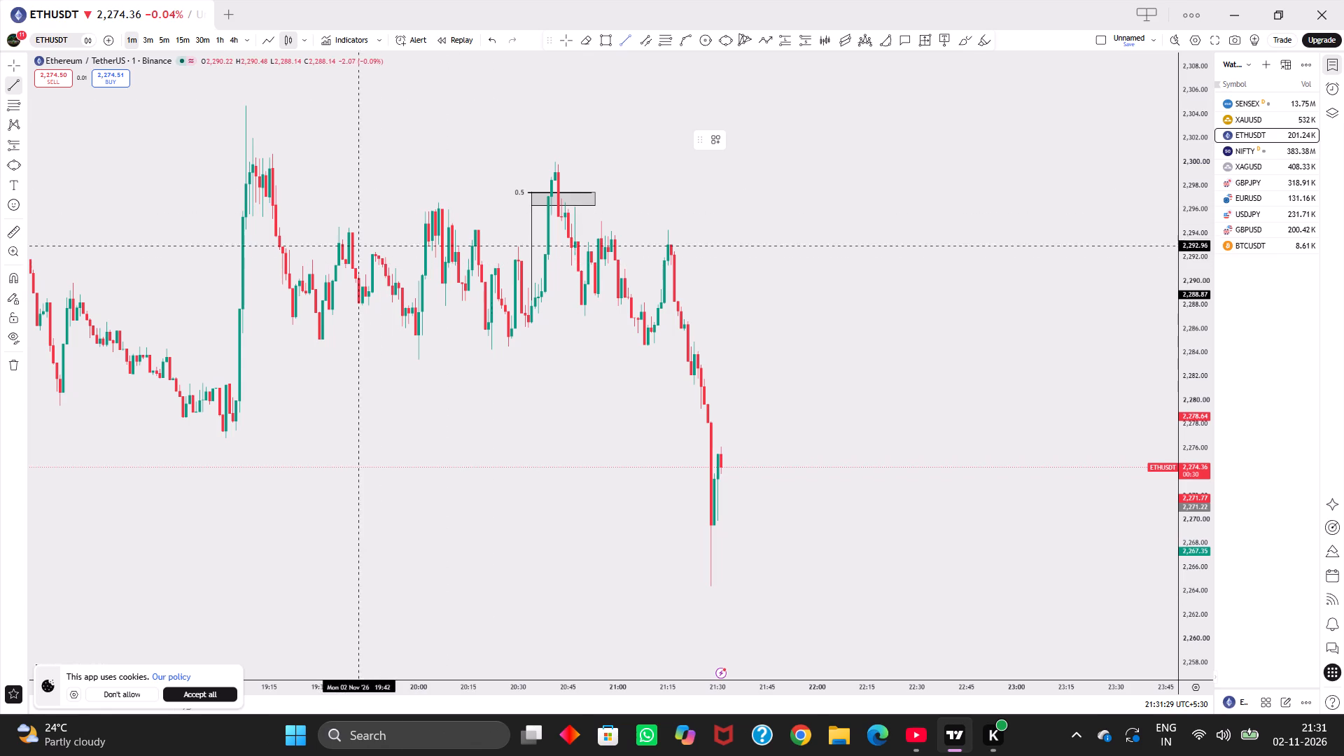
pyautogui.moveTo(338, 234); pyautogui.dragTo(640, 146)
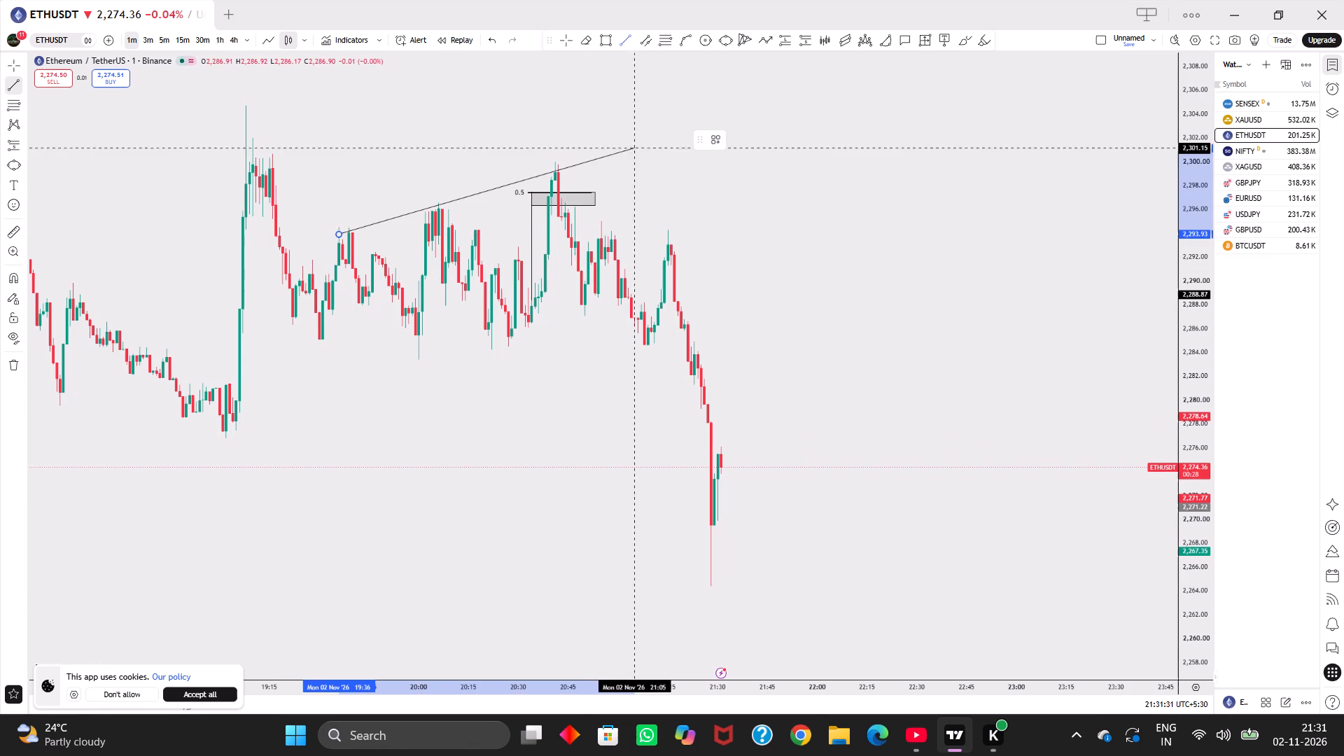
pyautogui.click(611, 157)
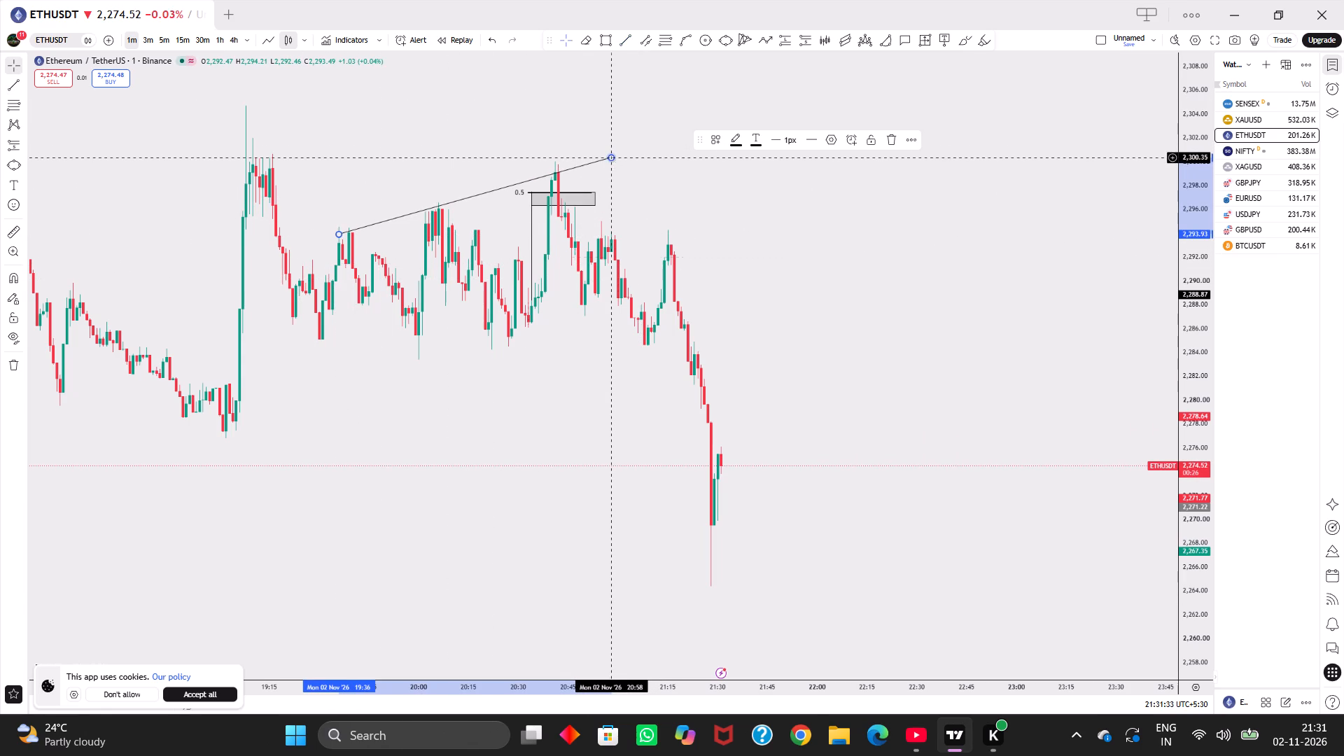
# Extend the rising trend line's start back to 19:18 at about 2,291.9 and raise its far end to about 2,300.6.
pyautogui.moveTo(338, 232); pyautogui.dragTo(294, 242)
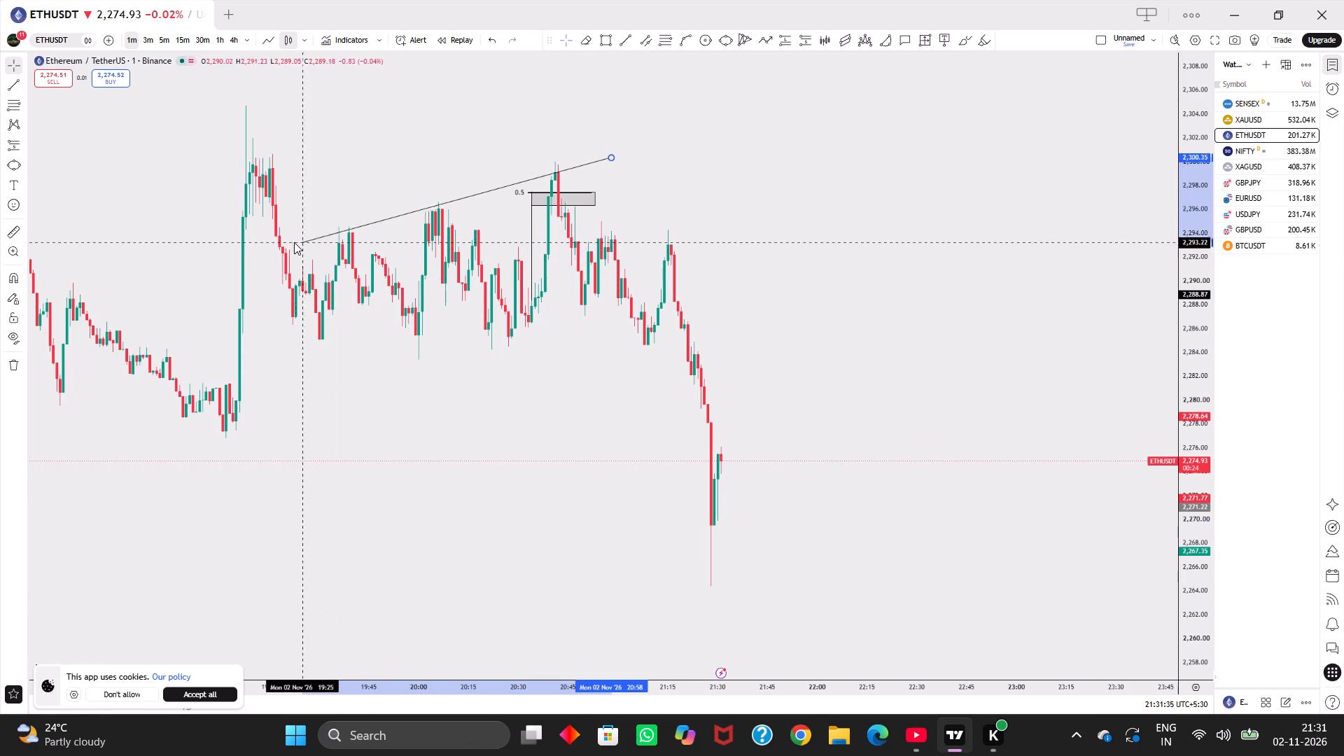
pyautogui.moveTo(294, 242); pyautogui.dragTo(289, 255)
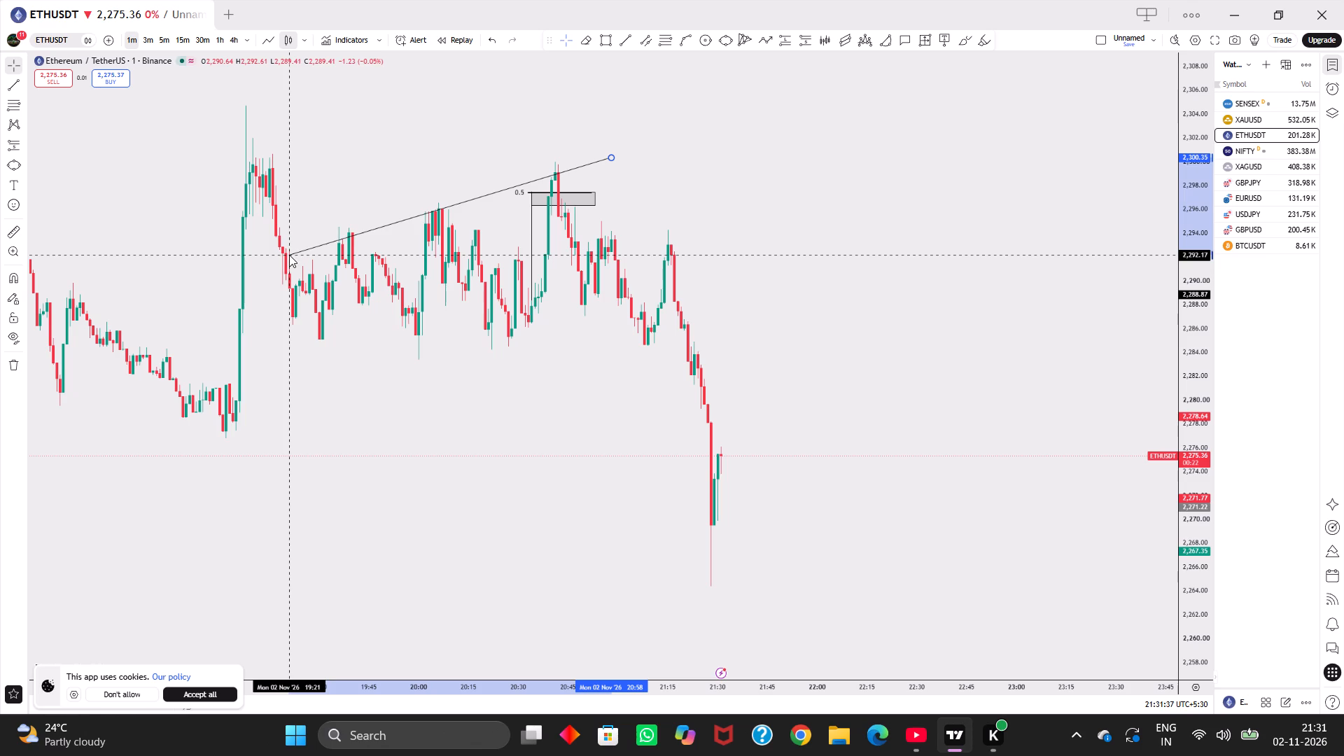
pyautogui.moveTo(289, 255); pyautogui.dragTo(279, 258)
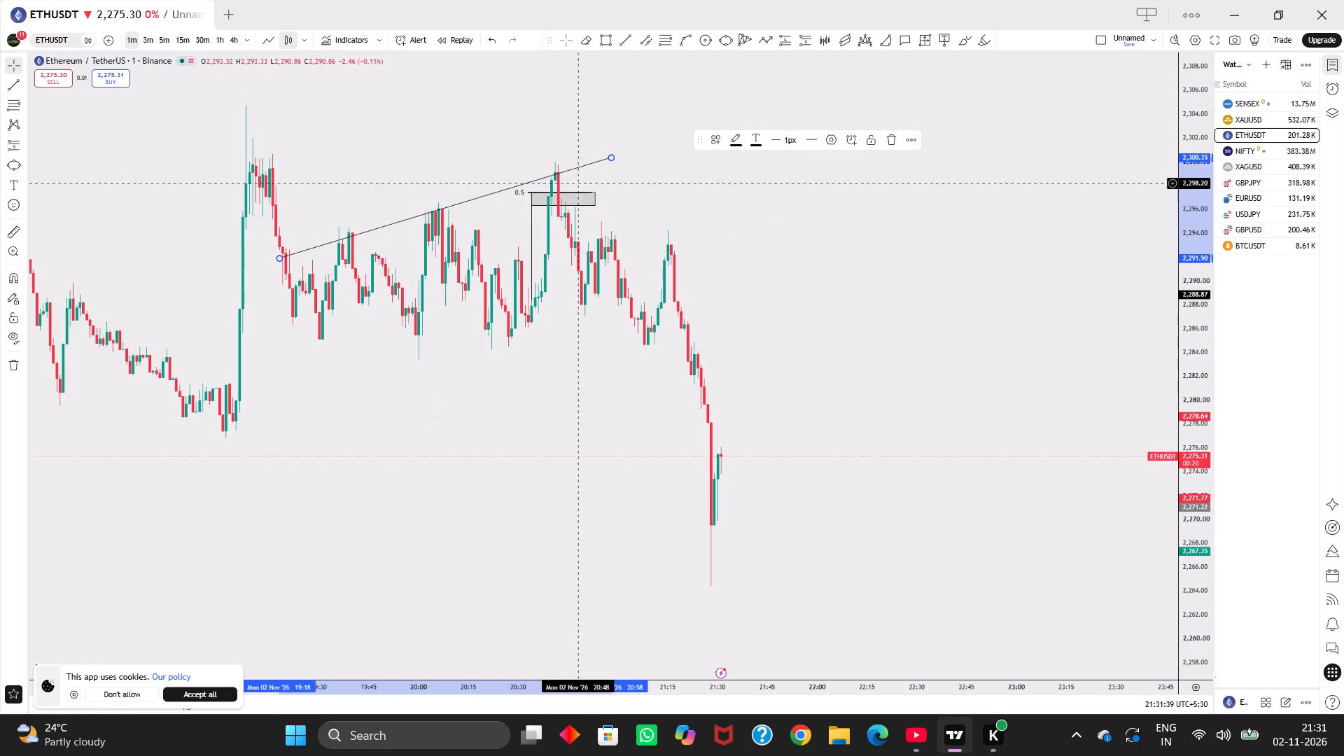
pyautogui.click(612, 158)
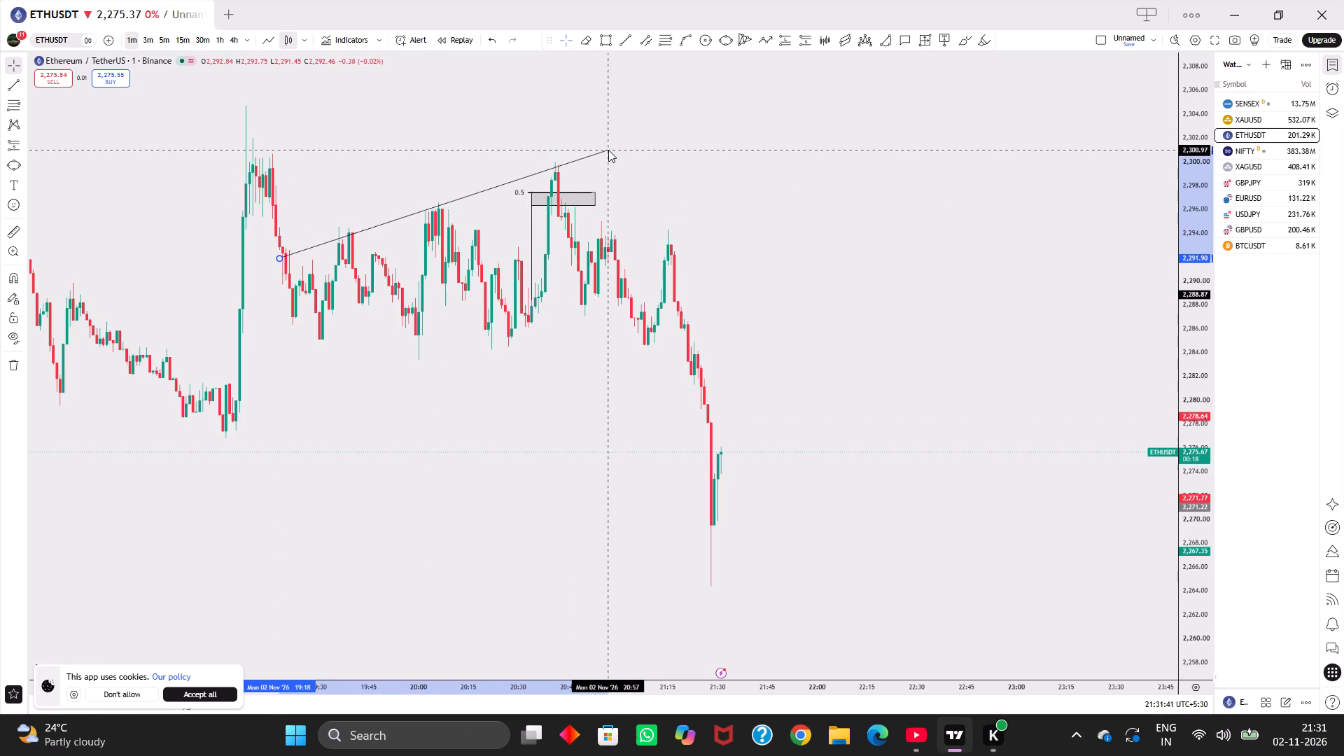
pyautogui.click(675, 265)
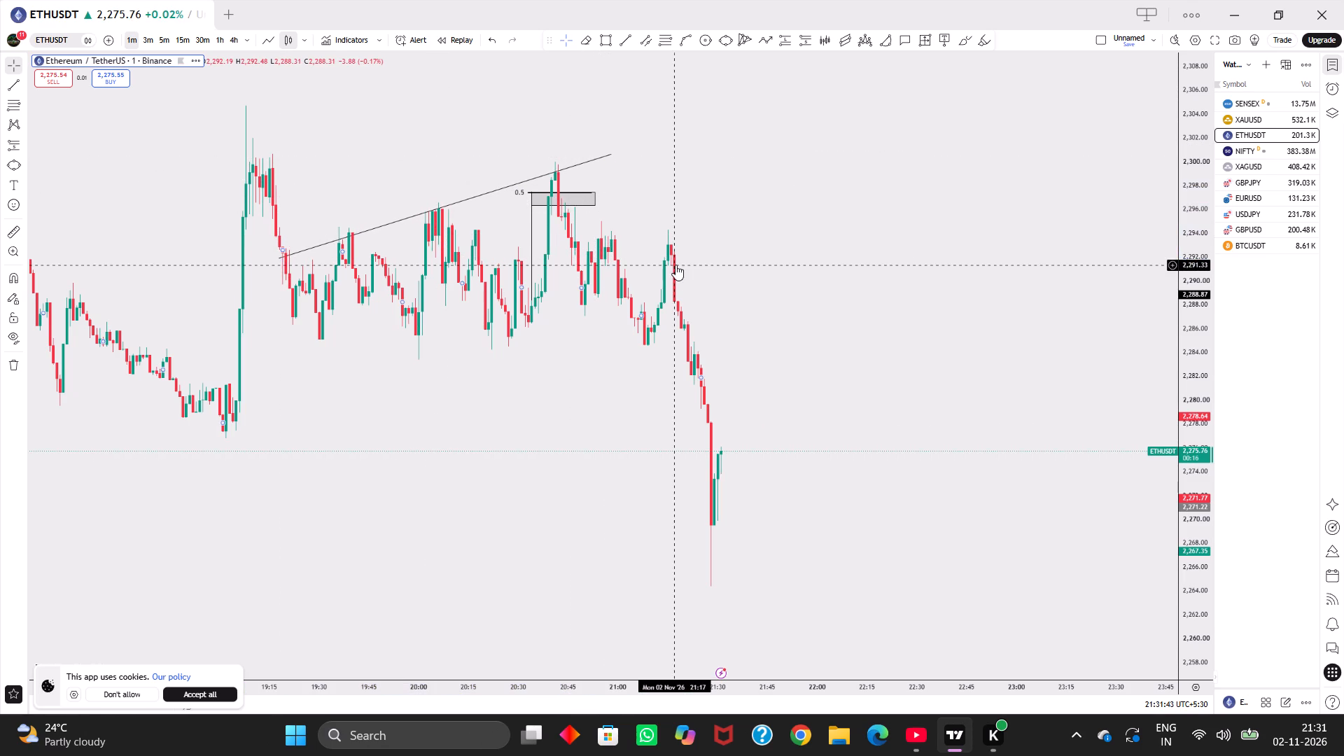
# Draw a nearly flat trend line under the swing lows from about 2,285.2 at 19:25 to about 2,284.6 at 21:24.
pyautogui.click(372, 358)
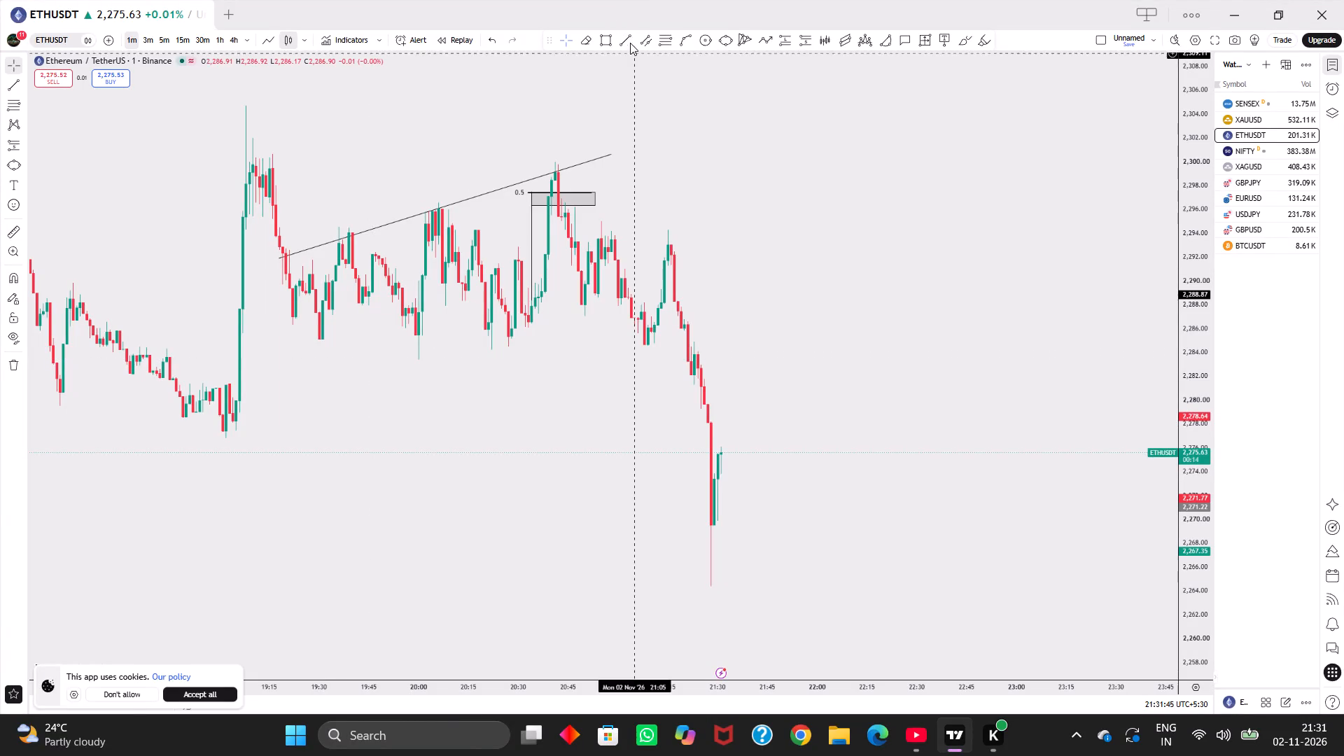
pyautogui.click(629, 35)
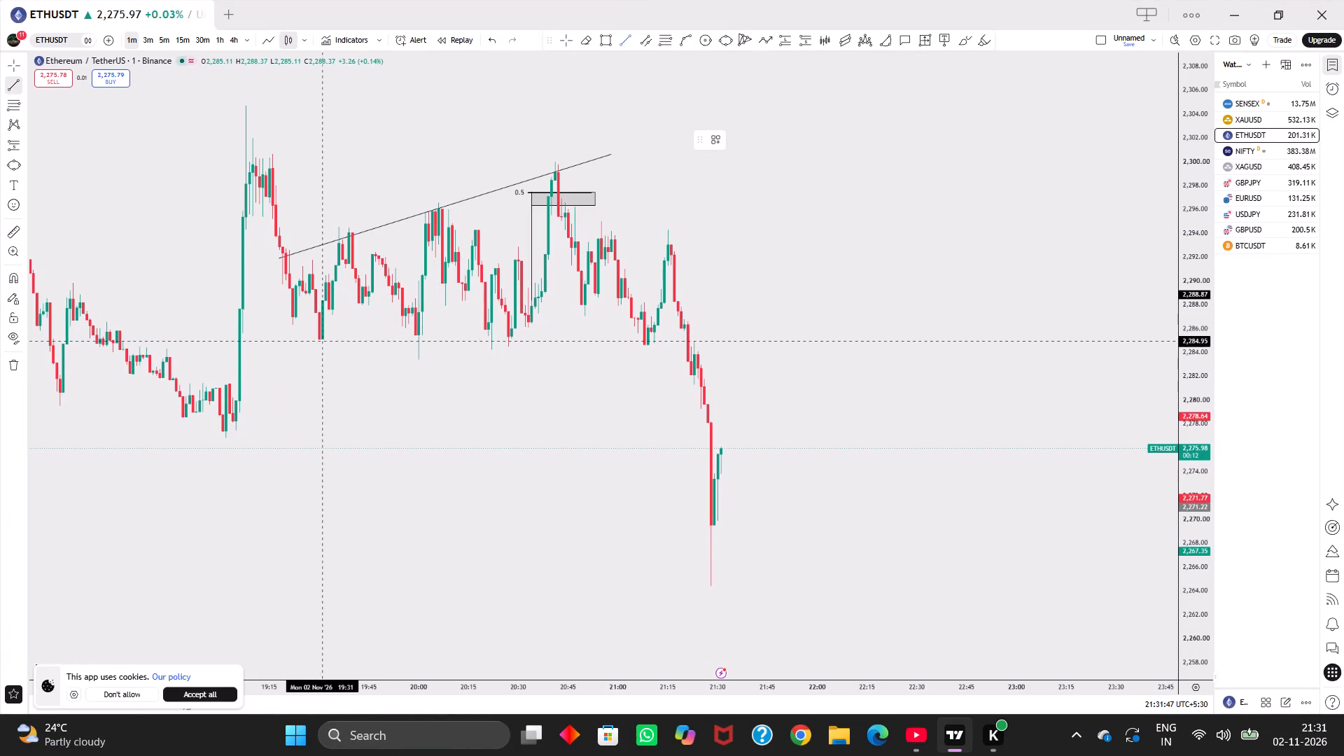
pyautogui.moveTo(316, 340); pyautogui.dragTo(512, 320)
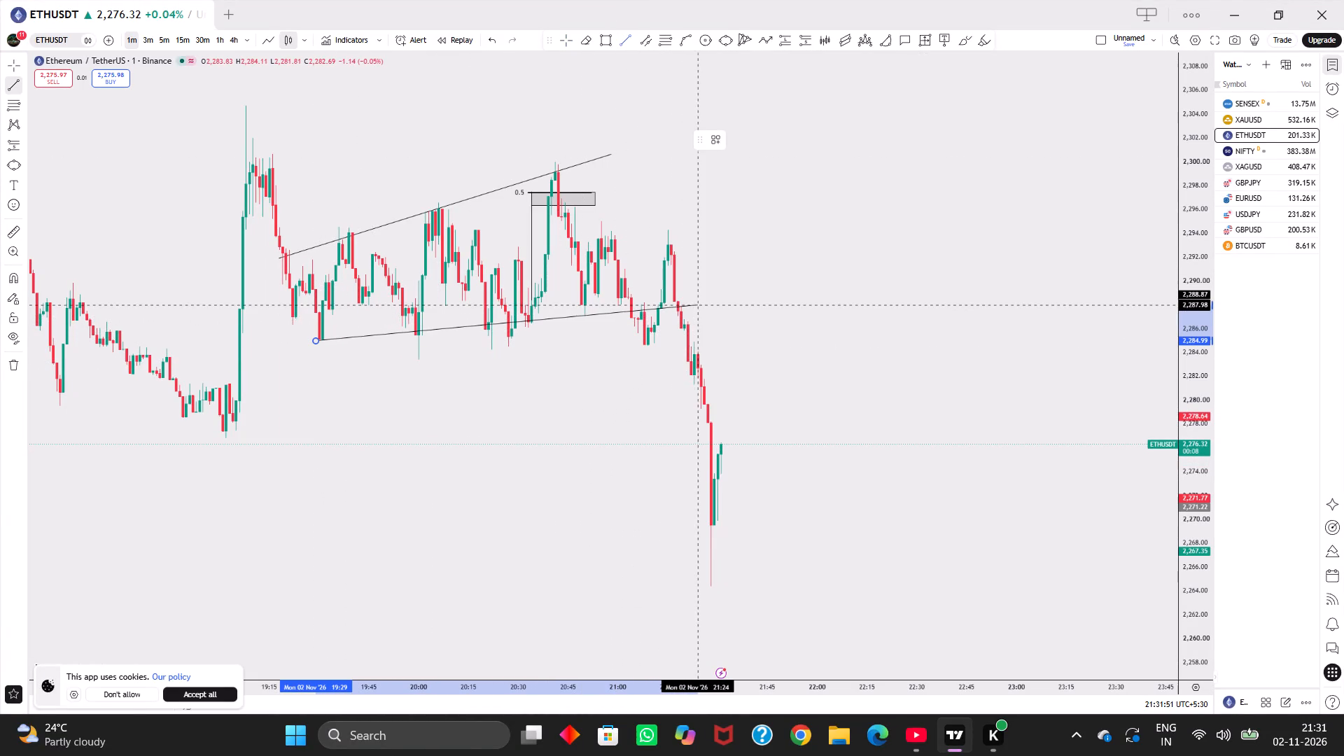
pyautogui.click(698, 344)
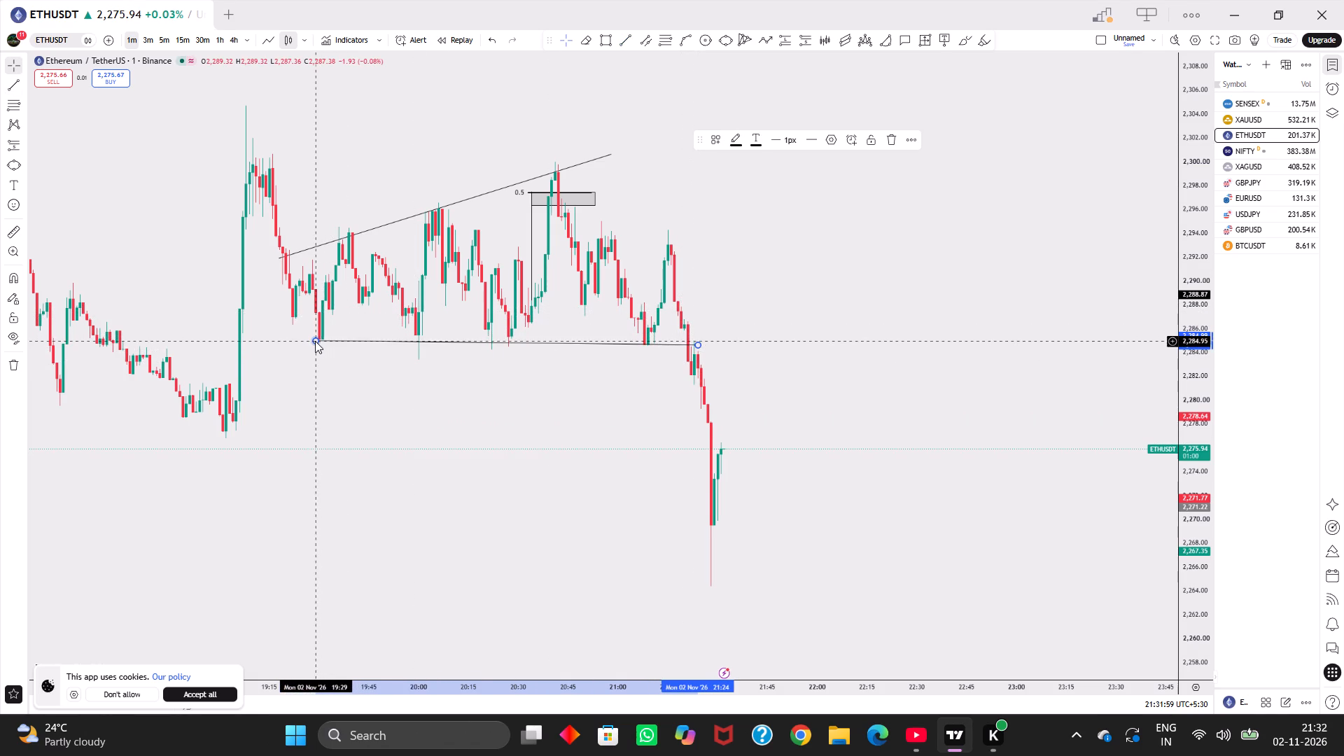
pyautogui.moveTo(315, 341); pyautogui.dragTo(303, 337)
# Draw a rectangle above the last swing high from 21:10 to 22:33, spanning about 2,293.1 up to 2,299.2.
pyautogui.moveTo(555, 423); pyautogui.dragTo(498, 473)
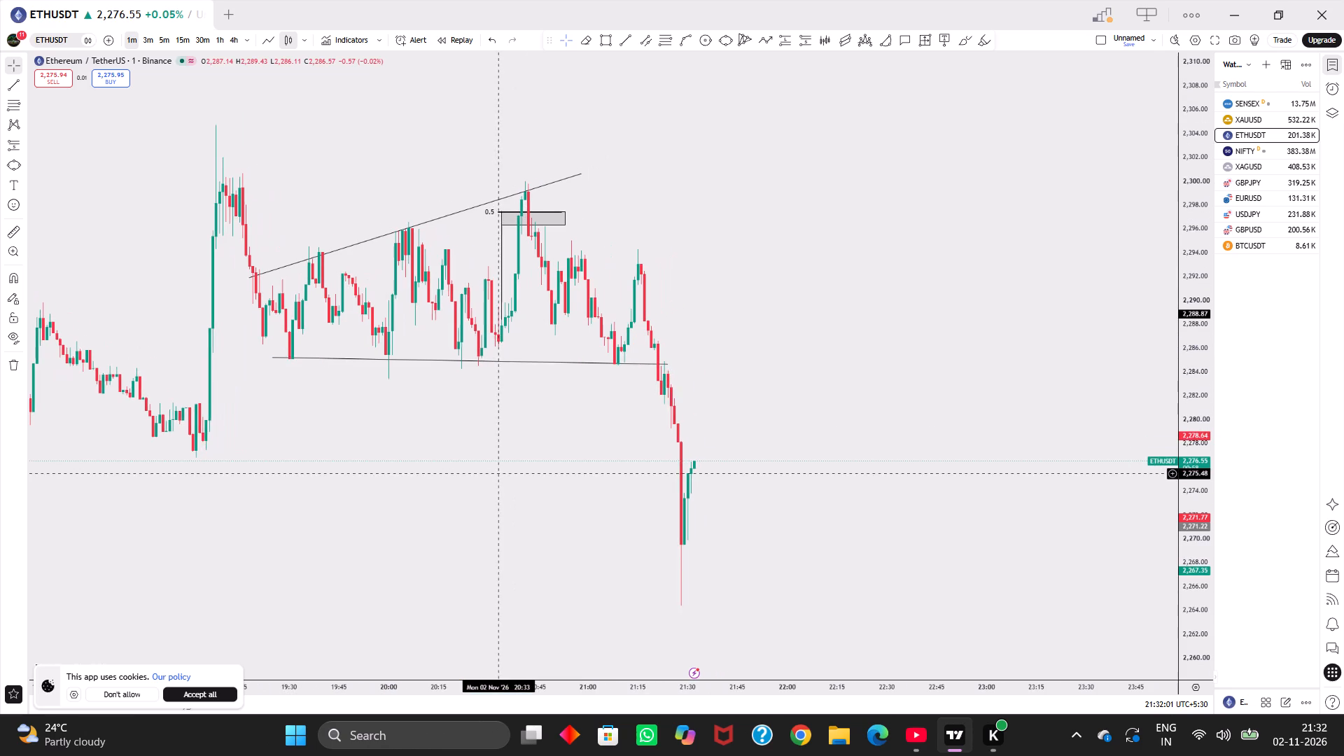
pyautogui.moveTo(498, 473); pyautogui.dragTo(496, 492)
pyautogui.moveTo(773, 151); pyautogui.dragTo(762, 176)
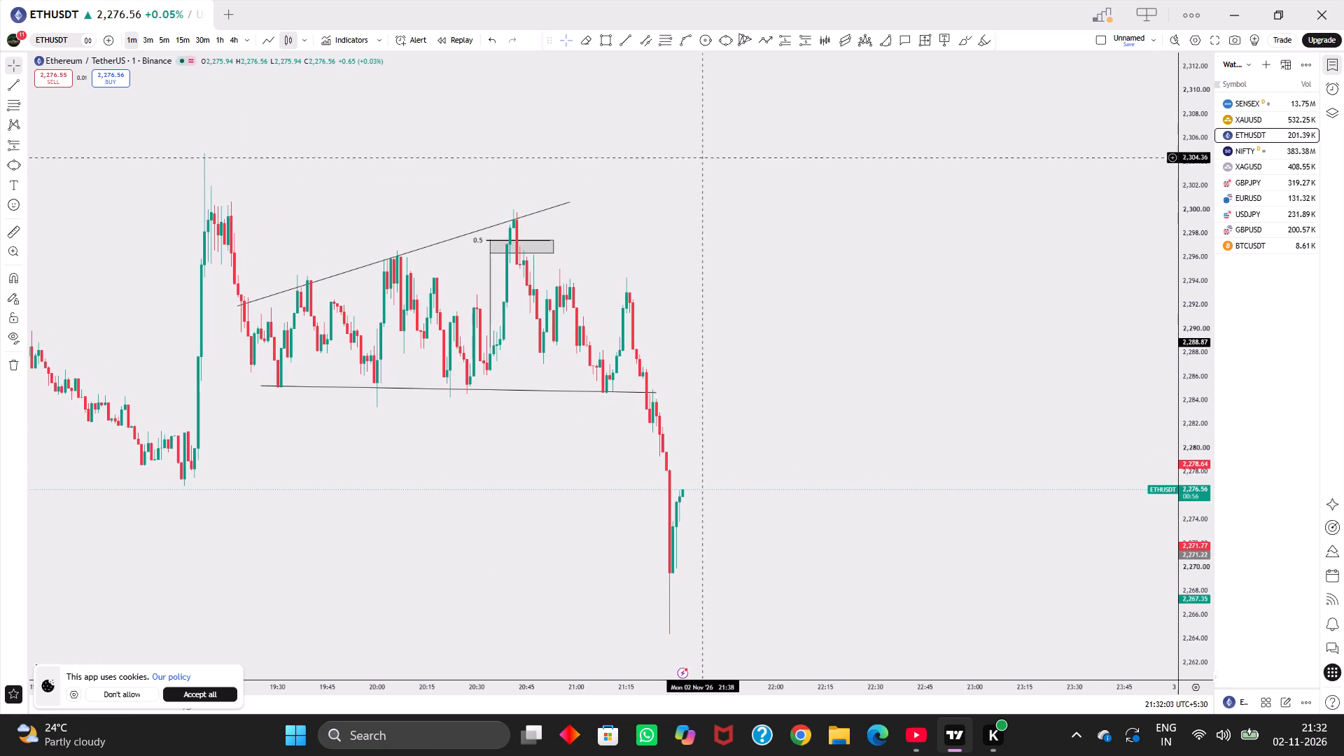
pyautogui.click(604, 42)
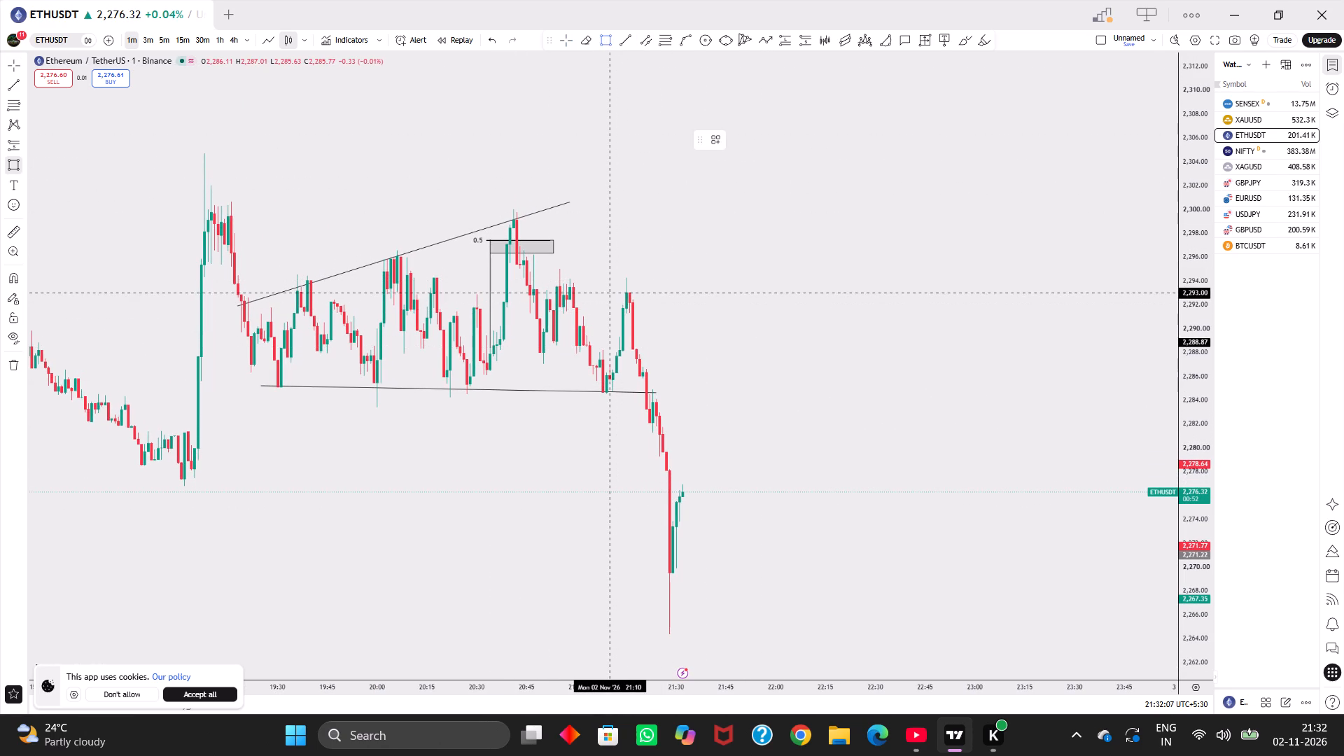
pyautogui.moveTo(610, 292); pyautogui.dragTo(802, 183)
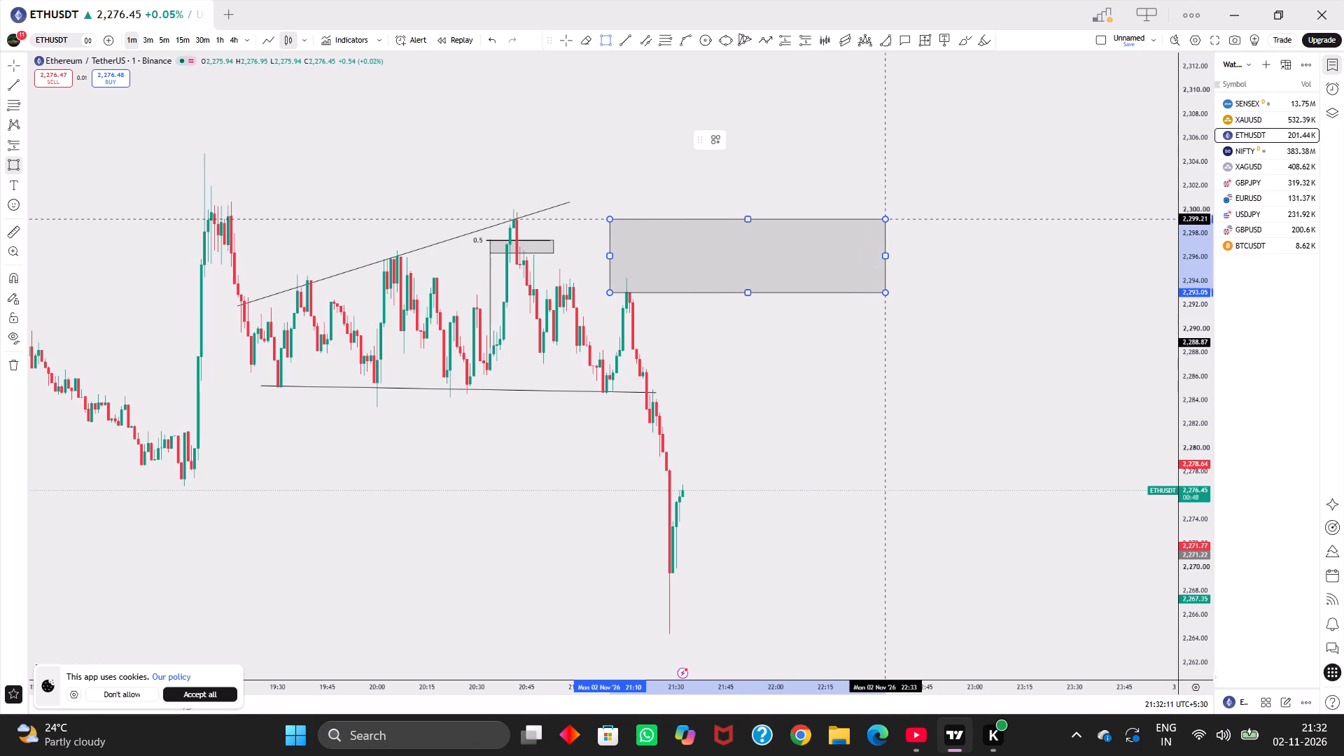
pyautogui.click(884, 218)
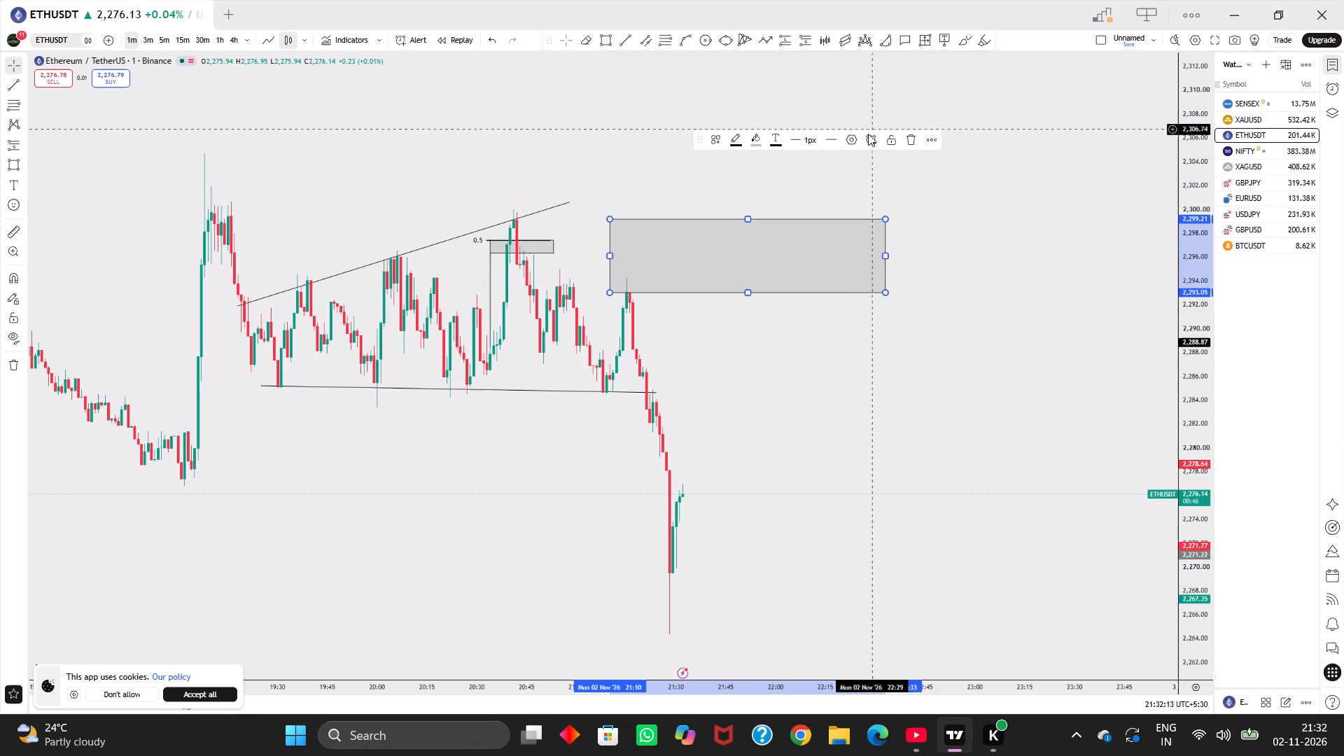
# Apply the NEEDED VOLUME drawing template to the new rectangle.
pyautogui.click(718, 139)
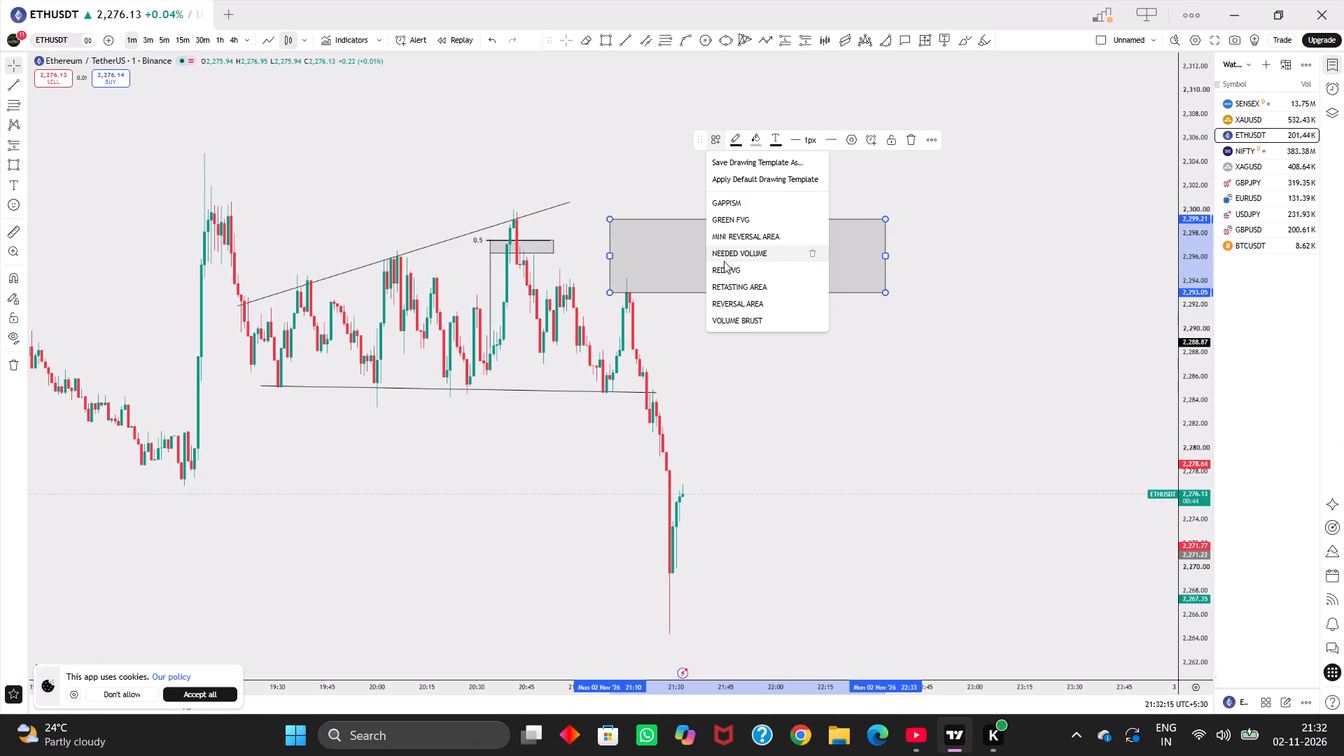
pyautogui.click(732, 250)
pyautogui.moveTo(787, 353); pyautogui.dragTo(771, 311)
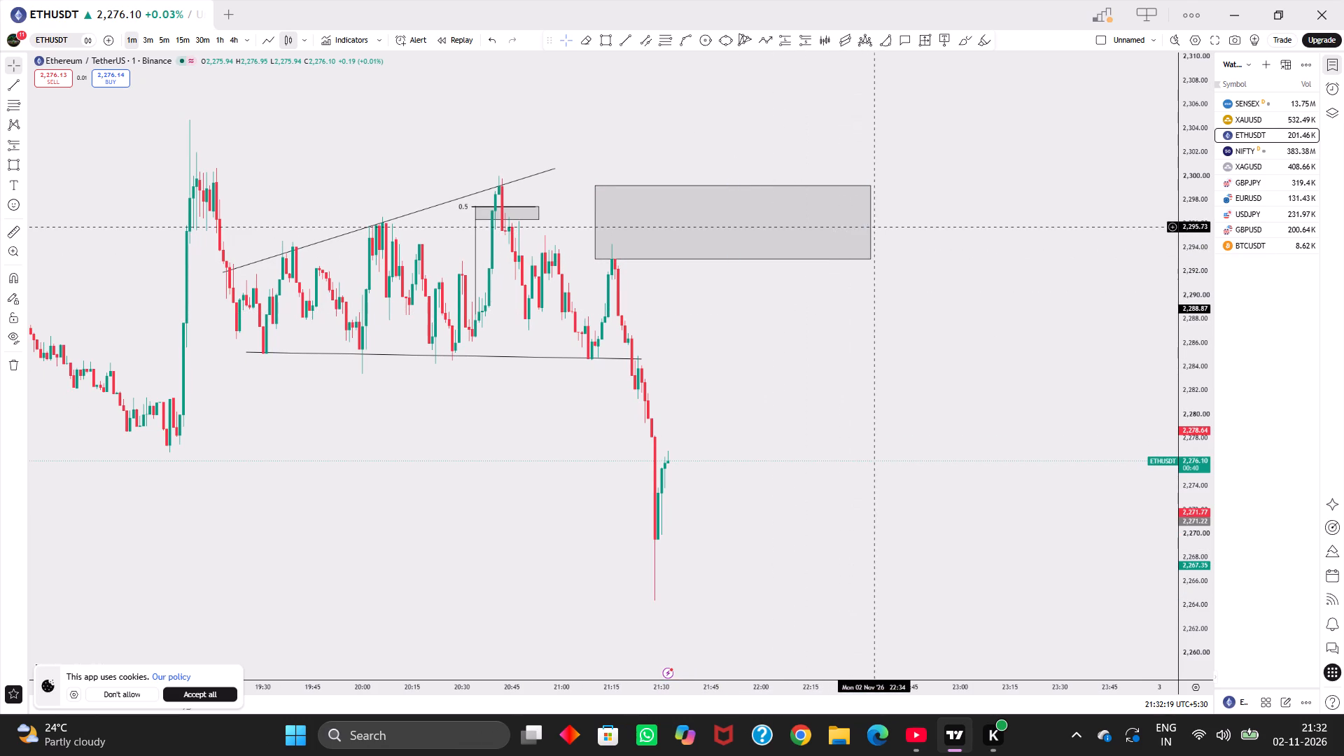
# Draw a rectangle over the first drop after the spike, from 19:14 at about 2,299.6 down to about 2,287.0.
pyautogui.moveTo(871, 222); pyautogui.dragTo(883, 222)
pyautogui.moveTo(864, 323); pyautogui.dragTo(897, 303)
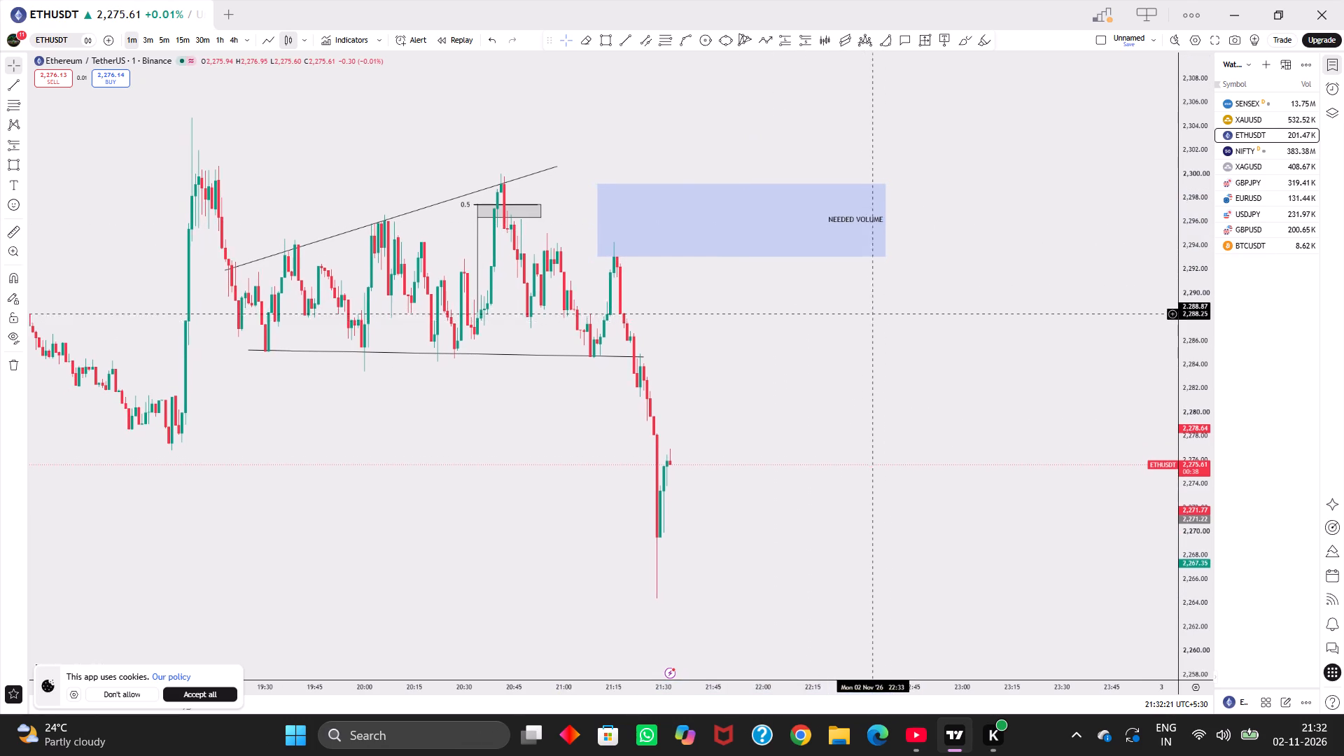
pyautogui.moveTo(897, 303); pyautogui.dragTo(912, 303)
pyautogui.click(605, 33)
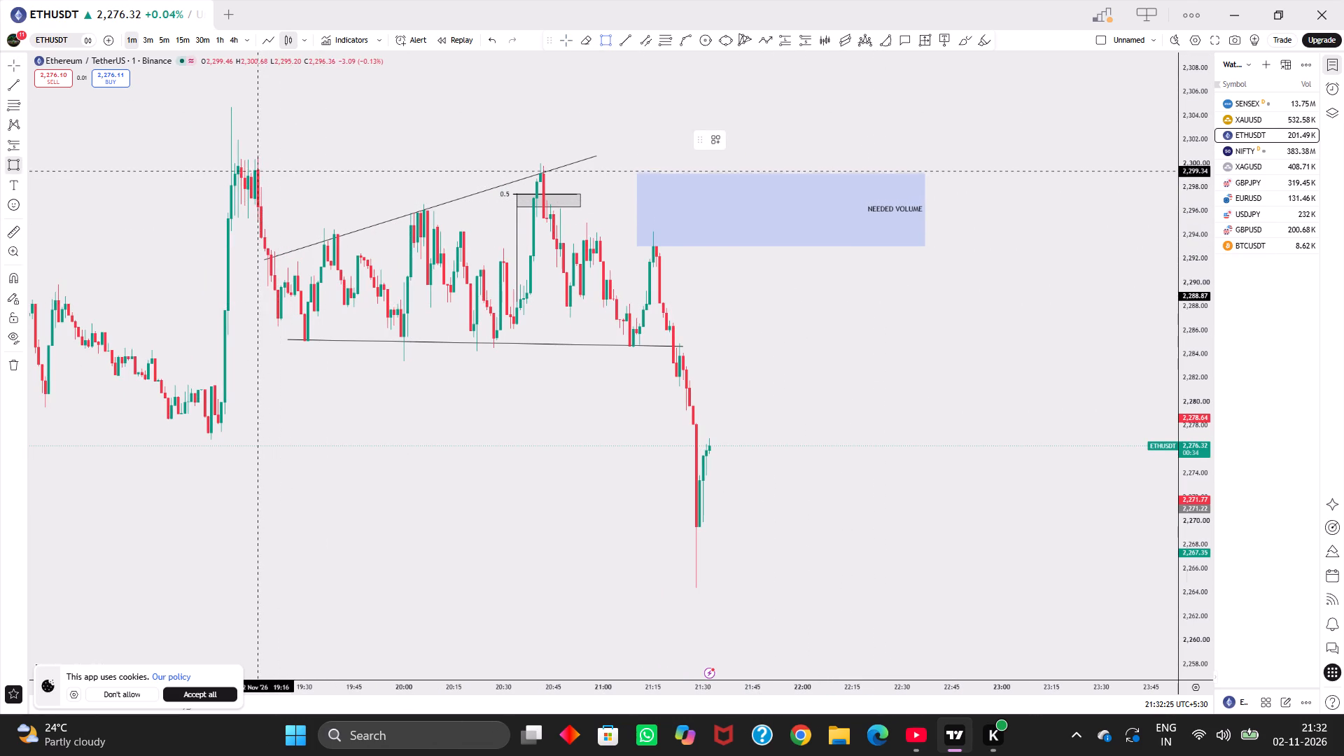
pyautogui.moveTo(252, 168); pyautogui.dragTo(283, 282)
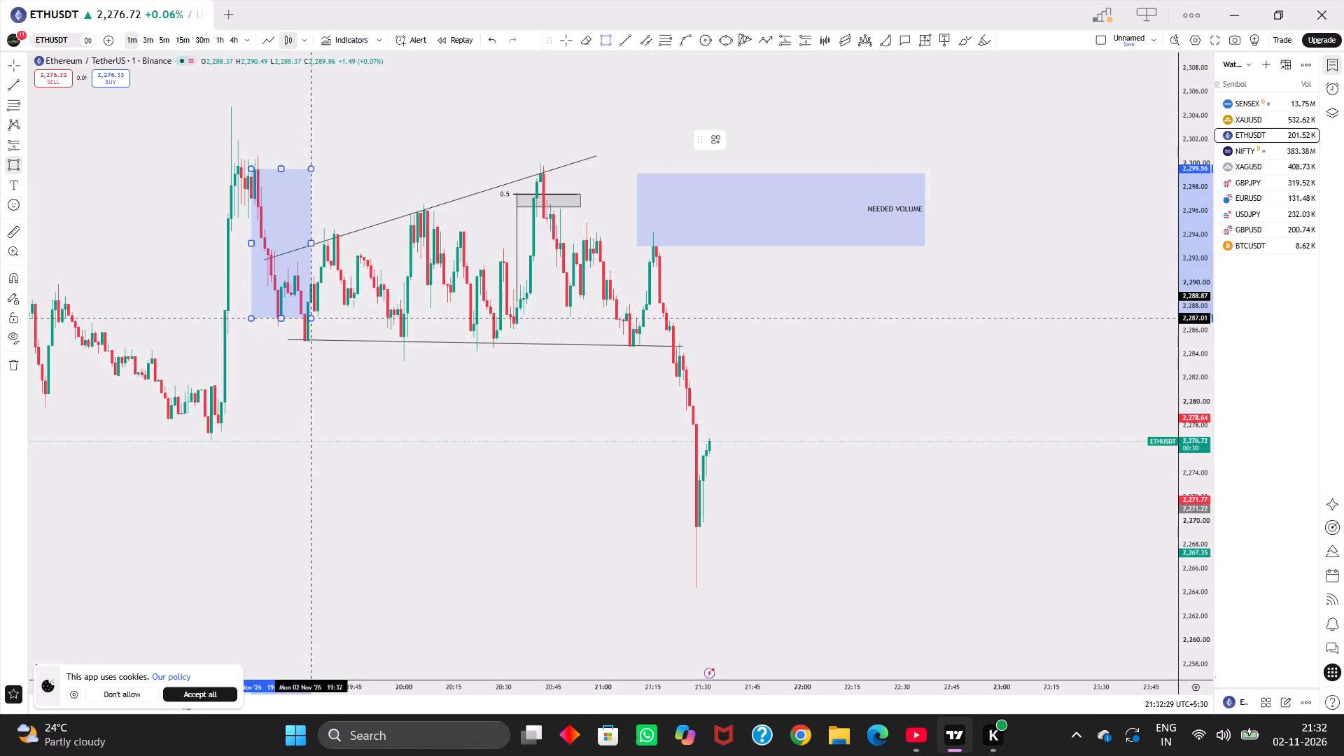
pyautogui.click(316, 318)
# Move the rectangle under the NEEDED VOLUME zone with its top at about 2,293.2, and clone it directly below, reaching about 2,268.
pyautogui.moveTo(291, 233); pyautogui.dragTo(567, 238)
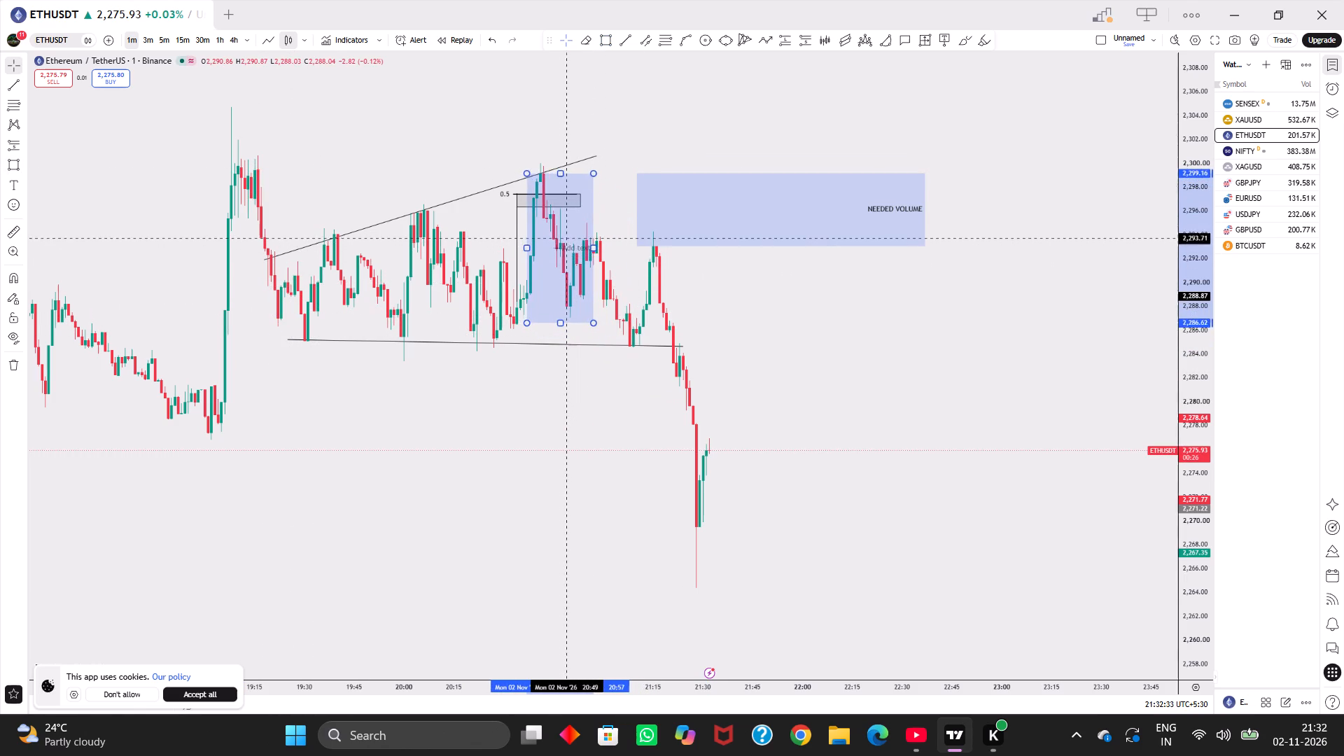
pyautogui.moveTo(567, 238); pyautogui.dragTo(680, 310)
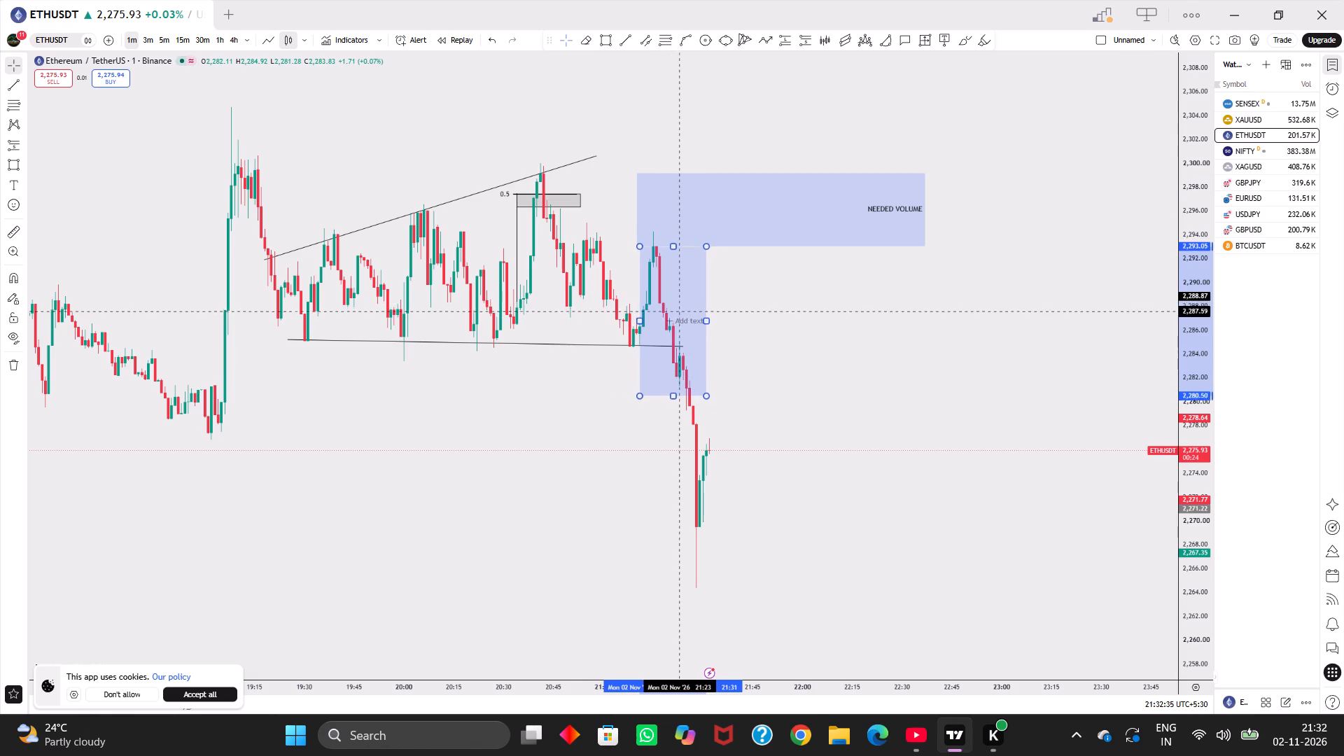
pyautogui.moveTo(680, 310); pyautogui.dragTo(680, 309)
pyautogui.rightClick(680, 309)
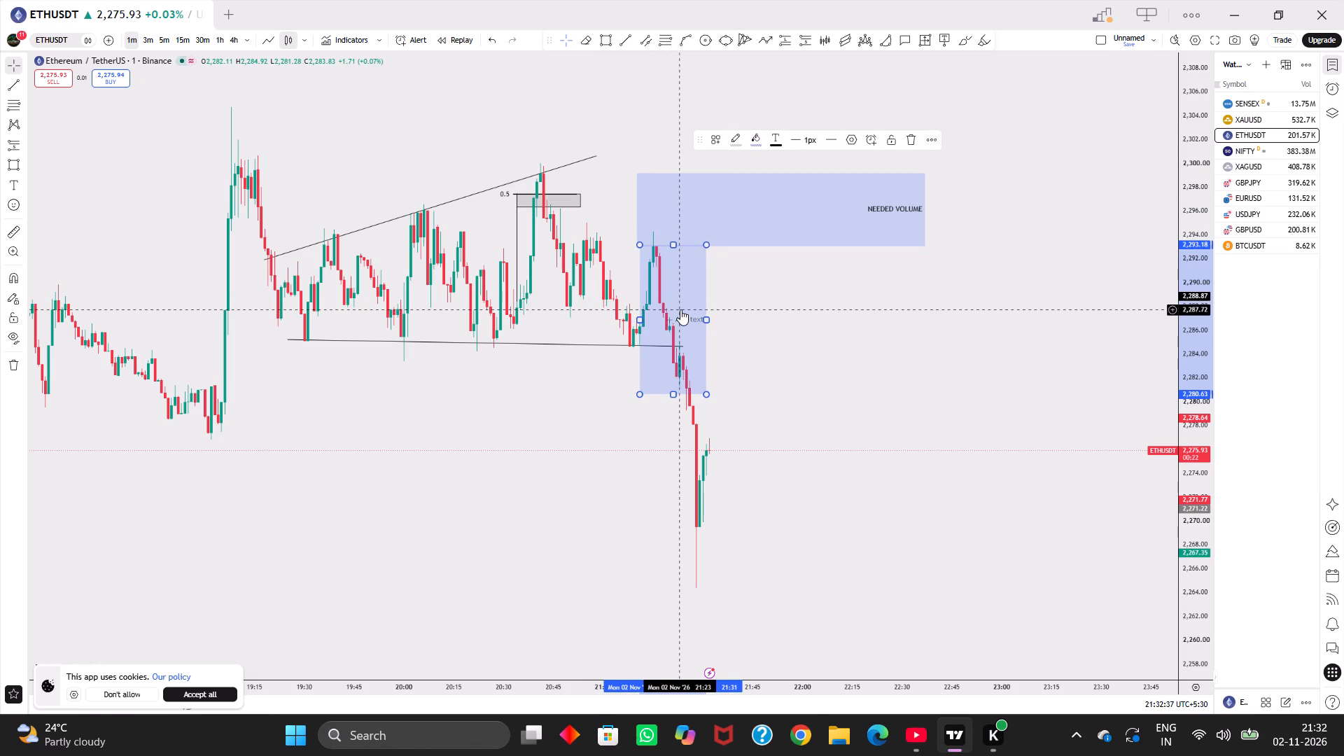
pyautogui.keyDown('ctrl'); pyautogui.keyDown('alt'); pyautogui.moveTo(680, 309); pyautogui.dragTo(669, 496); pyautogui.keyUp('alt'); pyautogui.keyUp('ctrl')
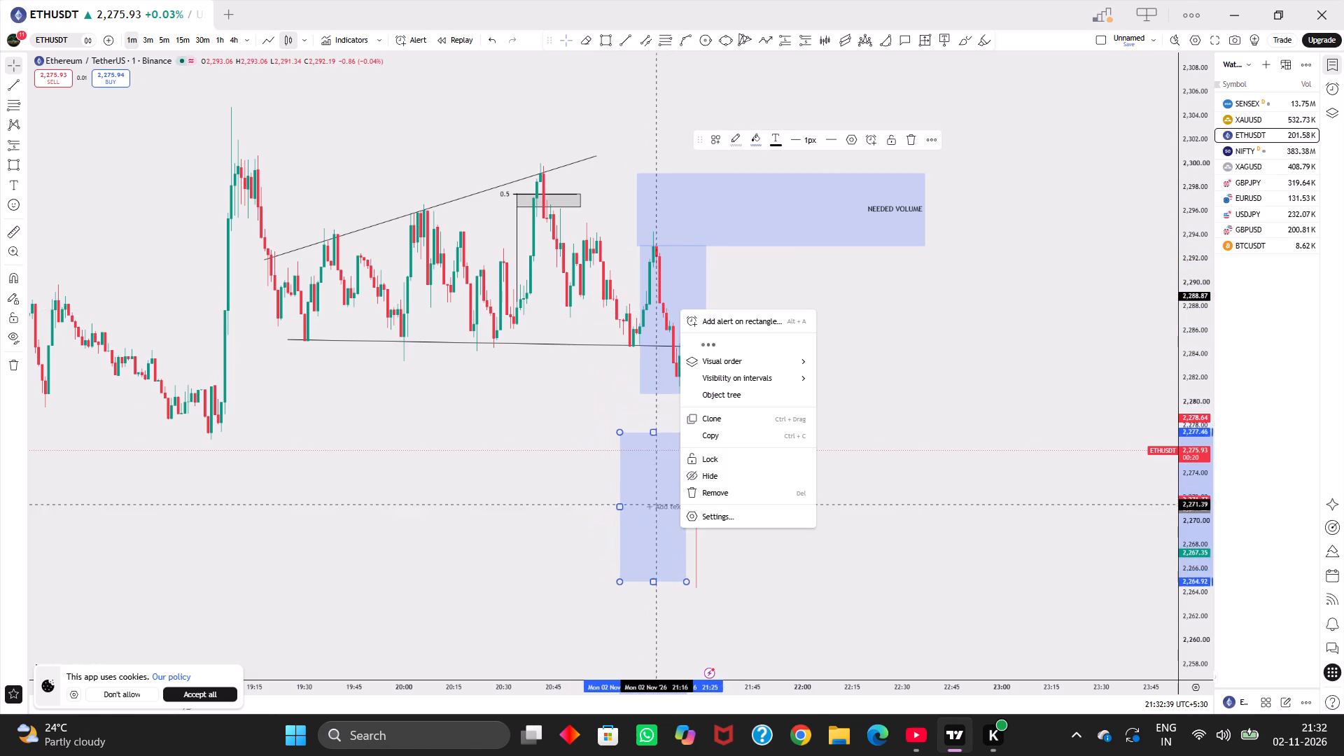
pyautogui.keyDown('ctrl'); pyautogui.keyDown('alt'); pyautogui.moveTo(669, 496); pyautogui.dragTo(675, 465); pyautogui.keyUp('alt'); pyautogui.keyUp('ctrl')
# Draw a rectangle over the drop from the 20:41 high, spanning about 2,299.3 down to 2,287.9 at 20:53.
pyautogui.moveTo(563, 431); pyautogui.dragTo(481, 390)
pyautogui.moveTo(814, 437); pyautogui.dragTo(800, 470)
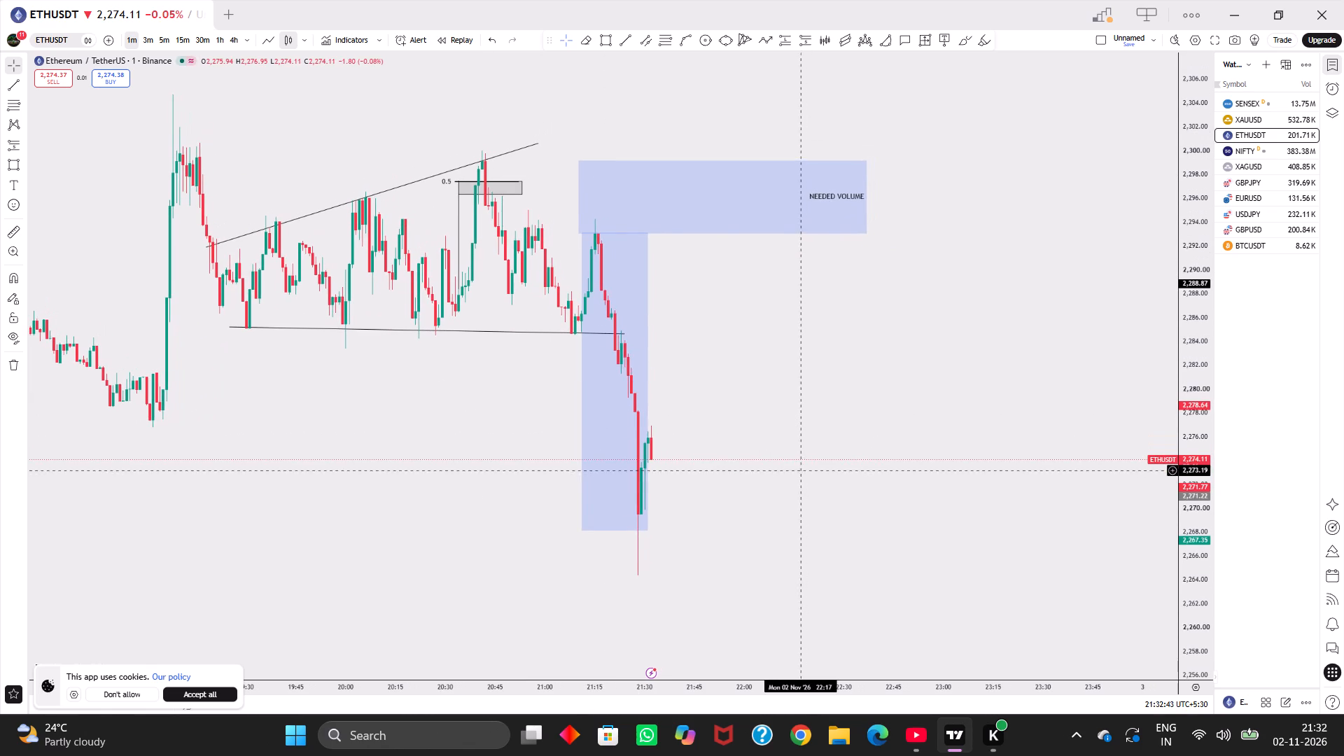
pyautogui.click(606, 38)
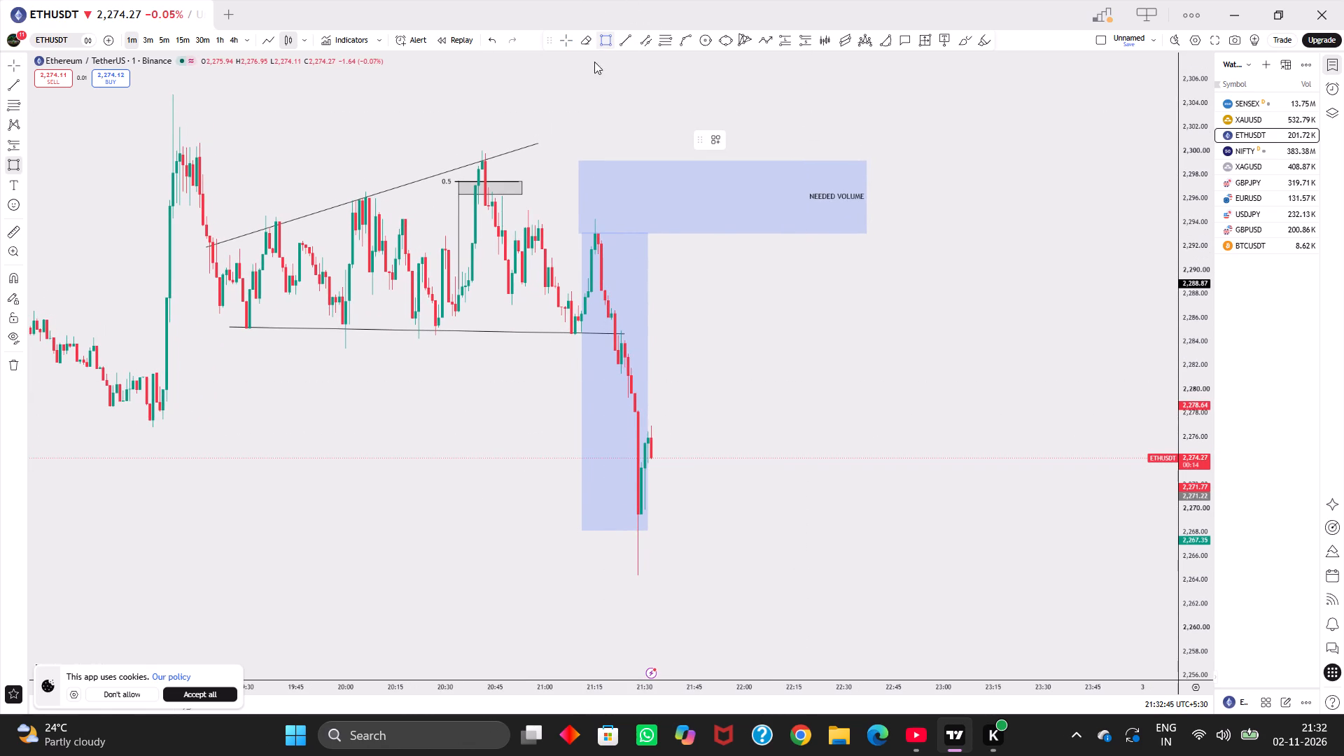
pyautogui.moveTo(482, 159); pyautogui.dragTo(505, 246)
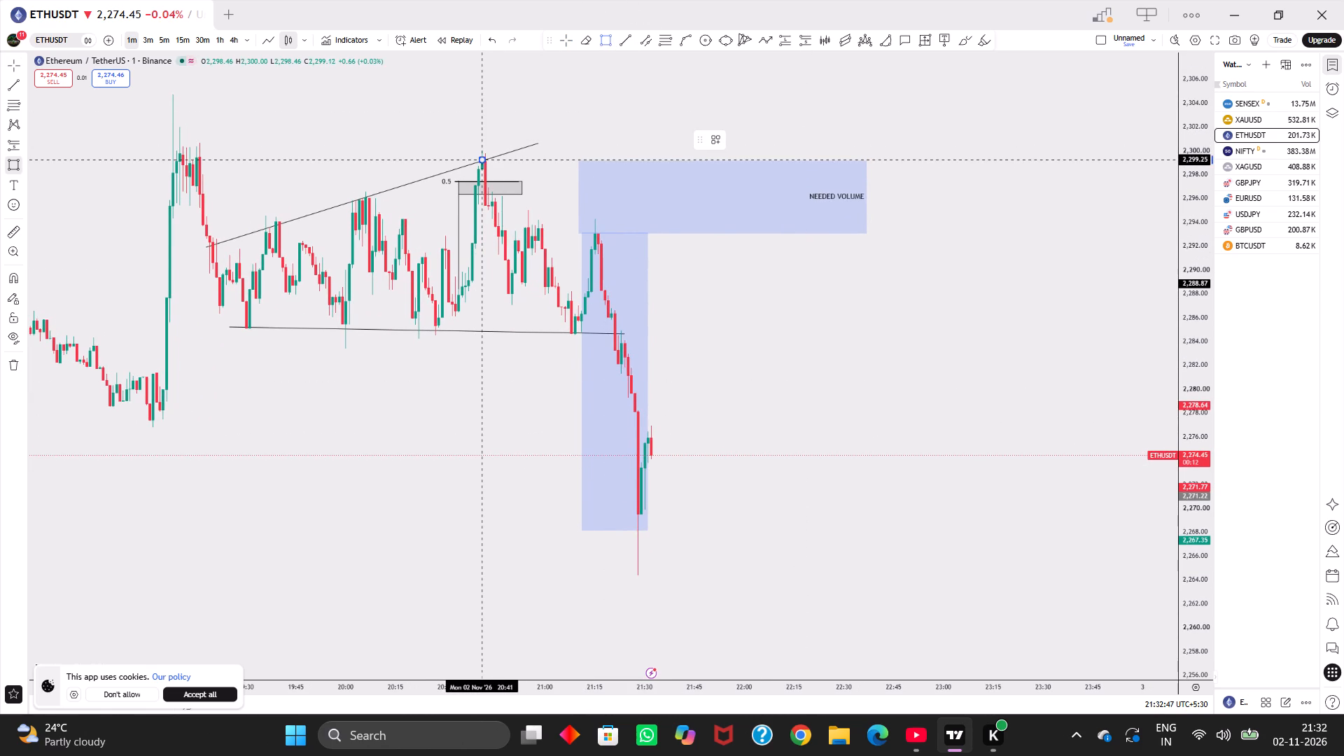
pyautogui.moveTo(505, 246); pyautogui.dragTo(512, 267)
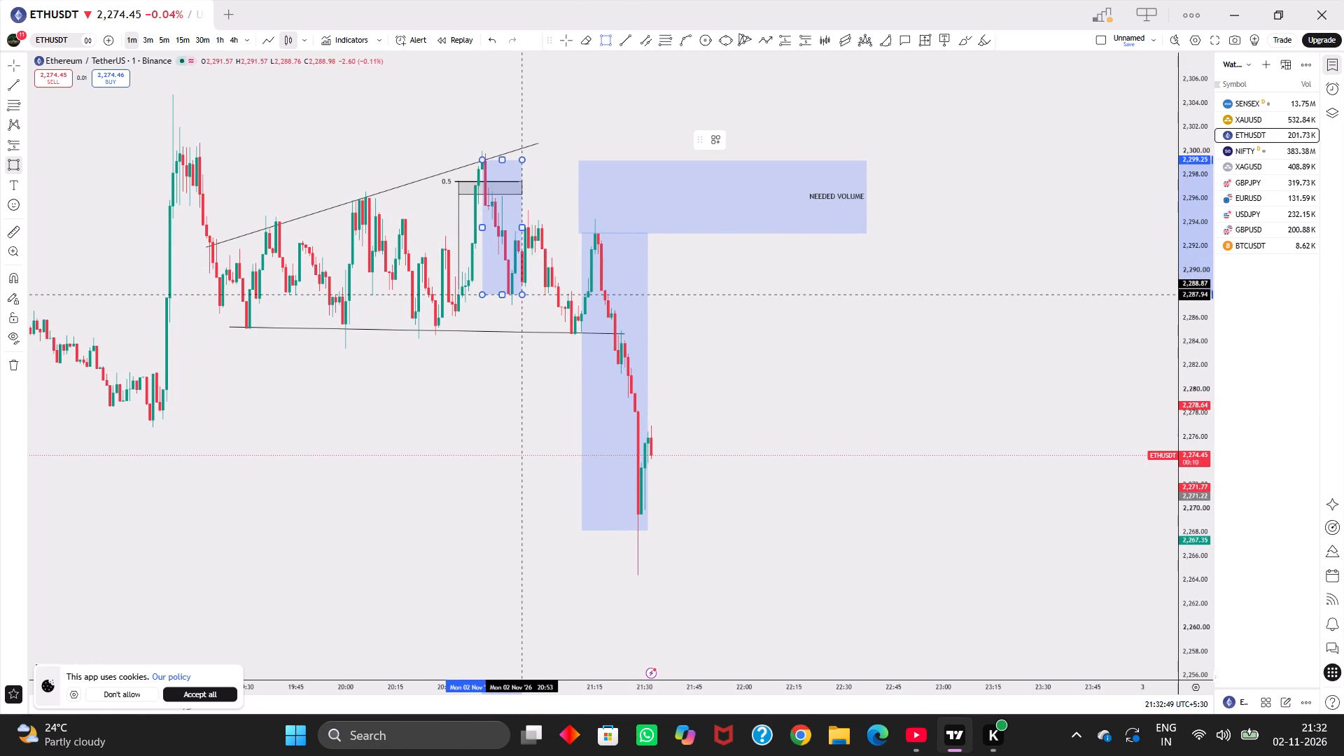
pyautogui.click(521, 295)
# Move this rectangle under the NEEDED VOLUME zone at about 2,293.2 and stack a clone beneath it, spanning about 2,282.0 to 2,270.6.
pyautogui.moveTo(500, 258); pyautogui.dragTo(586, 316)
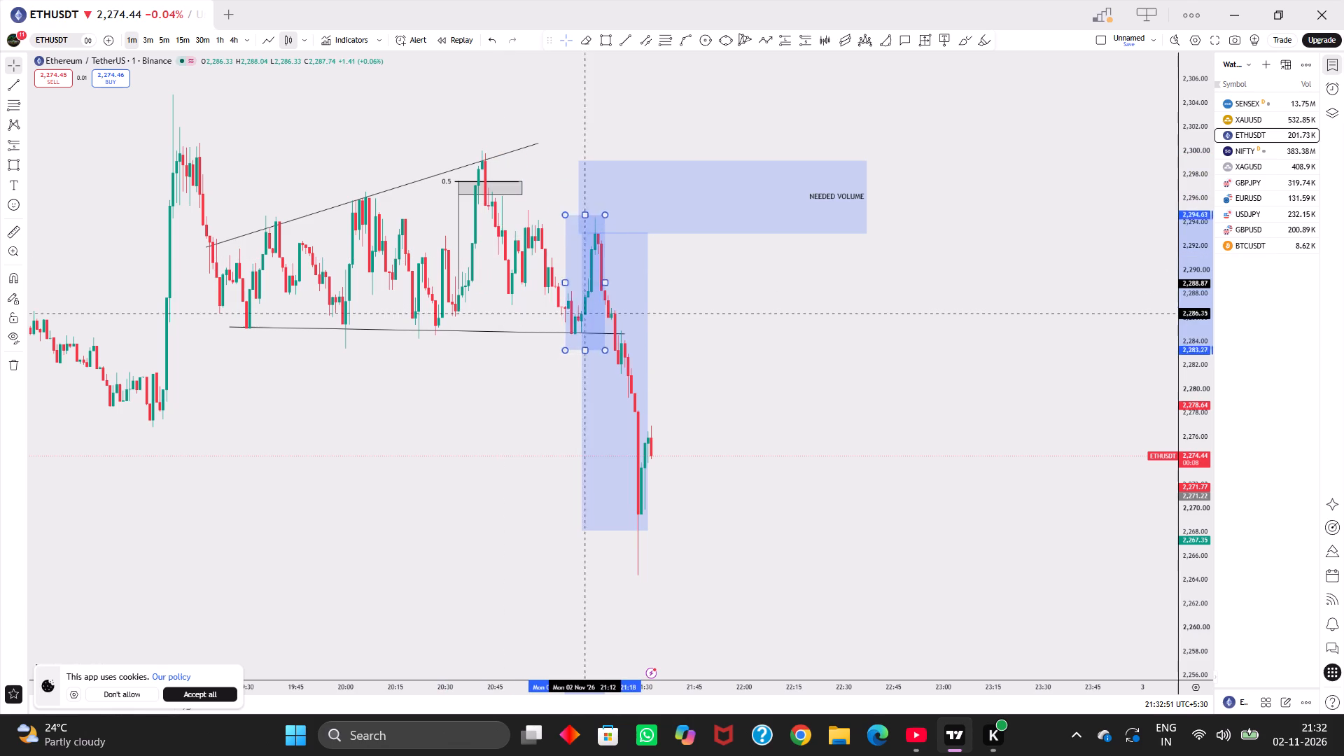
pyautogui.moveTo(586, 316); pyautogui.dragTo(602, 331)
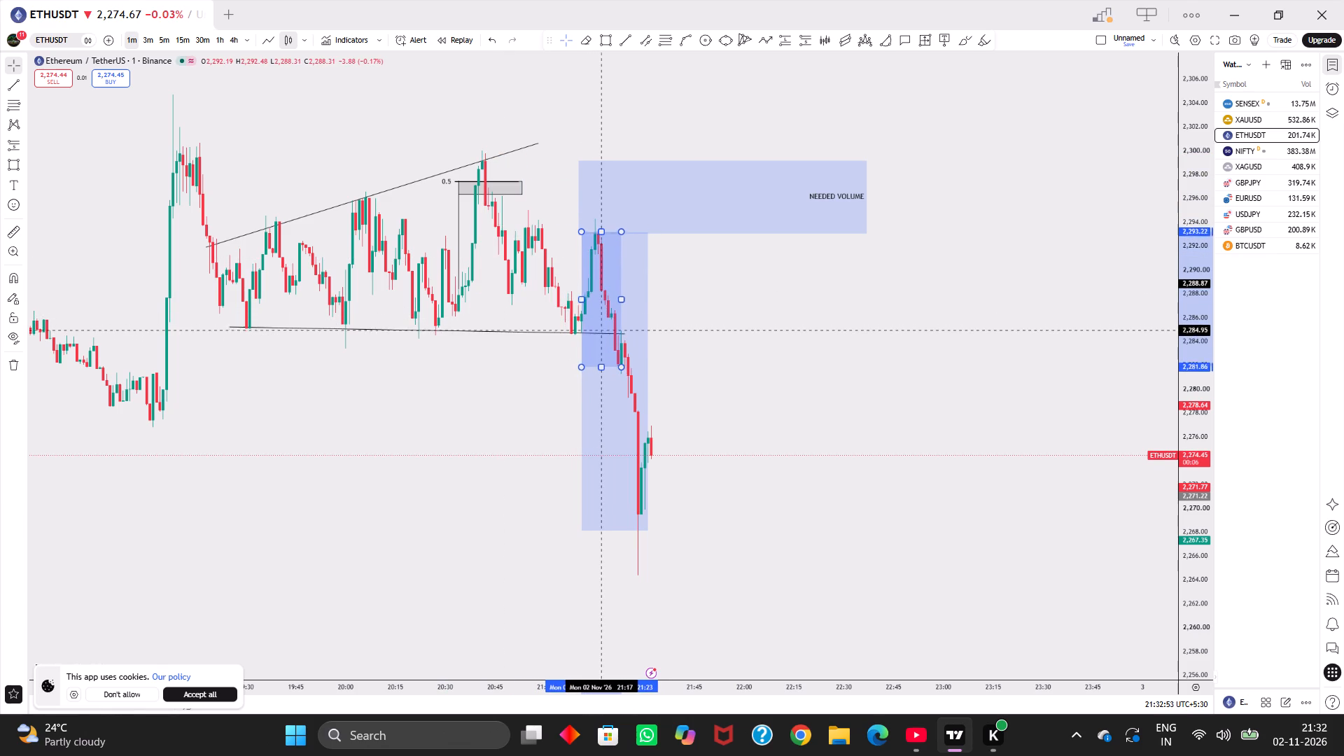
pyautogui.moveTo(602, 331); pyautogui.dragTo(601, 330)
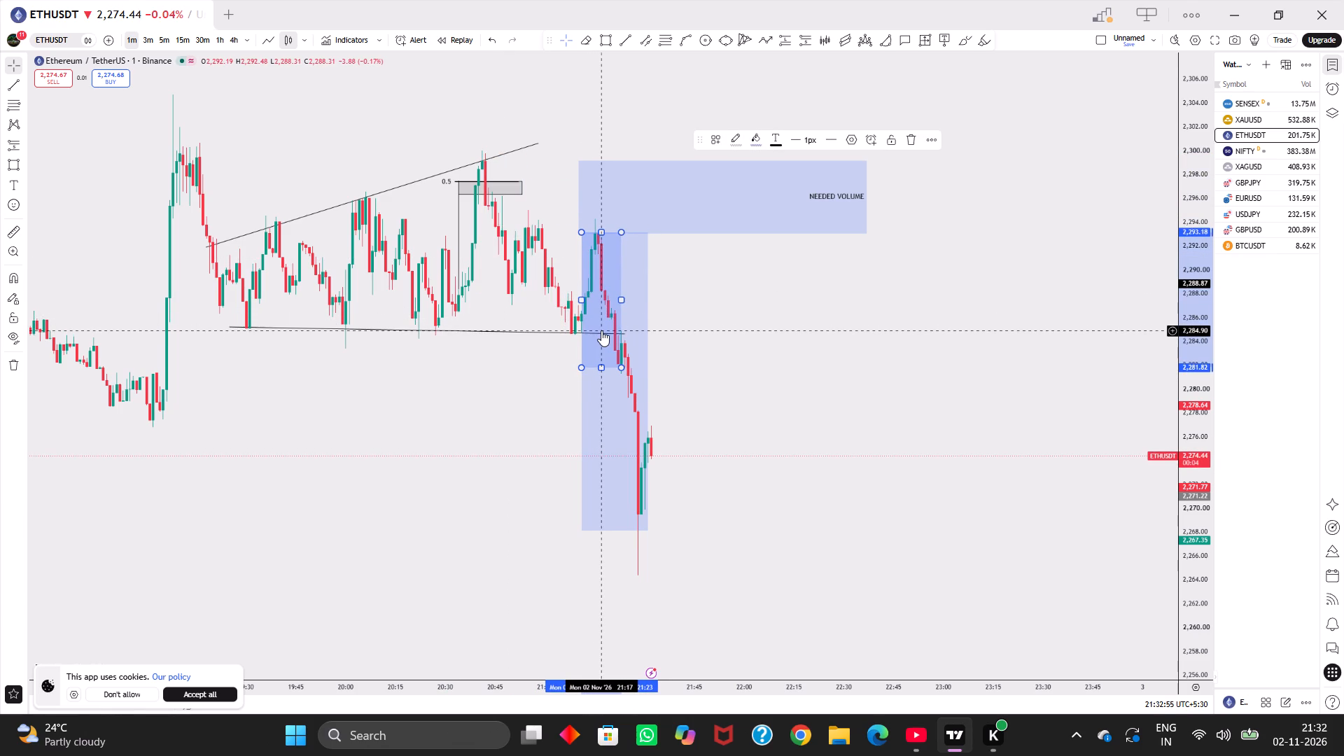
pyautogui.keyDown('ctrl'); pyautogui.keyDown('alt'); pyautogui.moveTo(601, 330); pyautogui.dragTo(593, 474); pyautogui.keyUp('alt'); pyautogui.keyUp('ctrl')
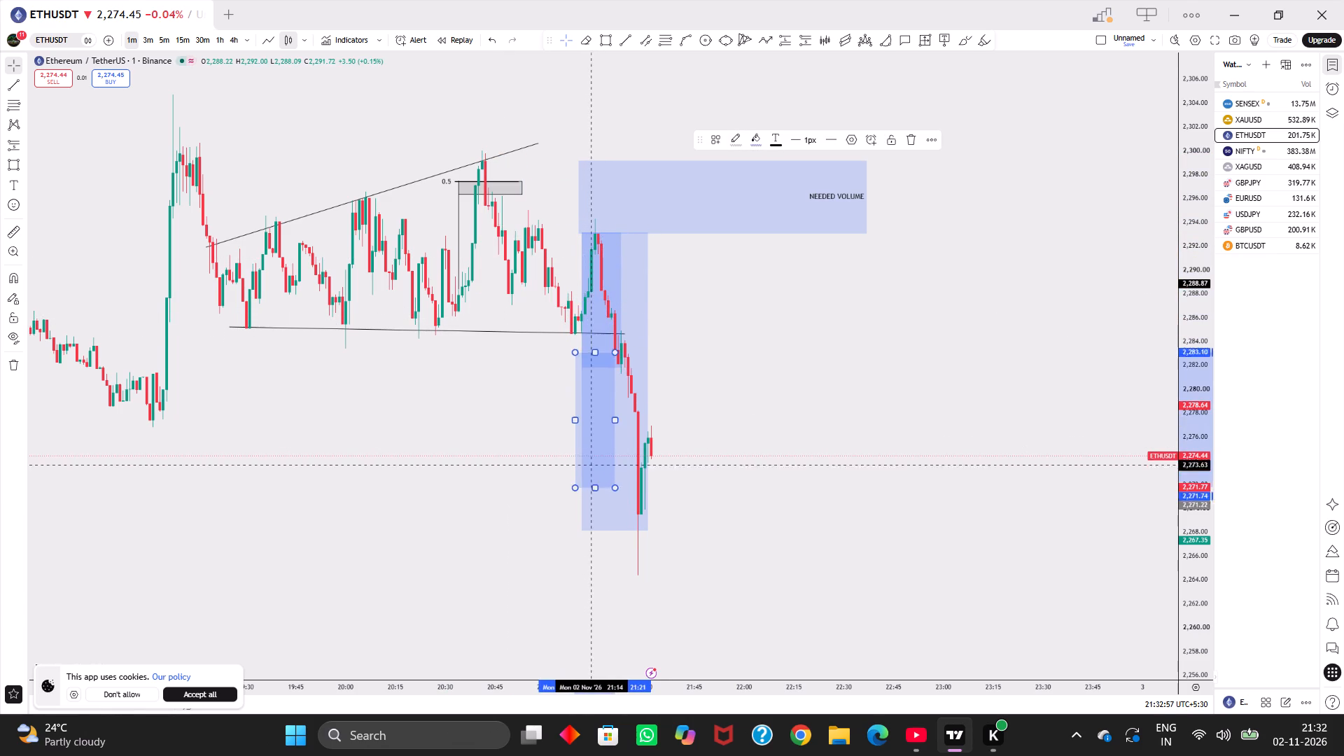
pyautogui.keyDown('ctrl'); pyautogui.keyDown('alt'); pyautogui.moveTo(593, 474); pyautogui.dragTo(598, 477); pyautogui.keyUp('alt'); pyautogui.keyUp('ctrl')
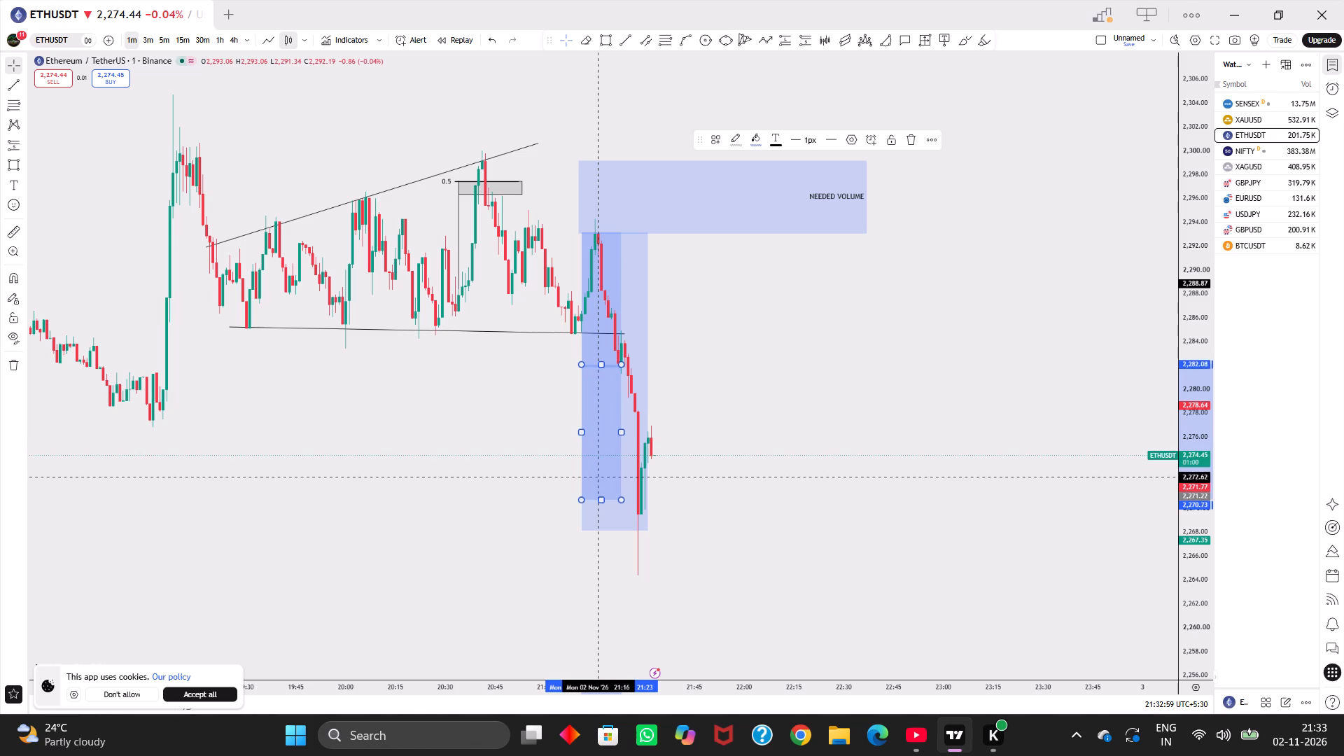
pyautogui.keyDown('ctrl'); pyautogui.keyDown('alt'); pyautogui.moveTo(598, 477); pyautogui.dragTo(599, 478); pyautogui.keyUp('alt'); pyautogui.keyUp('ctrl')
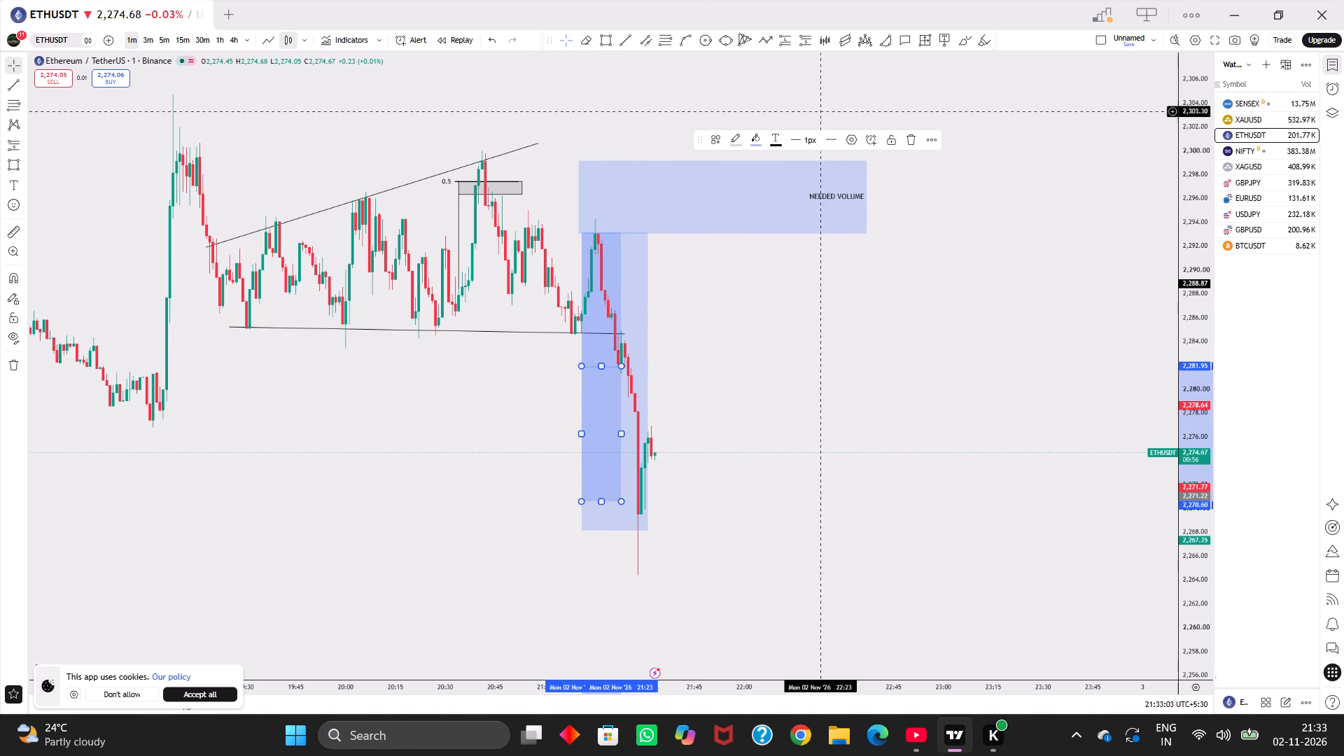
# Draw a vertical trend line at 20:41 from the swing high near 2,299.2 down to the lower trend line at about 2,284.7.
pyautogui.click(623, 40)
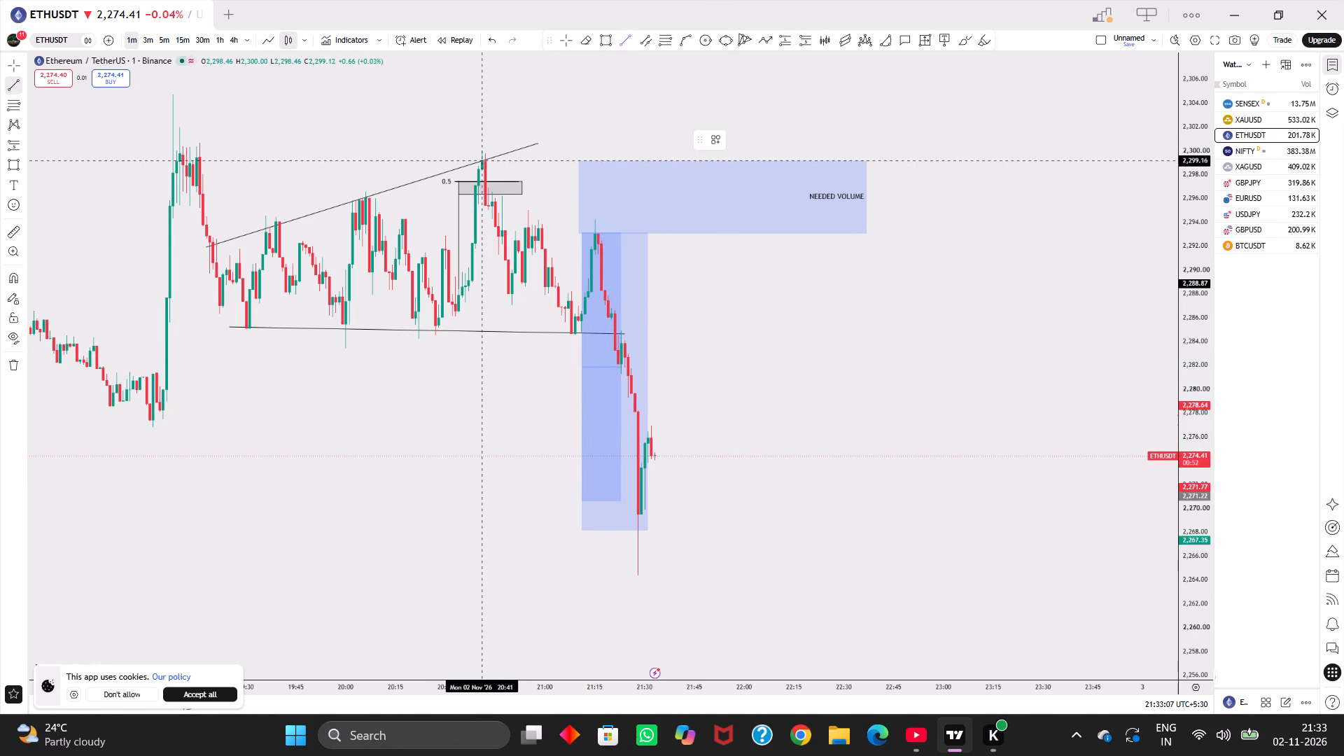
pyautogui.moveTo(481, 160); pyautogui.dragTo(484, 294)
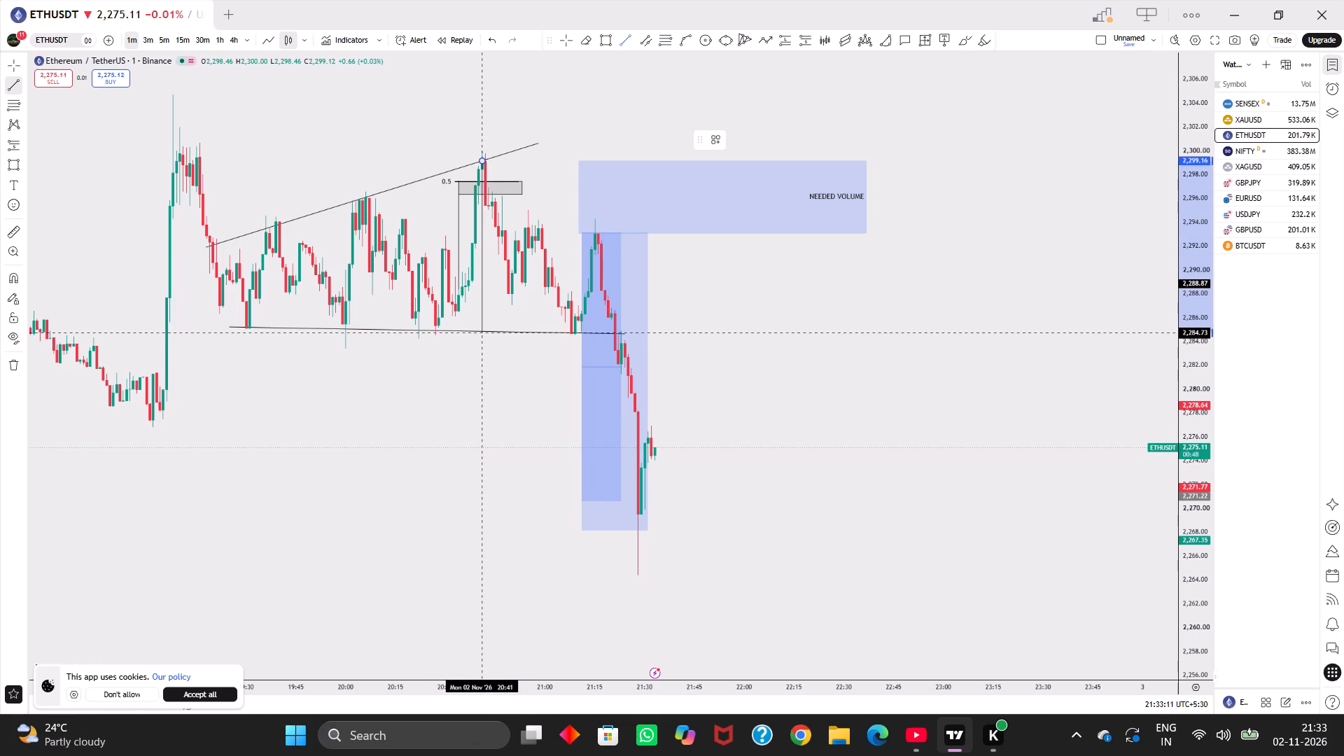
pyautogui.click(483, 333)
# Move the vertical line to 21:16, starting at the NEEDED VOLUME zone's lower edge near 2,293.2 and ending near 2,278.7.
pyautogui.moveTo(483, 304); pyautogui.dragTo(592, 378)
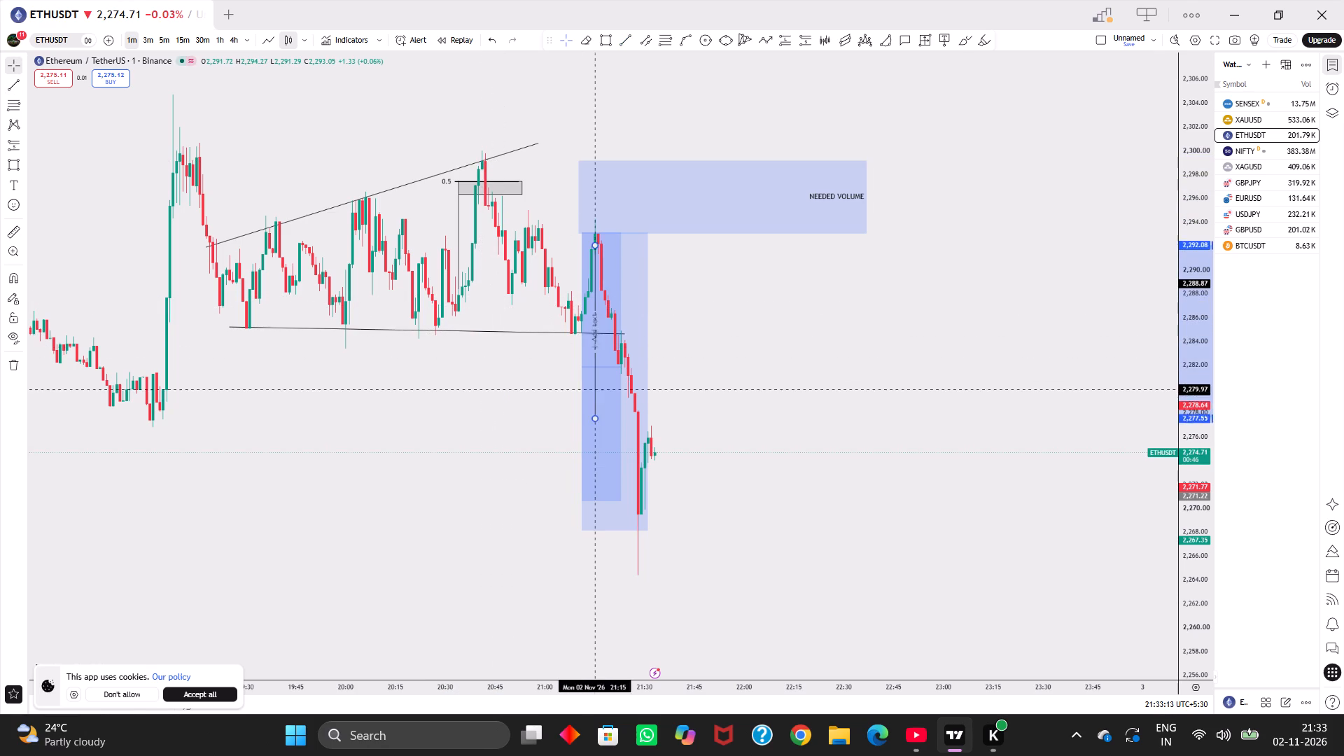
pyautogui.moveTo(592, 378); pyautogui.dragTo(597, 377)
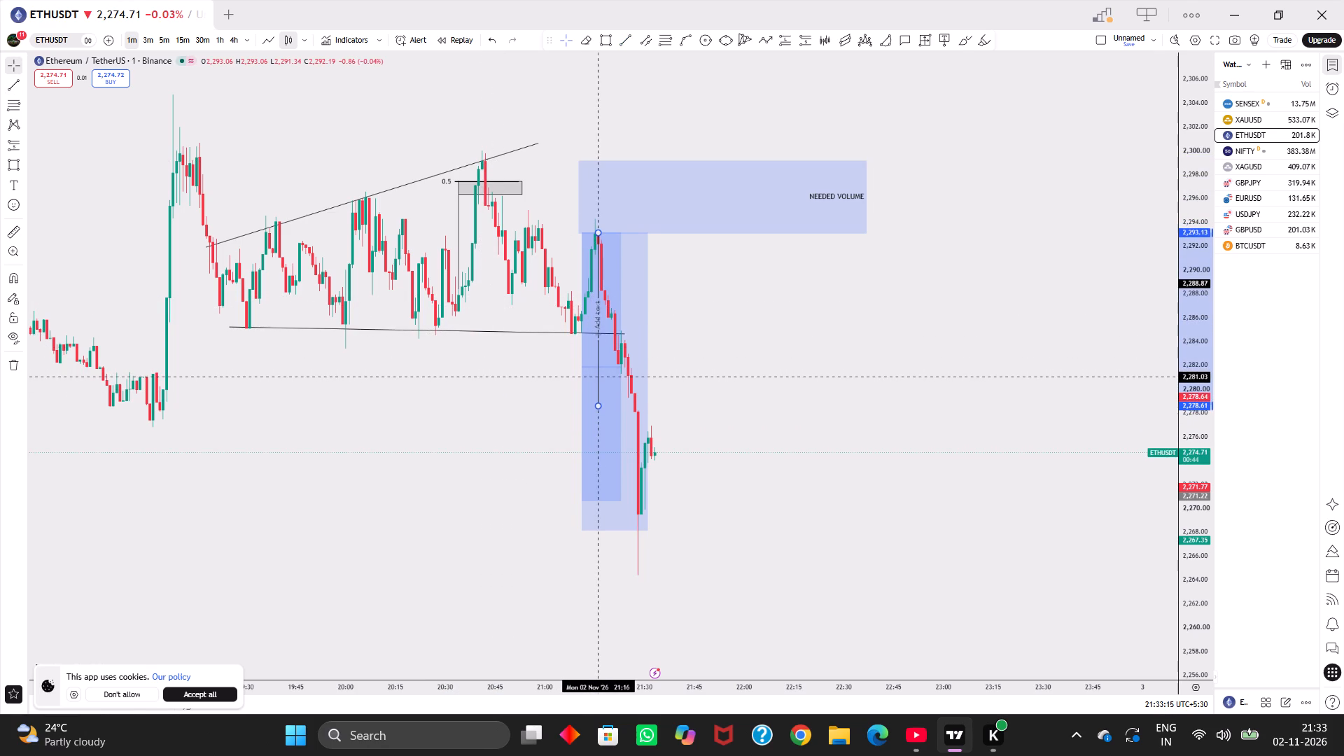
pyautogui.moveTo(597, 377); pyautogui.dragTo(597, 376)
# Clone the vertical line and place the copy end to end below it at 21:17, from about 2,278.6 to 2,264.0.
pyautogui.rightClick(597, 376)
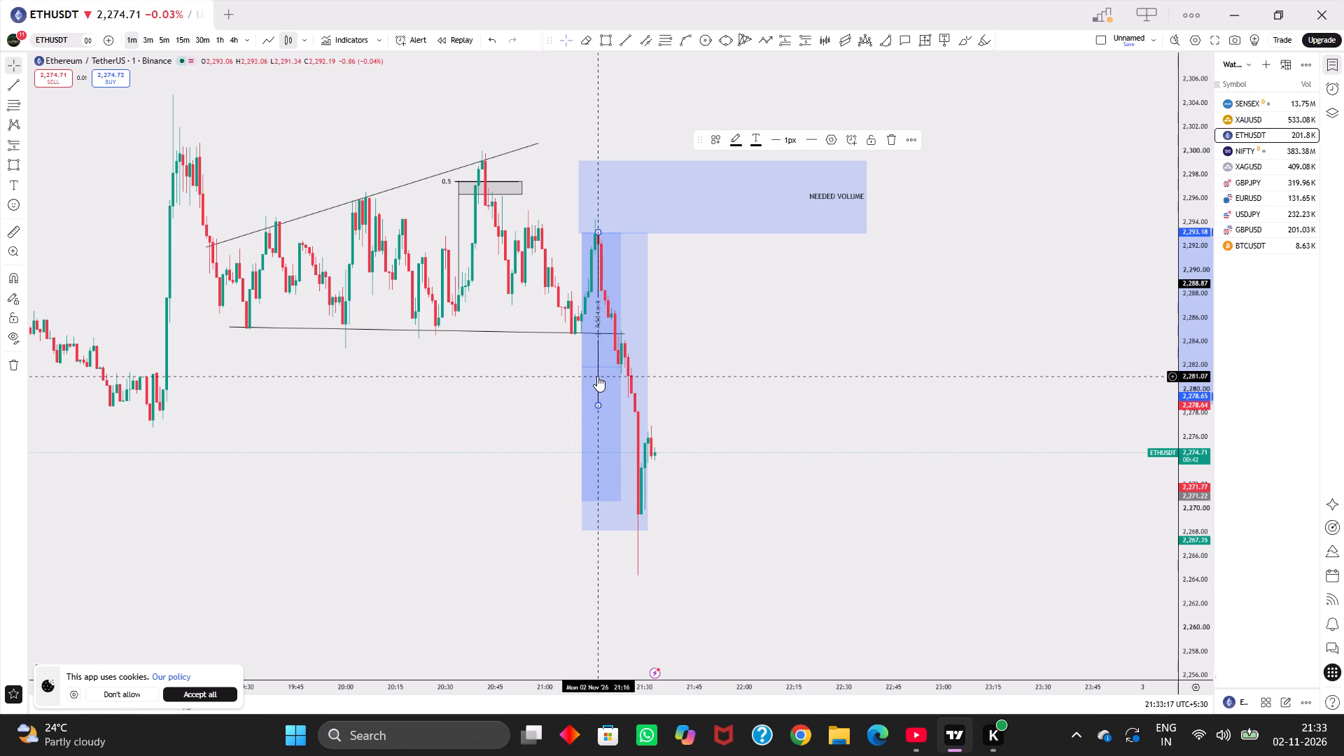
pyautogui.click(621, 481)
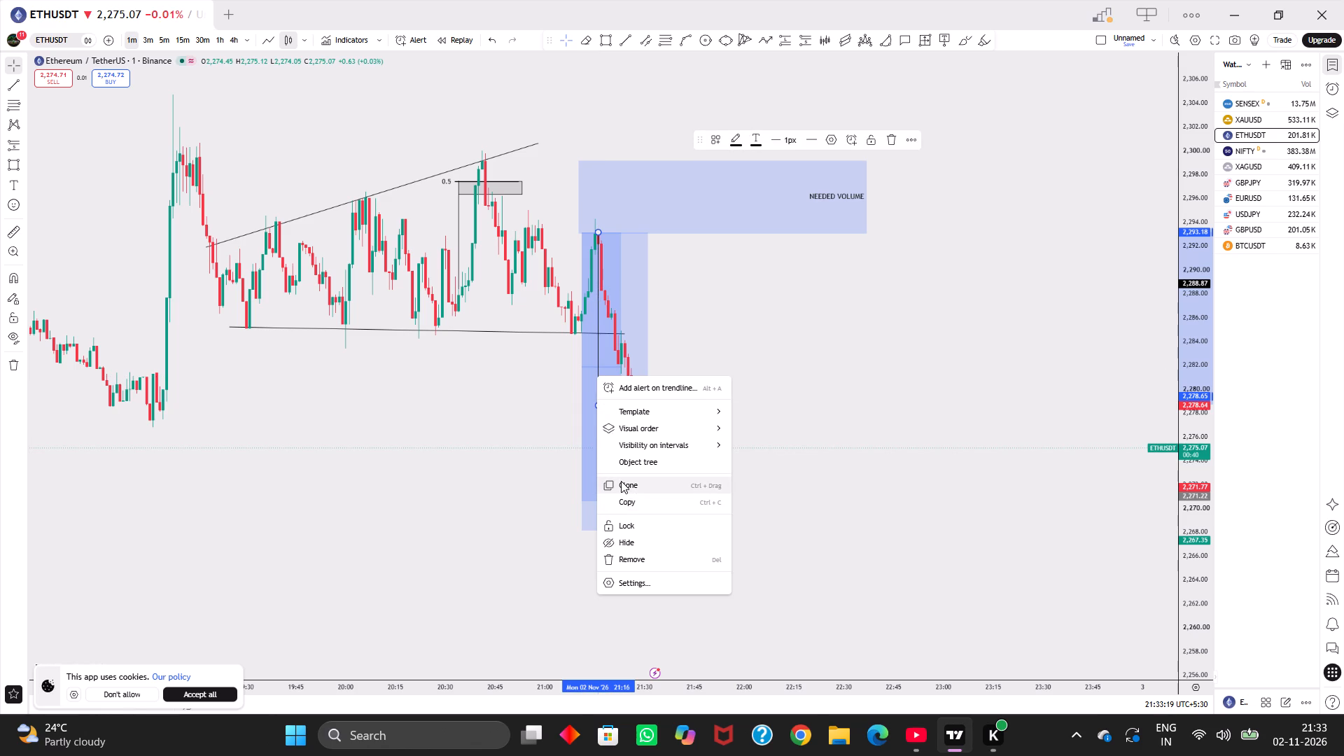
pyautogui.moveTo(600, 352); pyautogui.dragTo(598, 533)
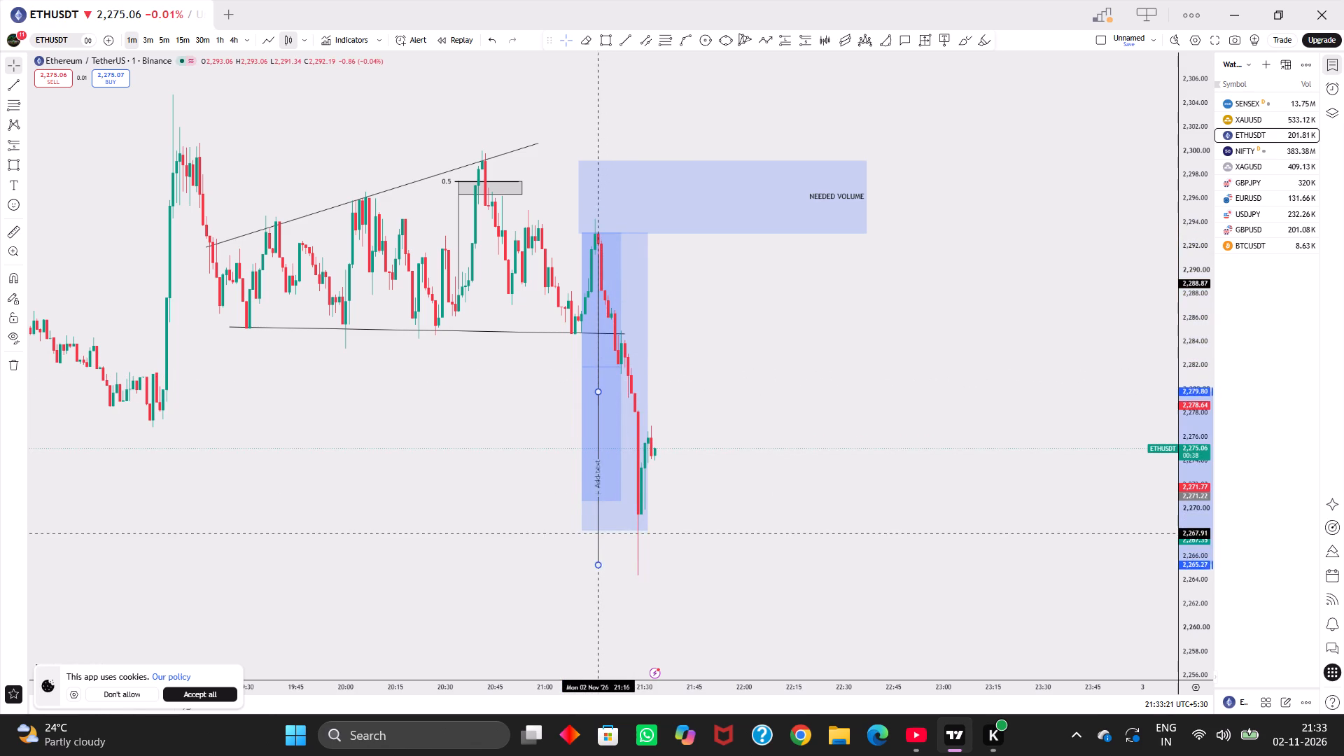
pyautogui.moveTo(598, 533); pyautogui.dragTo(603, 547)
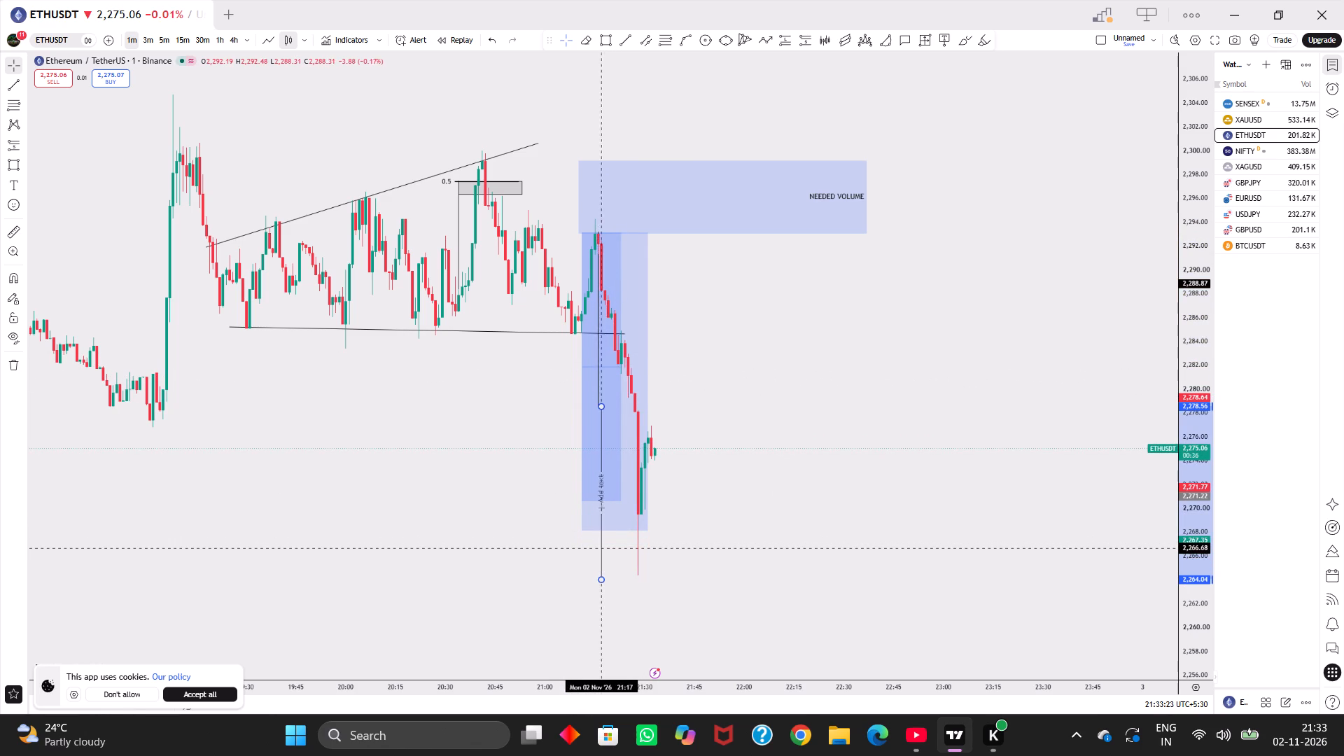
pyautogui.moveTo(603, 547); pyautogui.dragTo(602, 545)
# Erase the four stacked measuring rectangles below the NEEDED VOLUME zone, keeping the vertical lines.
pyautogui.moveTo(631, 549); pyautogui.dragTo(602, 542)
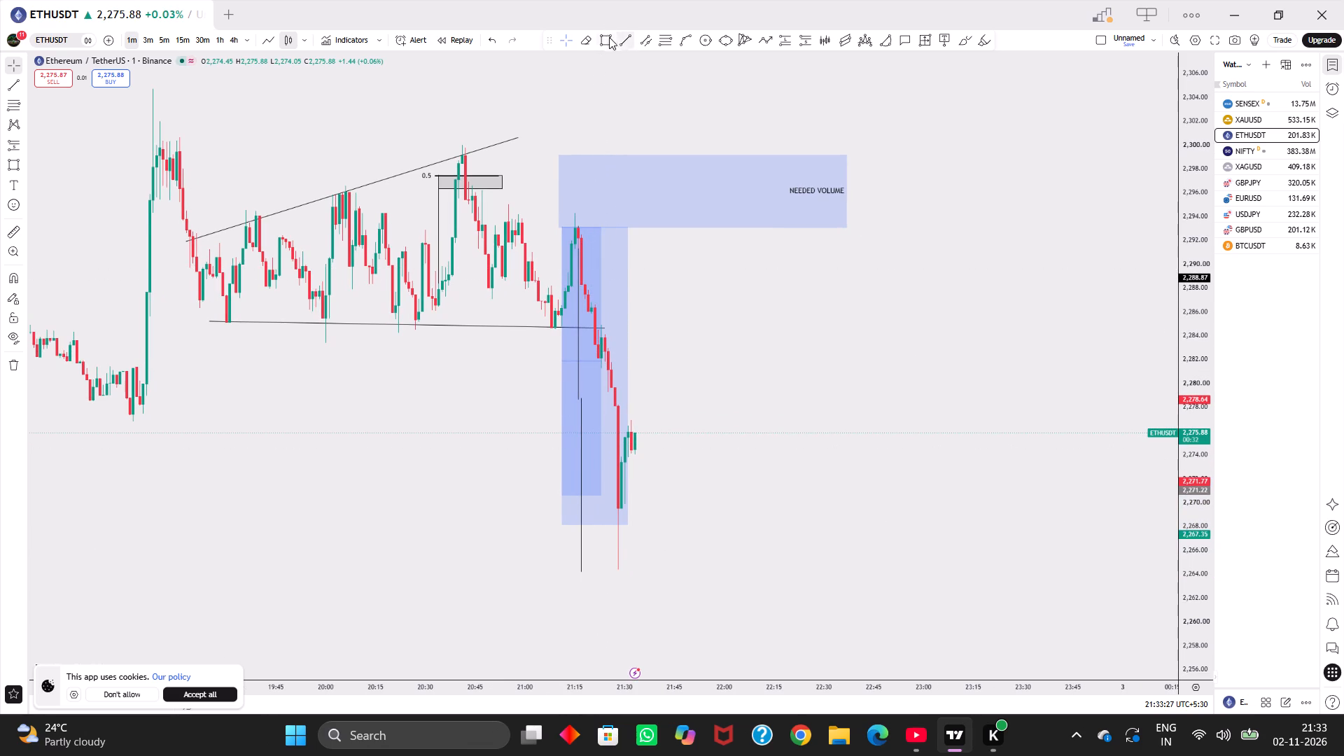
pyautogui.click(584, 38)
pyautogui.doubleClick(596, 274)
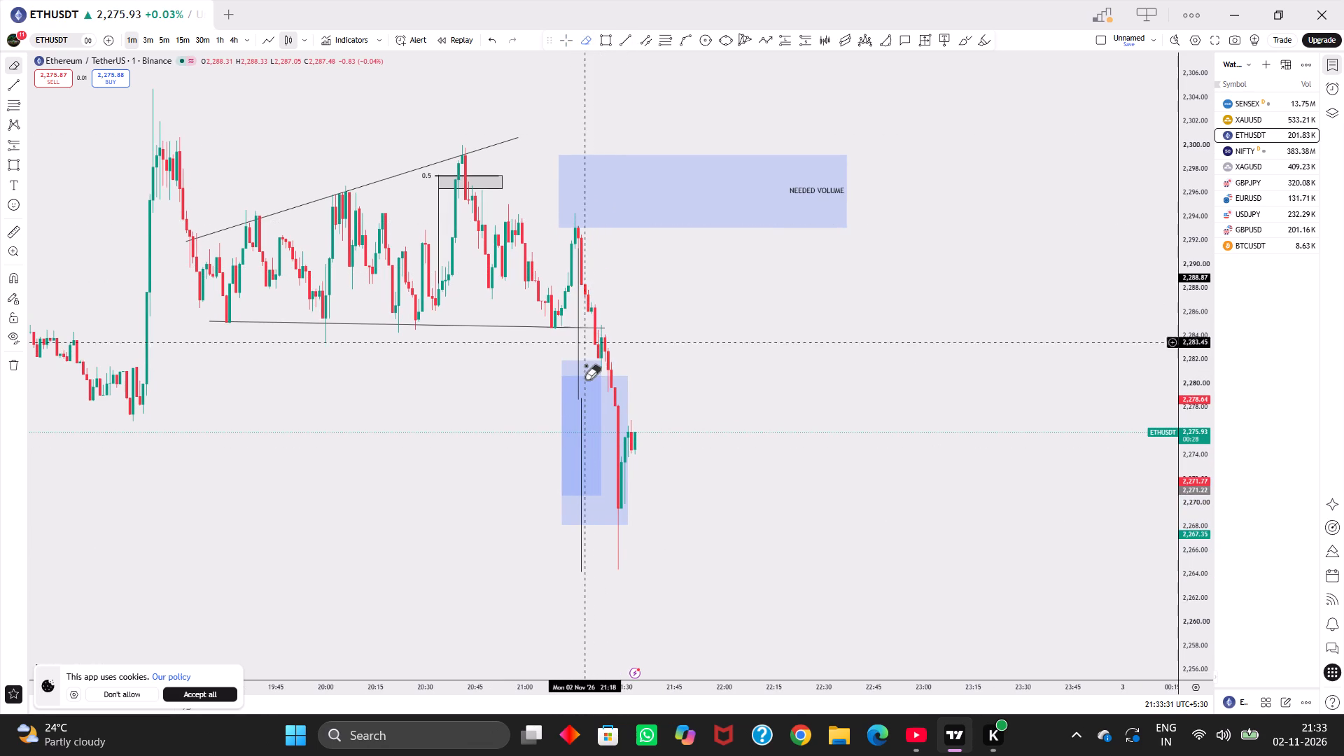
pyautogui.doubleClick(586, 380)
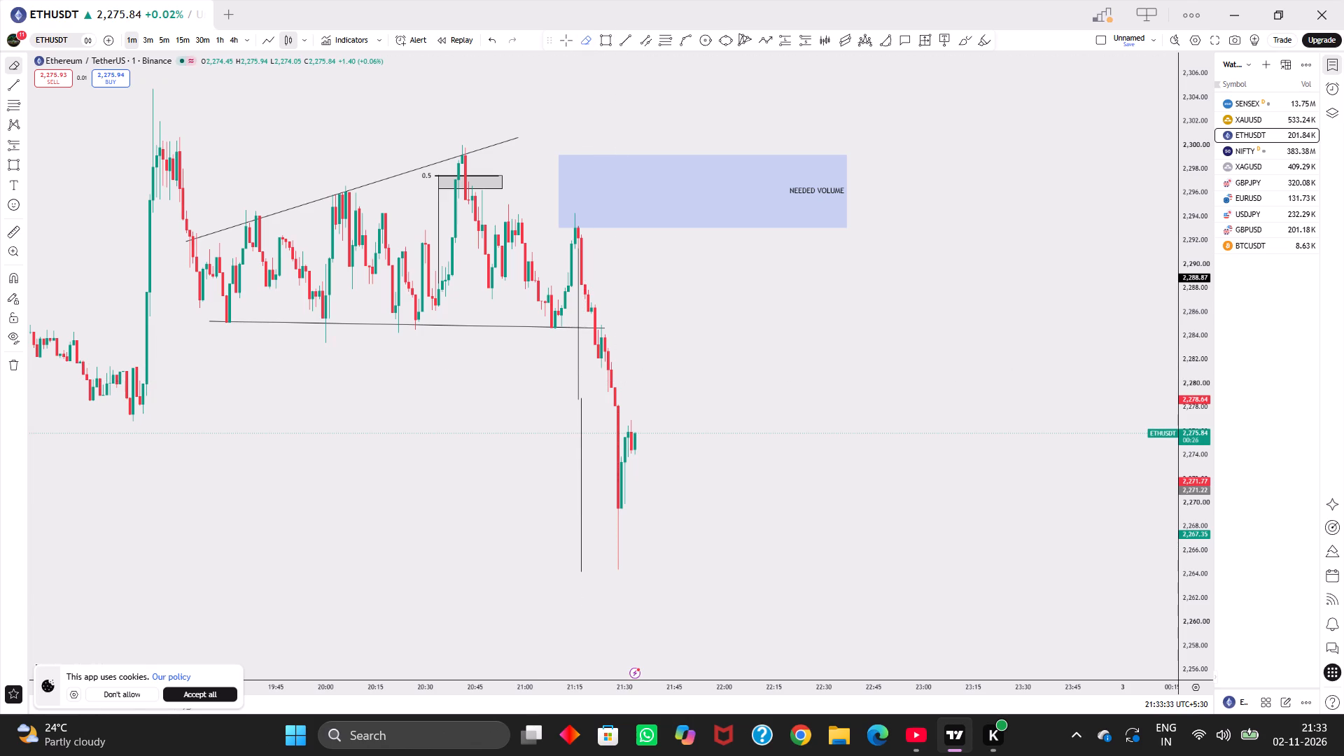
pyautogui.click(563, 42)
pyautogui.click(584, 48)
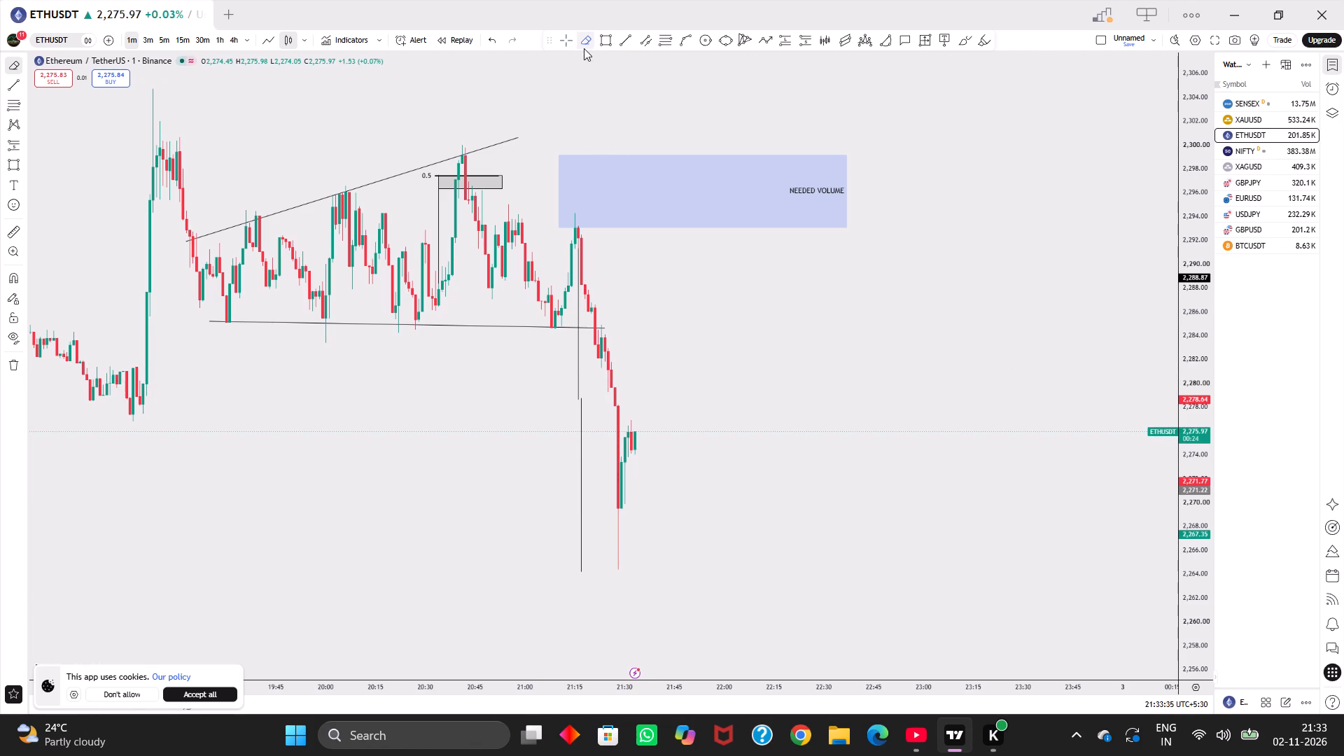
# Draw a thin rectangle at the lower vertical line's end, from 21:17 to 21:43, spanning about 2,264.0 to 2,265.5.
pyautogui.click(600, 44)
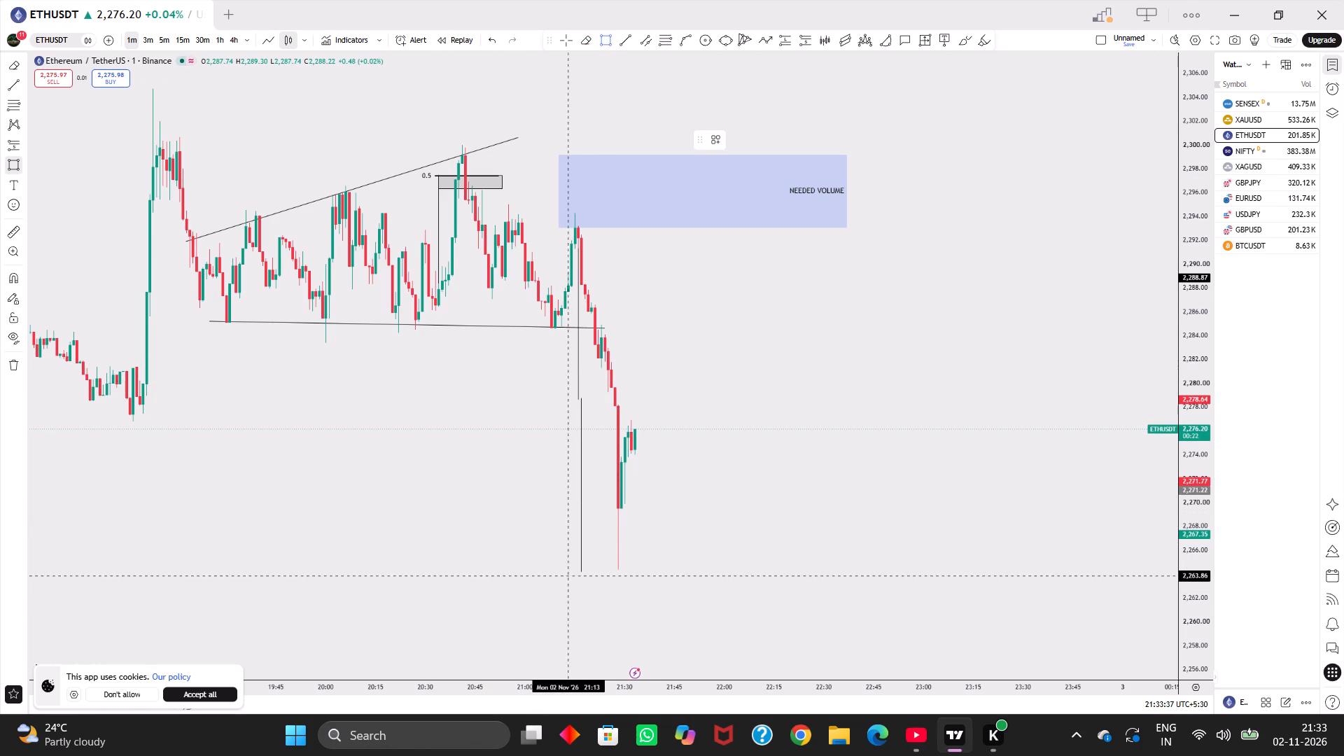
pyautogui.moveTo(582, 573); pyautogui.dragTo(648, 560)
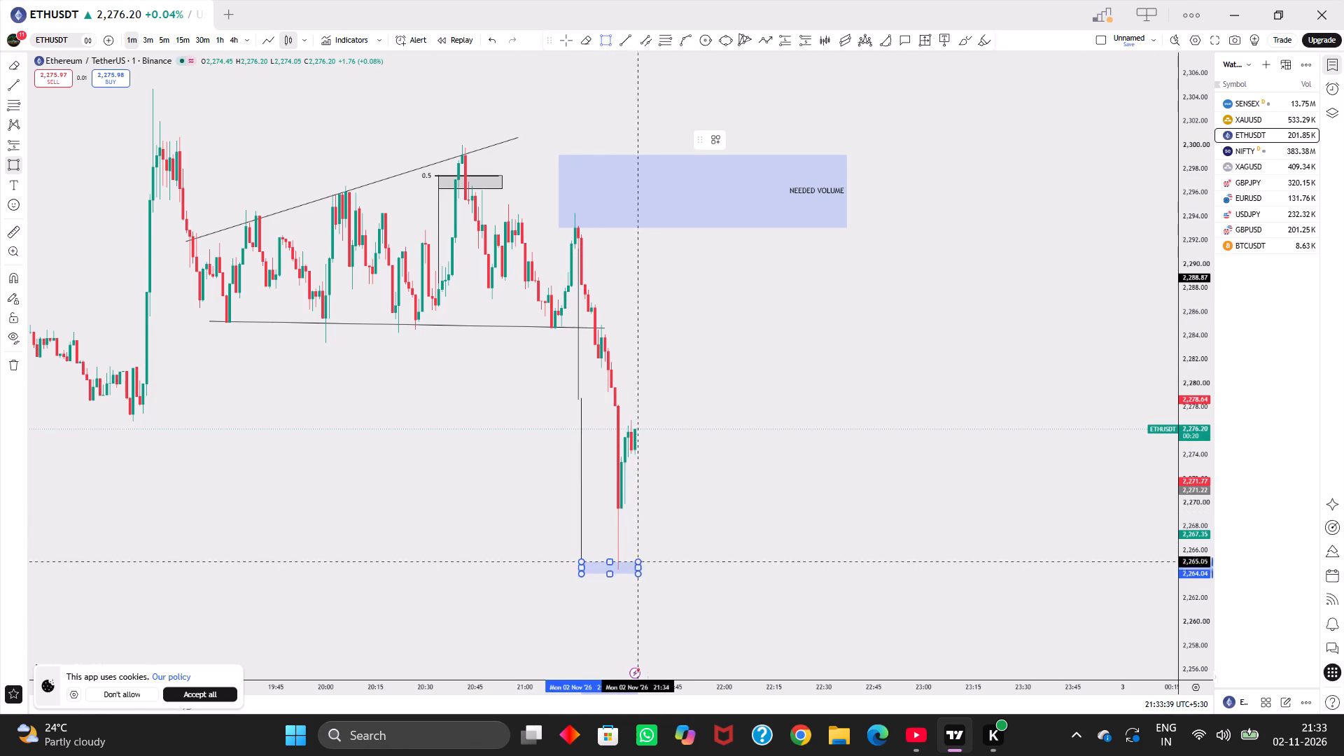
pyautogui.moveTo(648, 560); pyautogui.dragTo(650, 559)
pyautogui.click(666, 556)
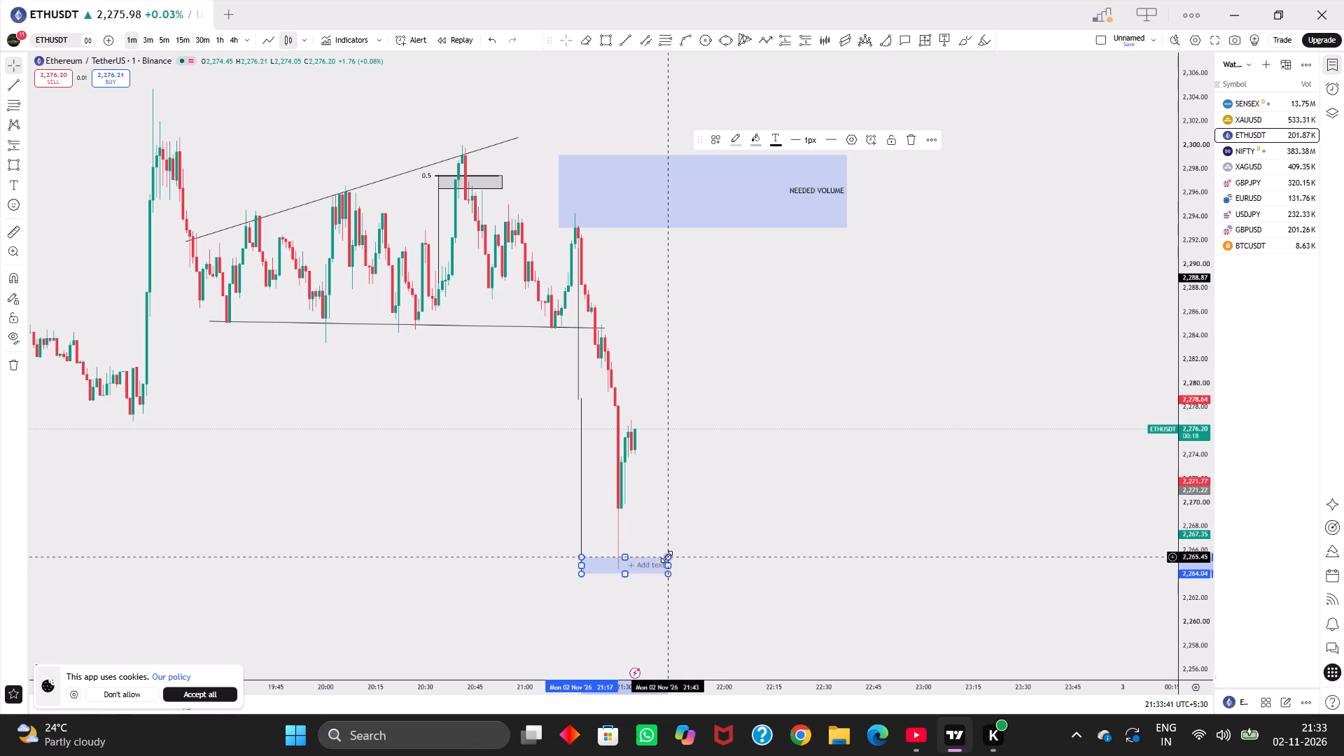
# Apply the REVERSAL AREA drawing template to the new rectangle.
pyautogui.click(719, 139)
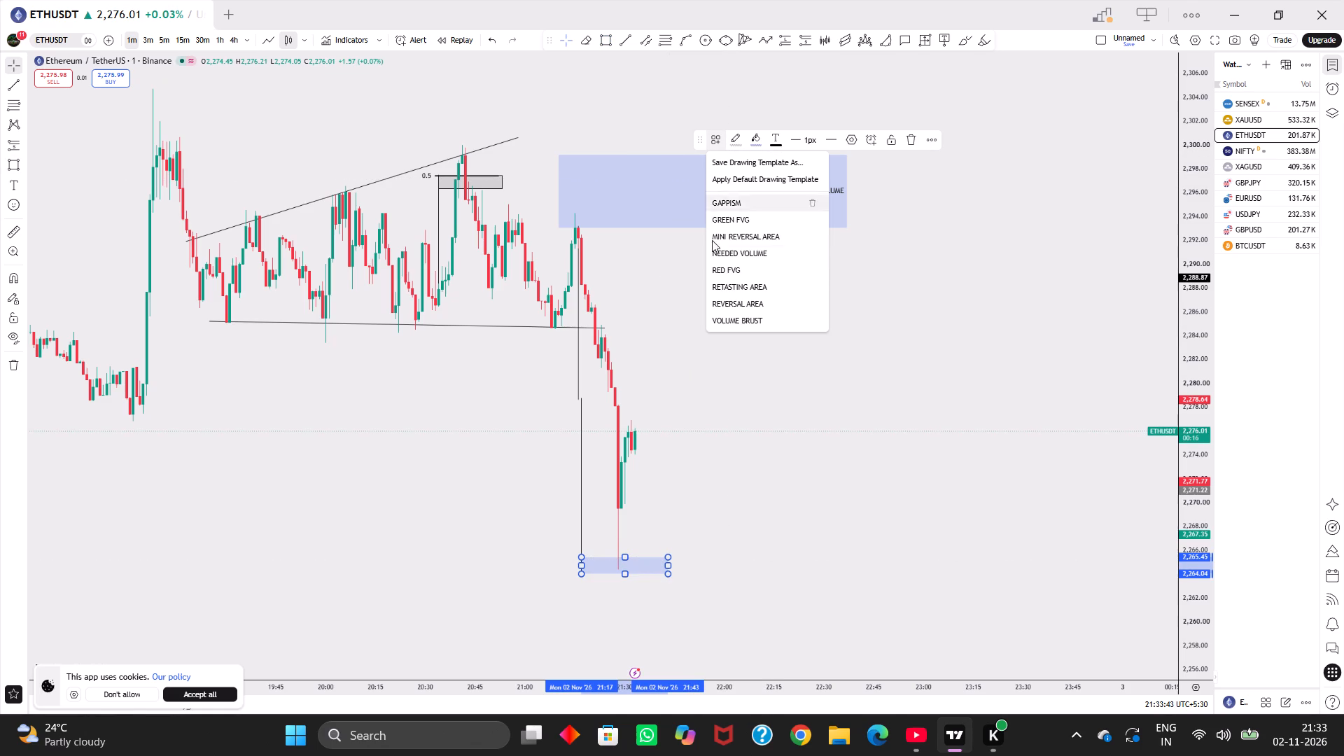
pyautogui.click(745, 309)
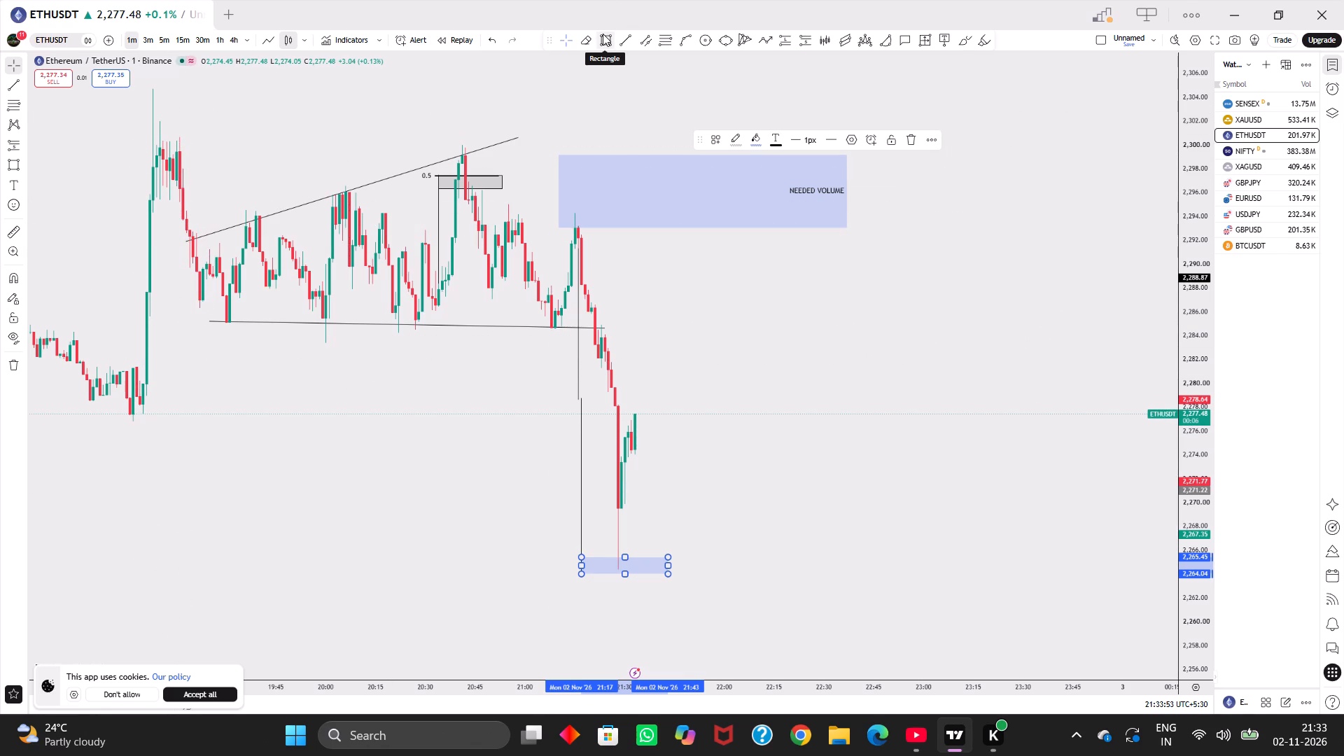
# Place a long position on the ETHUSDT rebound, starting at 21:30 with its entry at about 2,275.52.
pyautogui.click(792, 36)
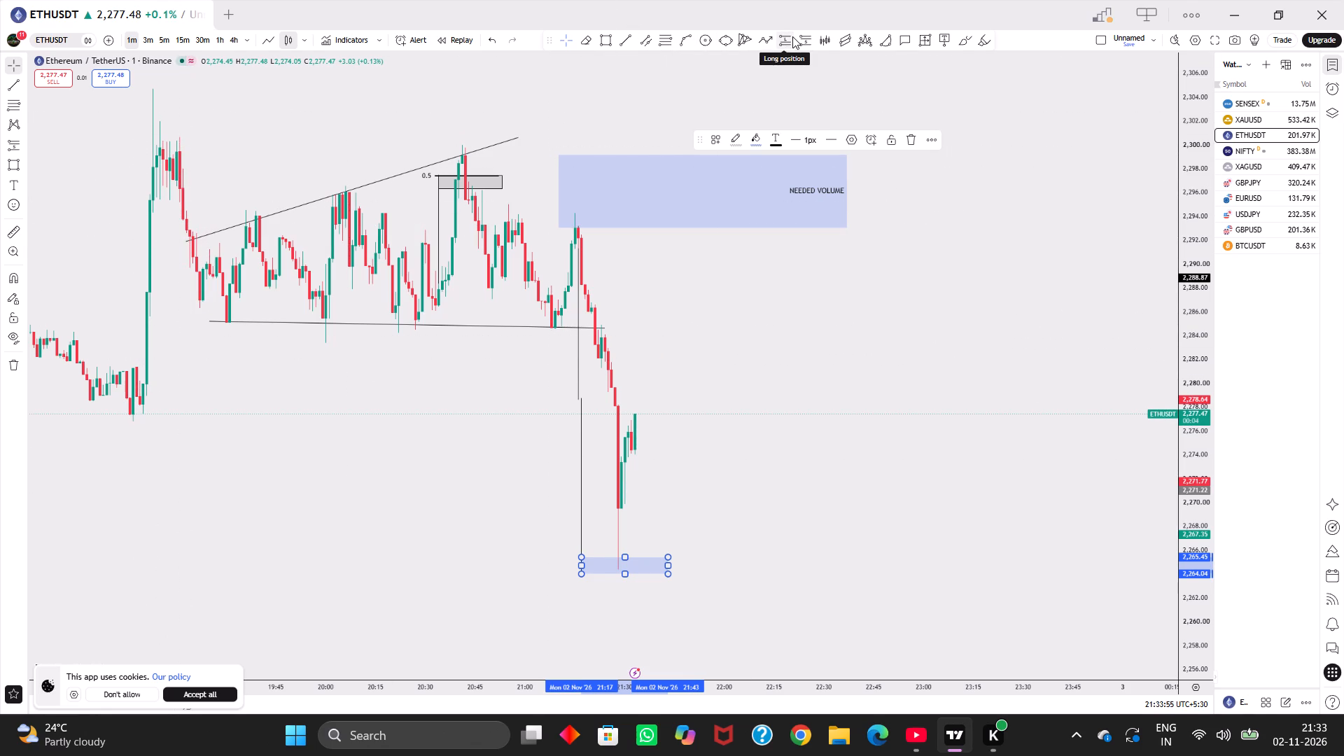
pyautogui.click(632, 450)
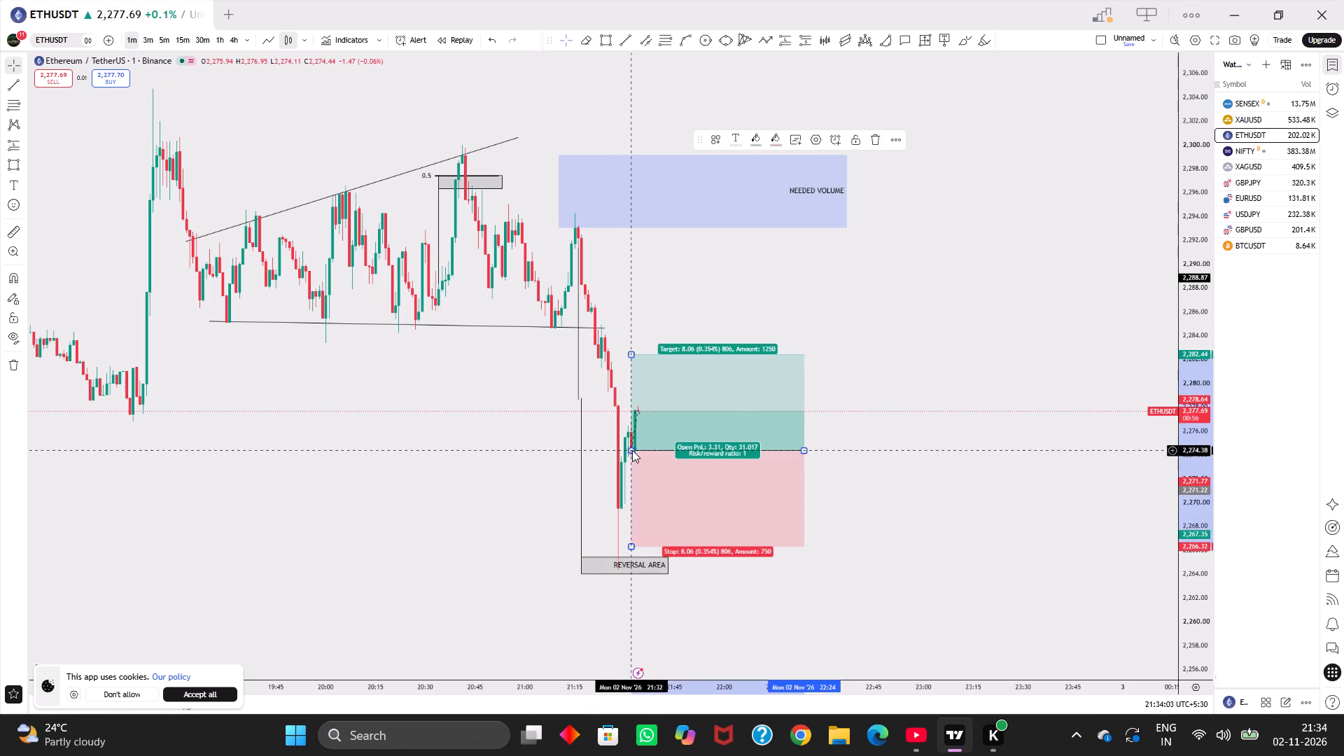
pyautogui.moveTo(825, 283); pyautogui.dragTo(806, 315)
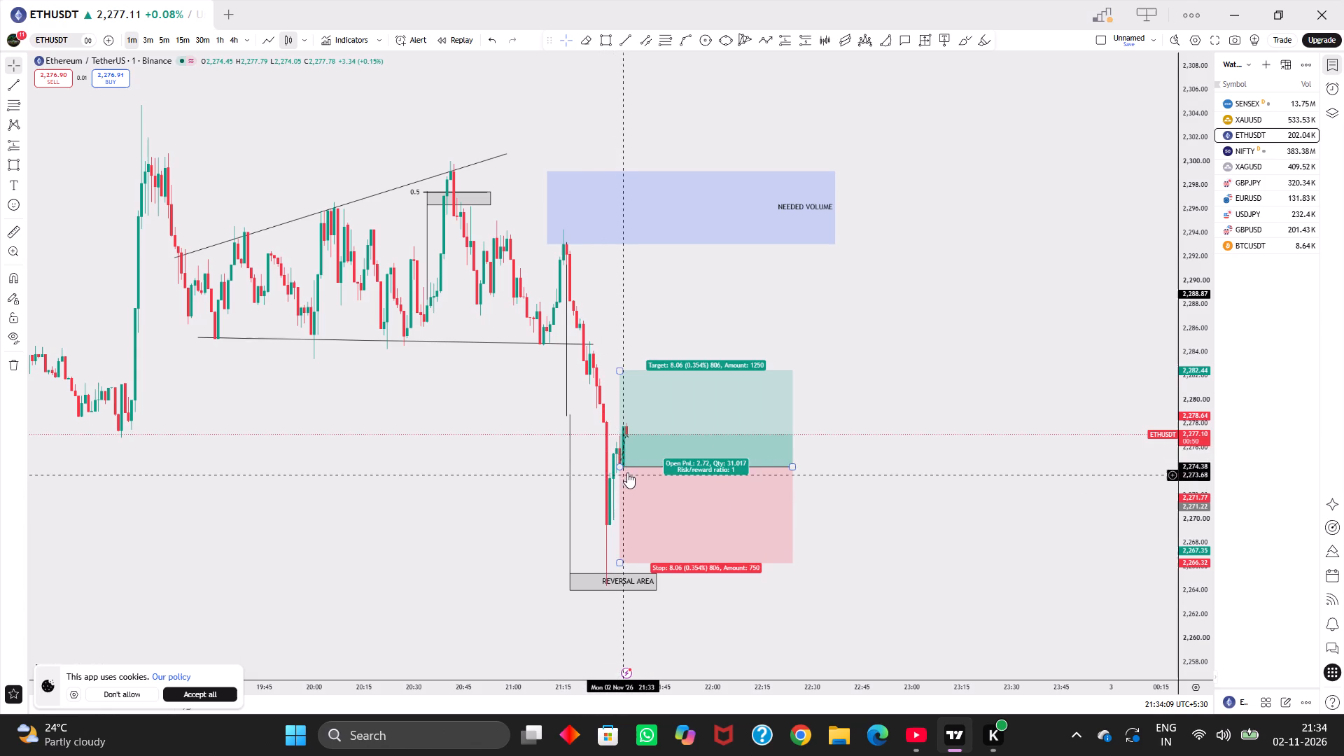
pyautogui.moveTo(629, 475); pyautogui.dragTo(621, 463)
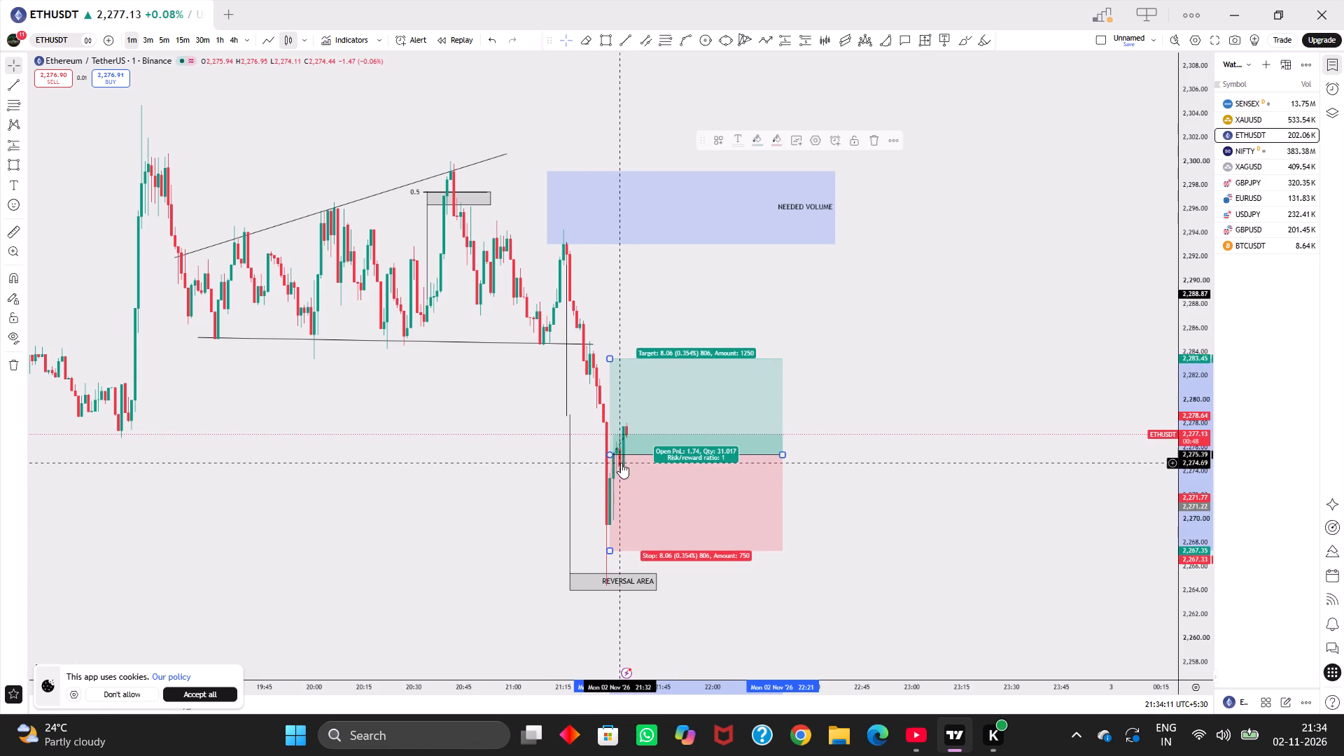
pyautogui.moveTo(823, 469); pyautogui.dragTo(845, 469)
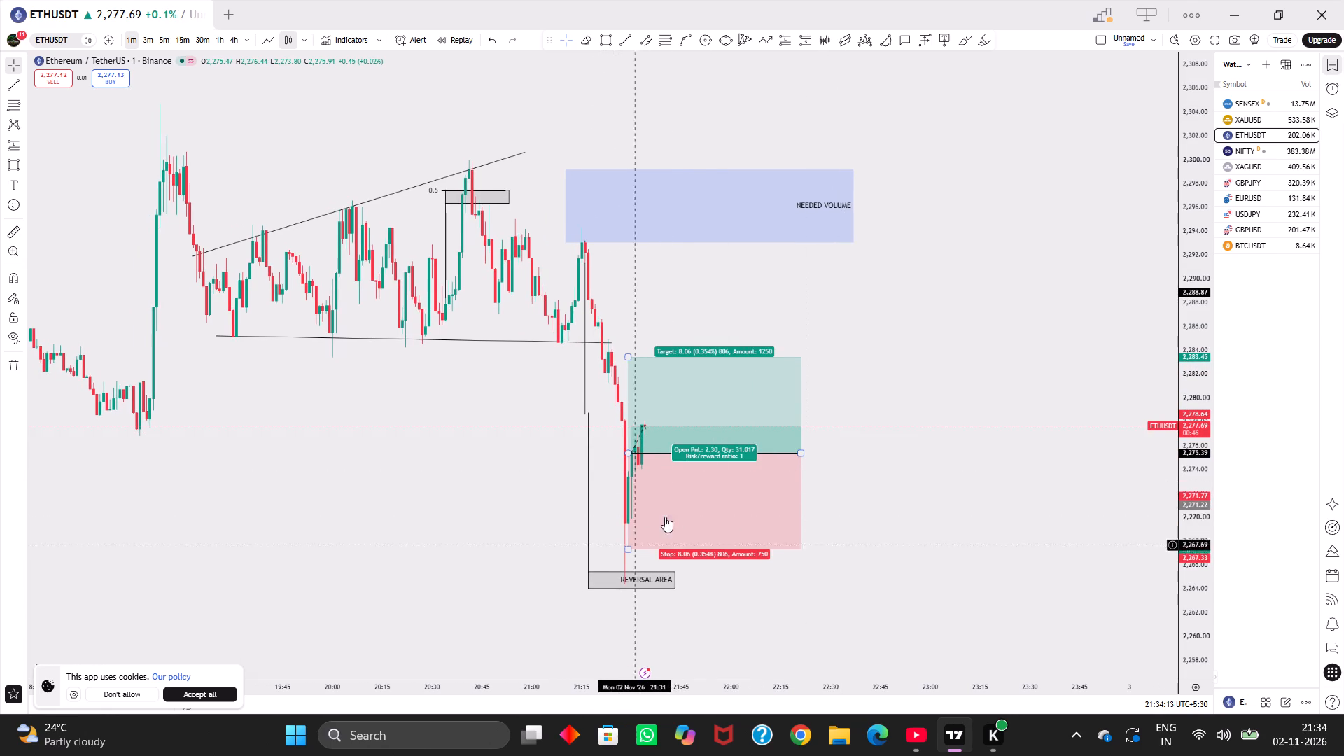
pyautogui.click(685, 512)
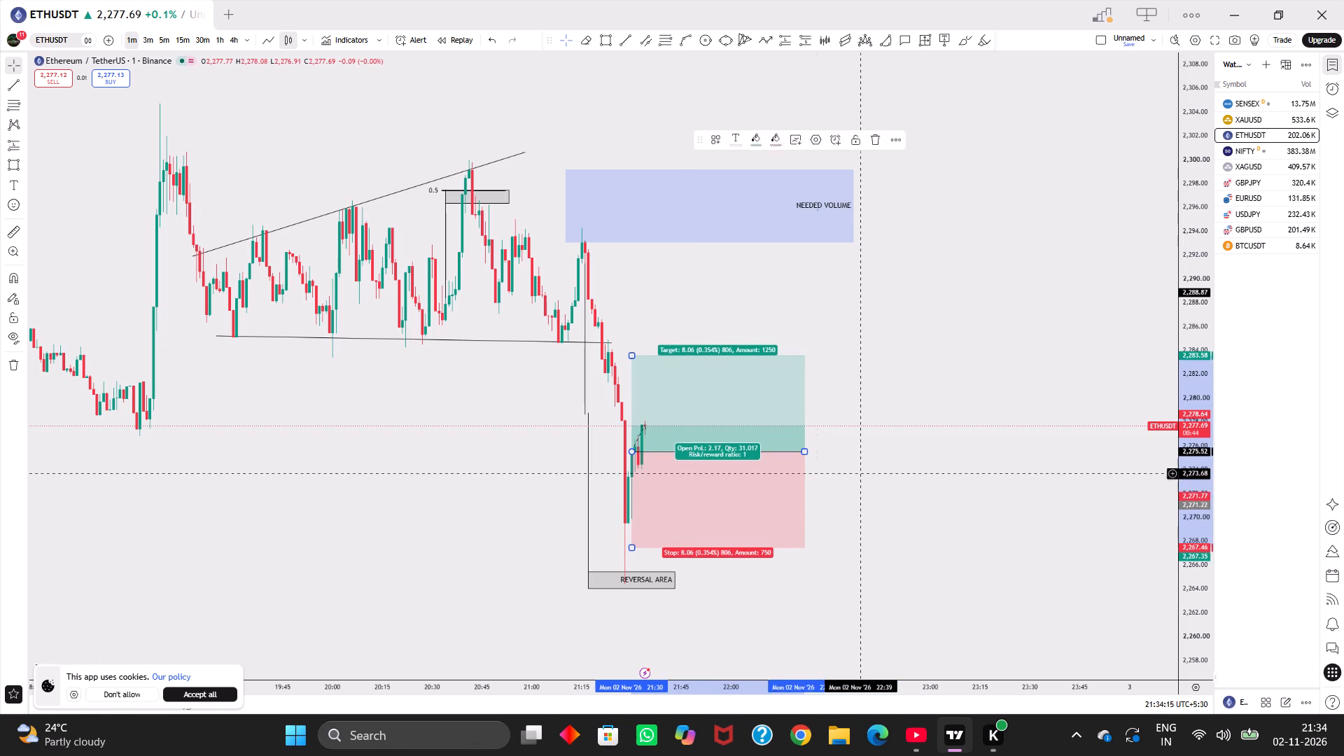
pyautogui.click(860, 473)
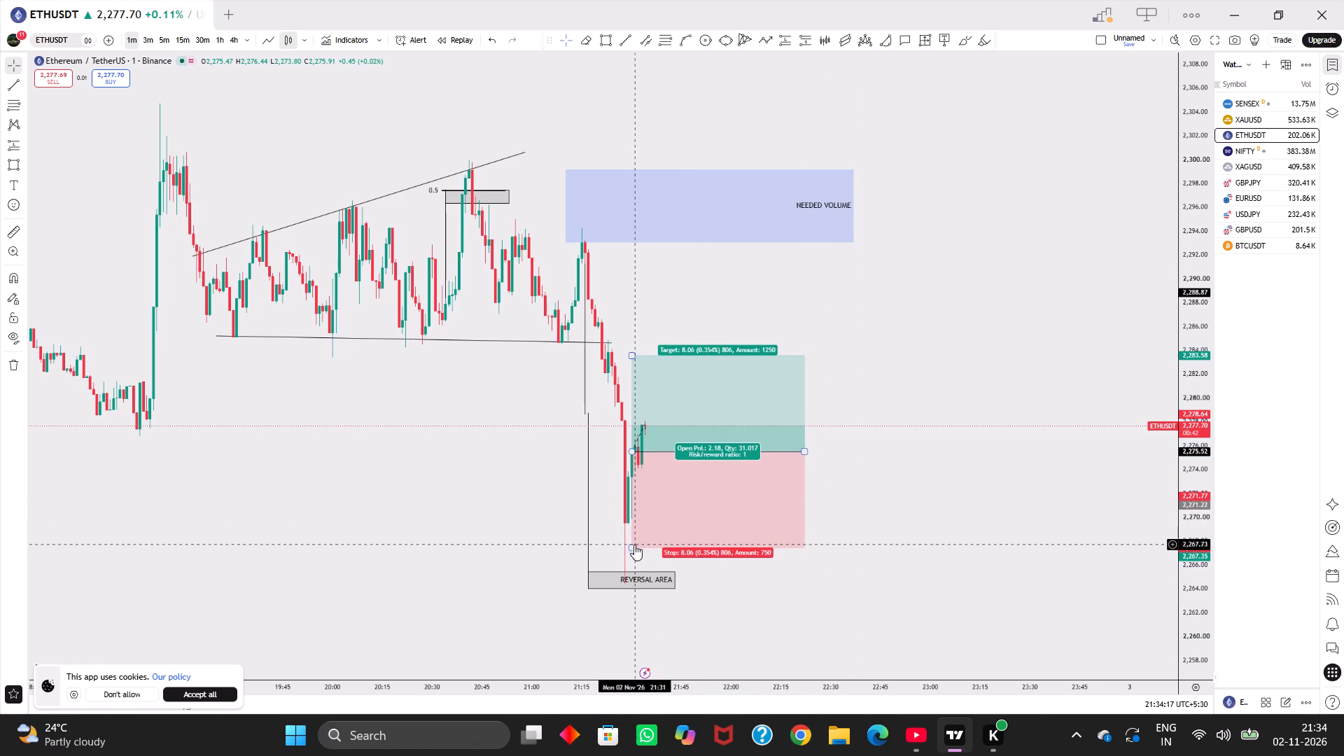
# Raise the long position's stop to about 2,269.85, near the body low of the large red candle.
pyautogui.moveTo(633, 549); pyautogui.dragTo(658, 521)
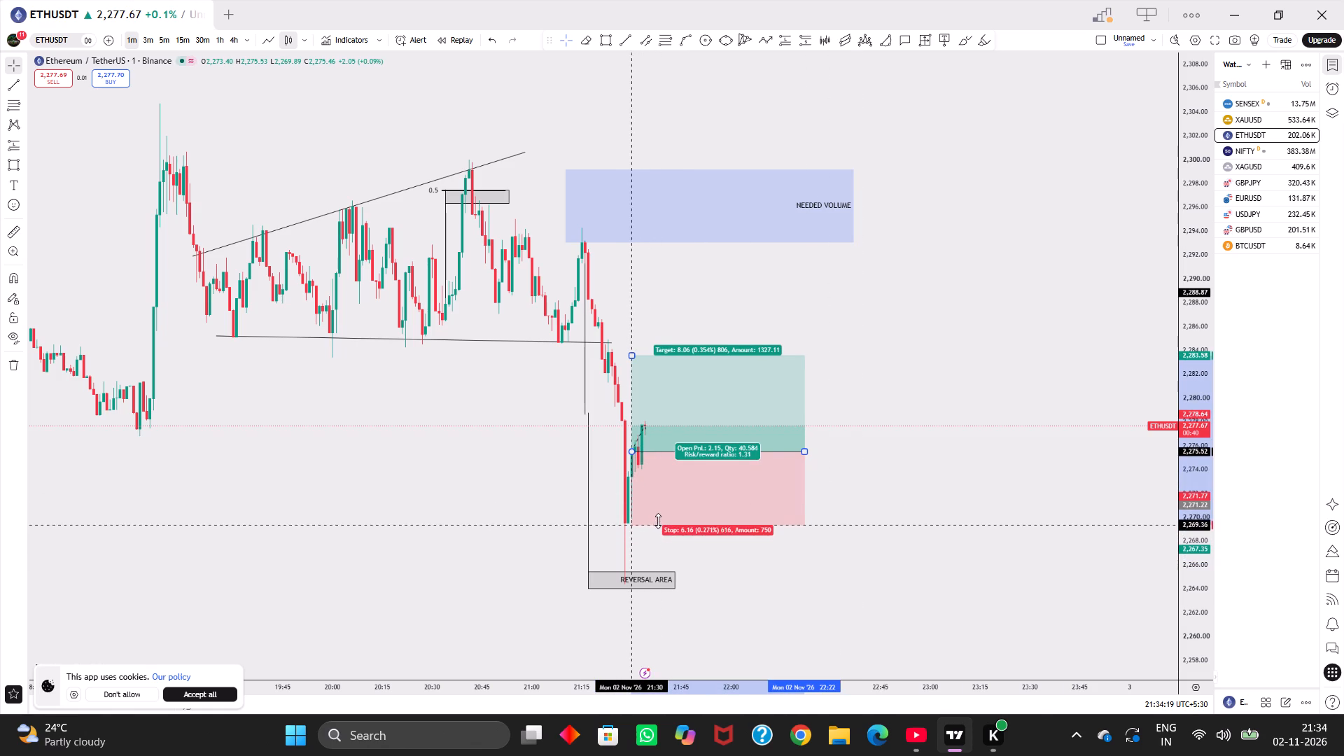
pyautogui.moveTo(658, 521); pyautogui.dragTo(659, 515)
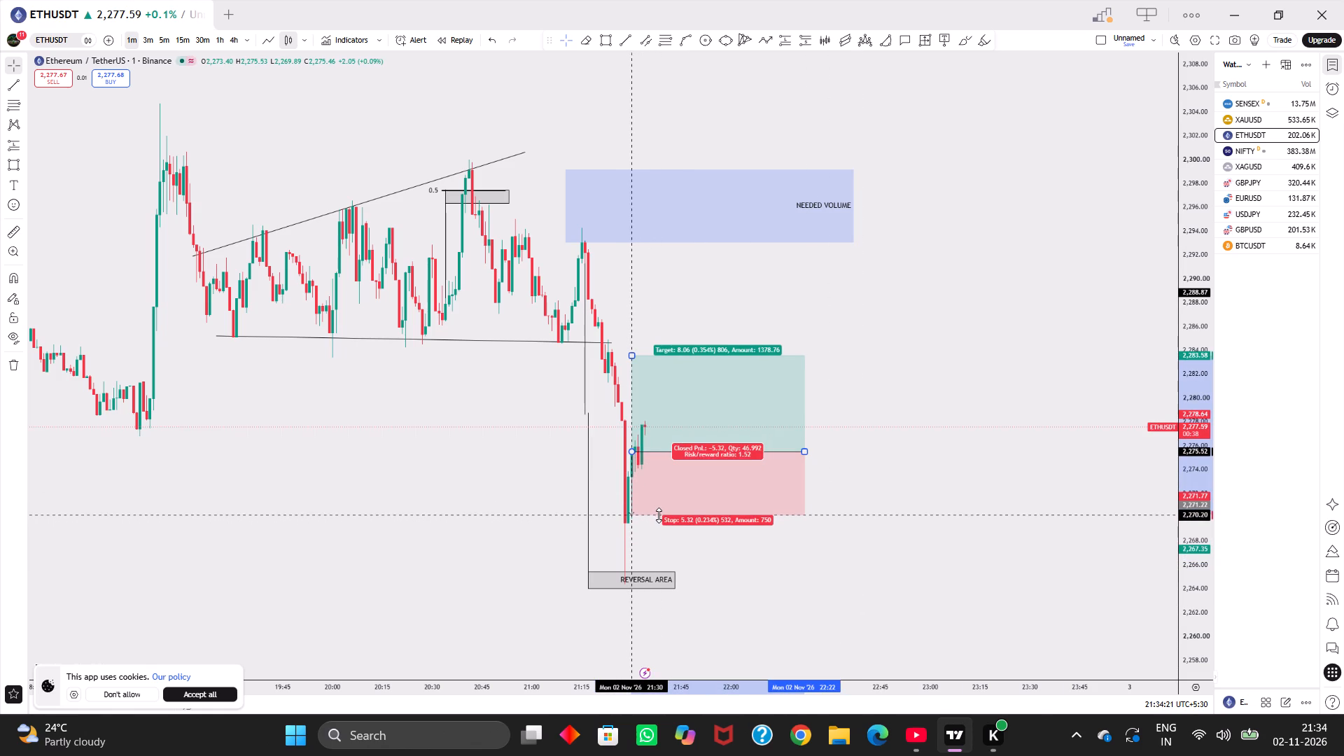
pyautogui.moveTo(659, 515); pyautogui.dragTo(659, 519)
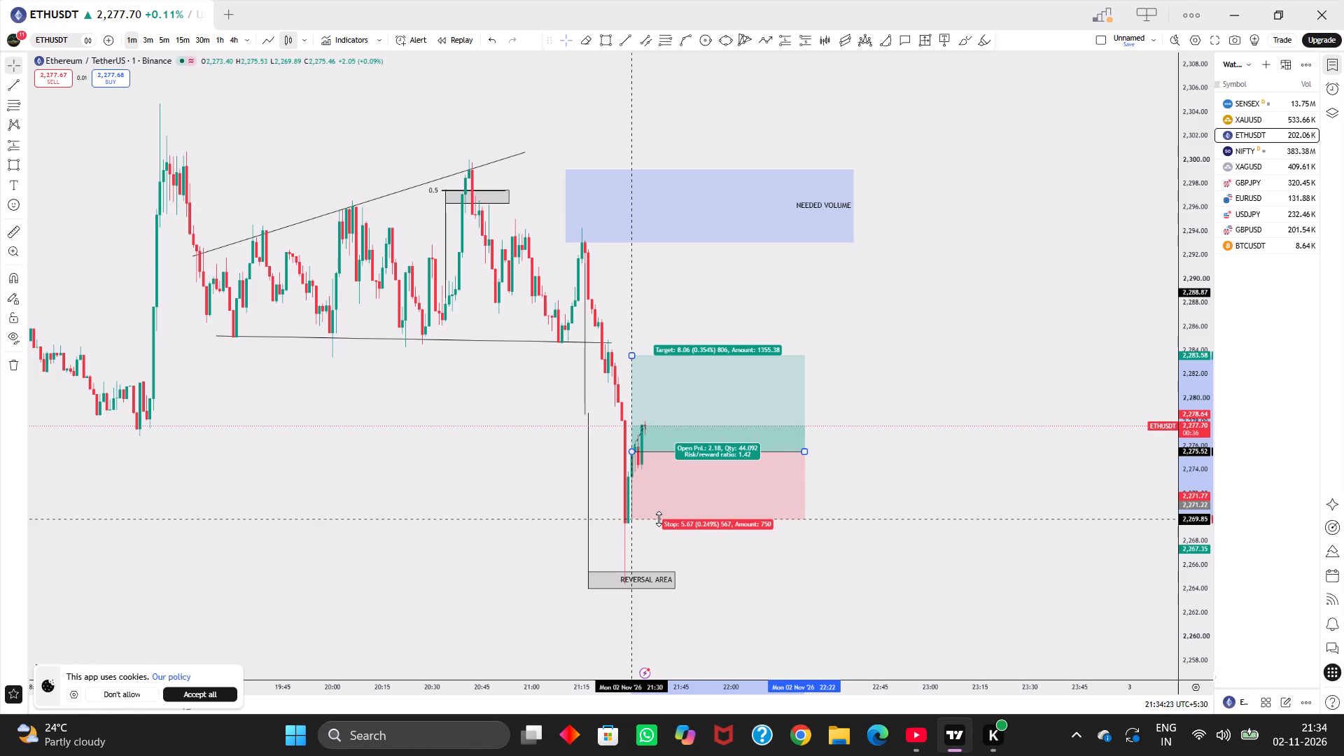
pyautogui.moveTo(659, 519); pyautogui.dragTo(658, 519)
# Raise the long position's target to about 2,299.82, just above the NEEDED VOLUME zone, and extend its end to about 22:32.
pyautogui.moveTo(911, 434); pyautogui.dragTo(890, 445)
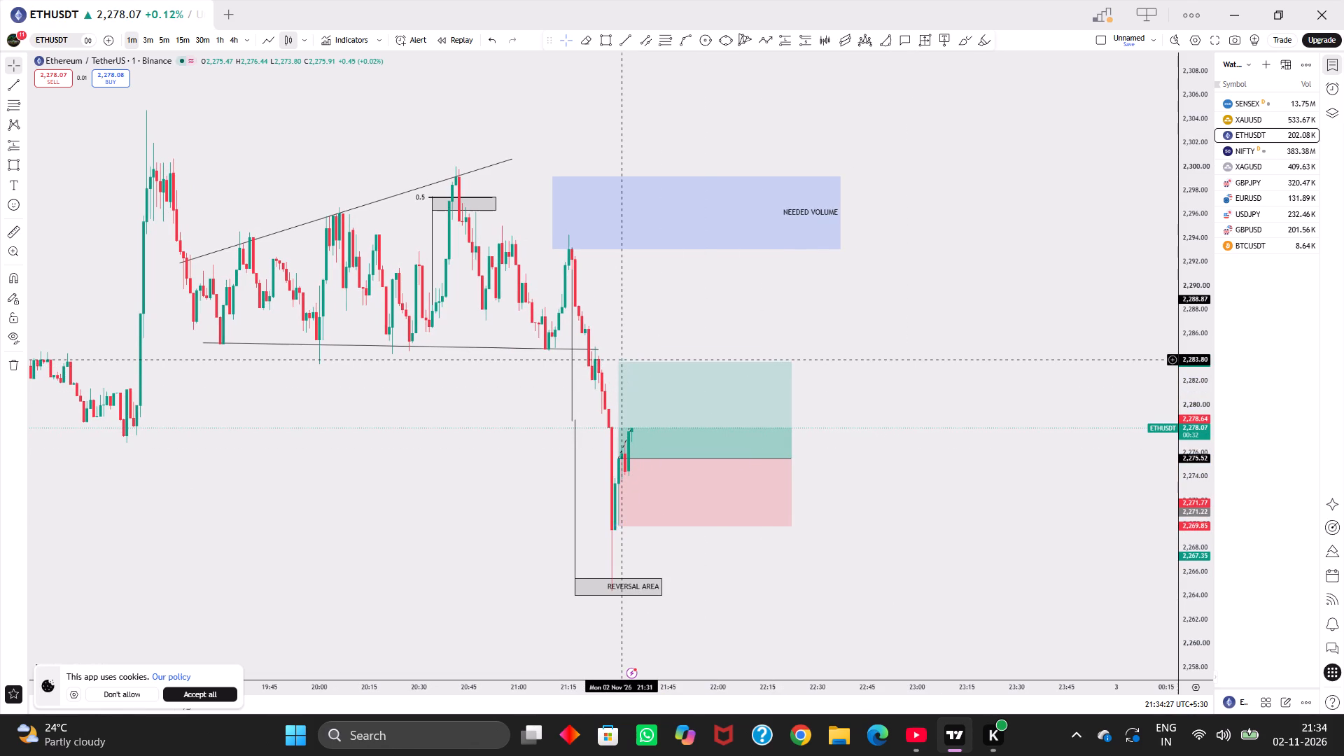
pyautogui.moveTo(618, 360); pyautogui.dragTo(716, 176)
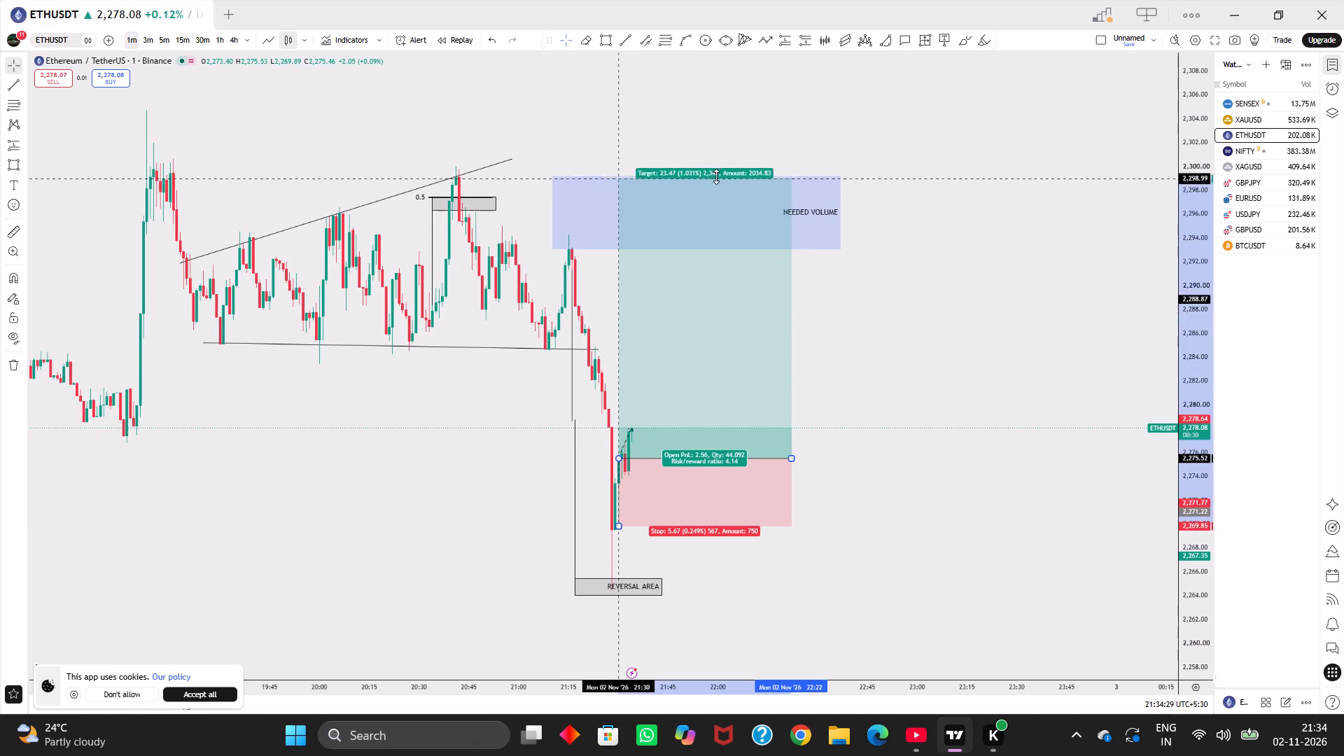
pyautogui.moveTo(716, 176); pyautogui.dragTo(724, 168)
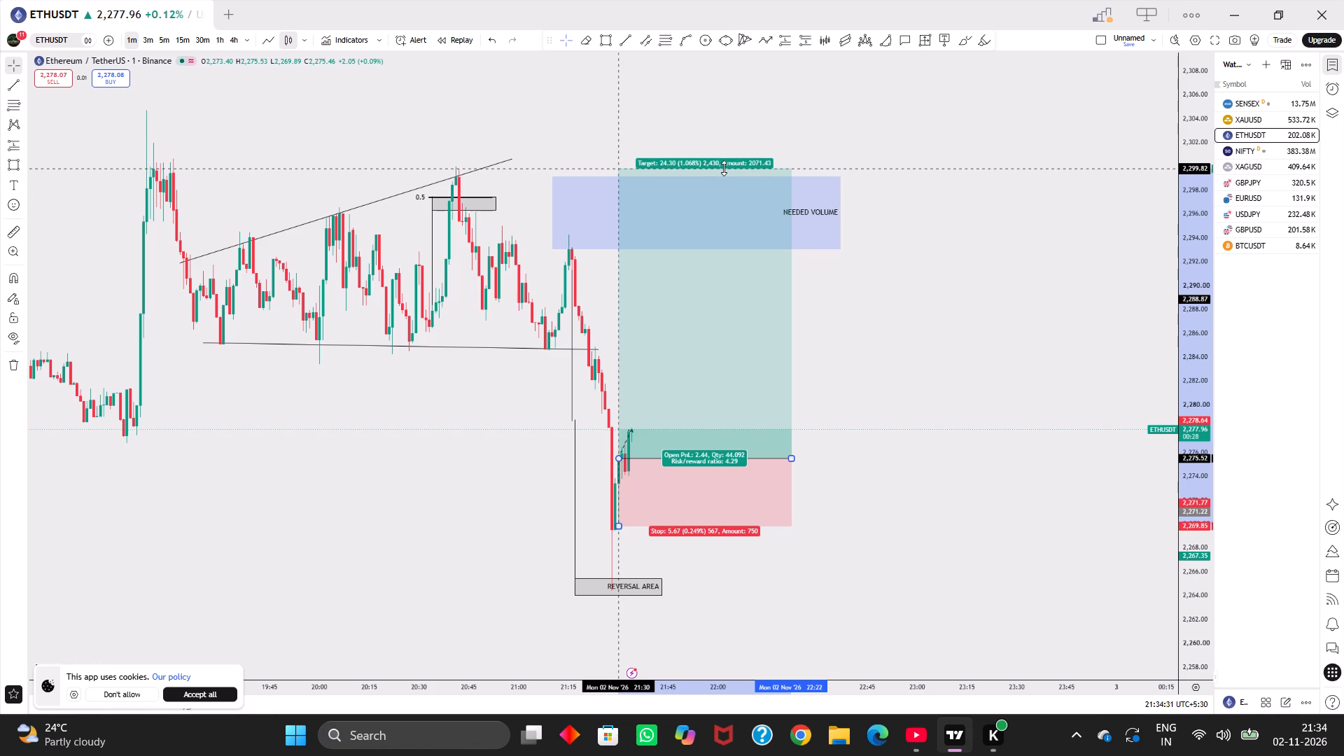
pyautogui.moveTo(724, 168); pyautogui.dragTo(725, 168)
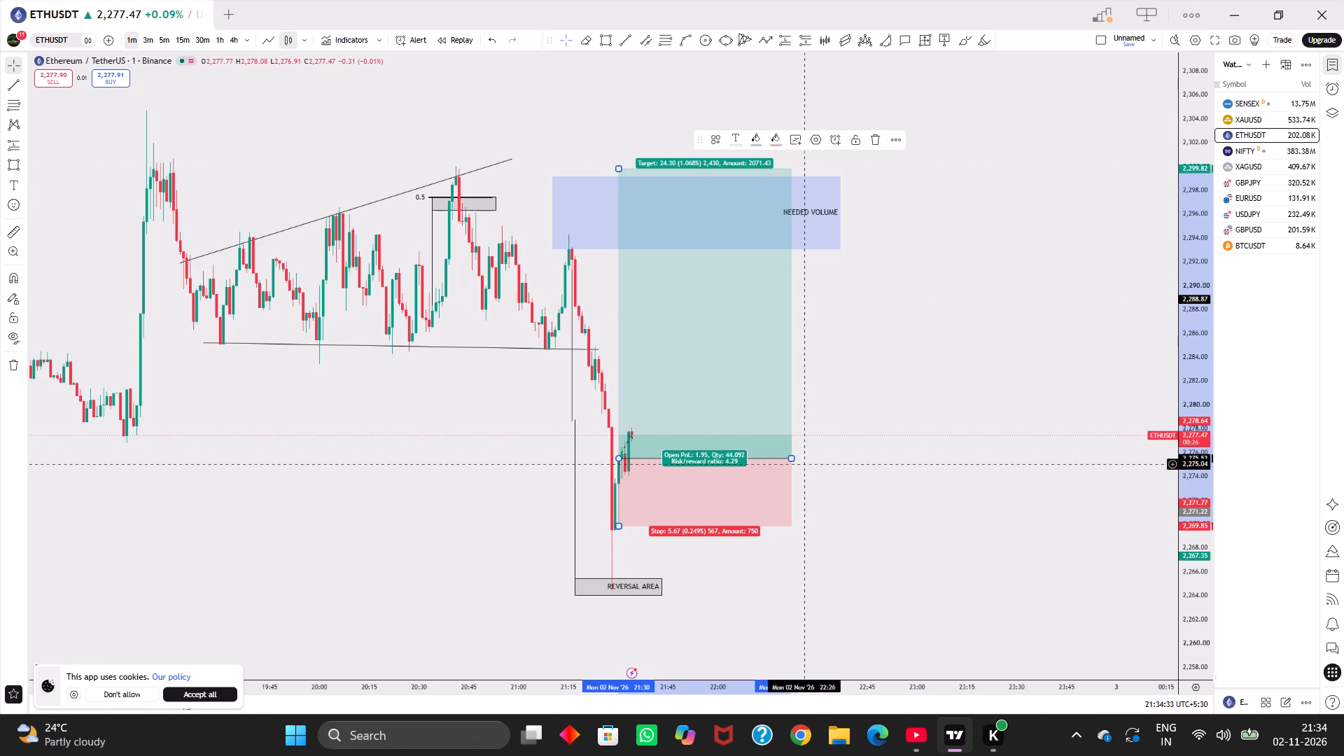
pyautogui.moveTo(791, 458); pyautogui.dragTo(824, 455)
# Draw a tall rectangle over the steep rally before the upper trend line, spanning about 2,277.33 to 2,299.82.
pyautogui.moveTo(899, 479); pyautogui.dragTo(915, 489)
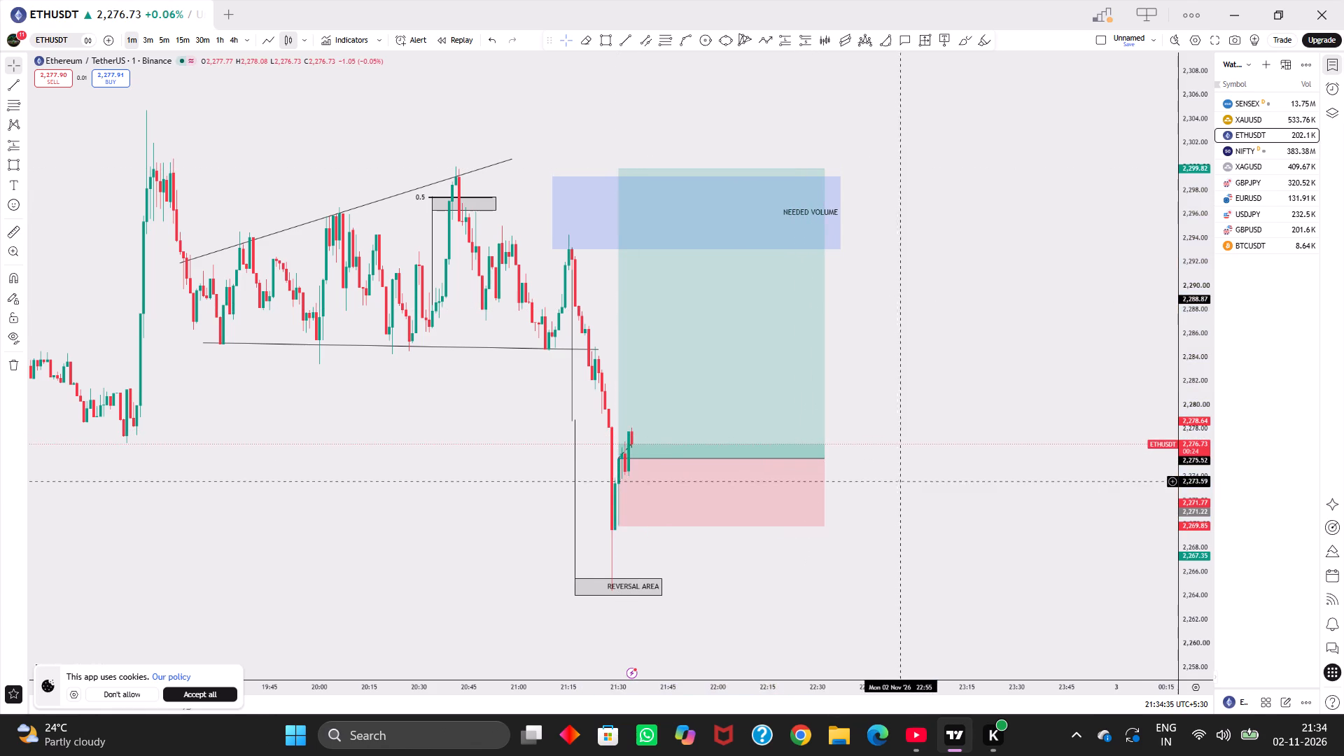
pyautogui.moveTo(915, 489); pyautogui.dragTo(930, 477)
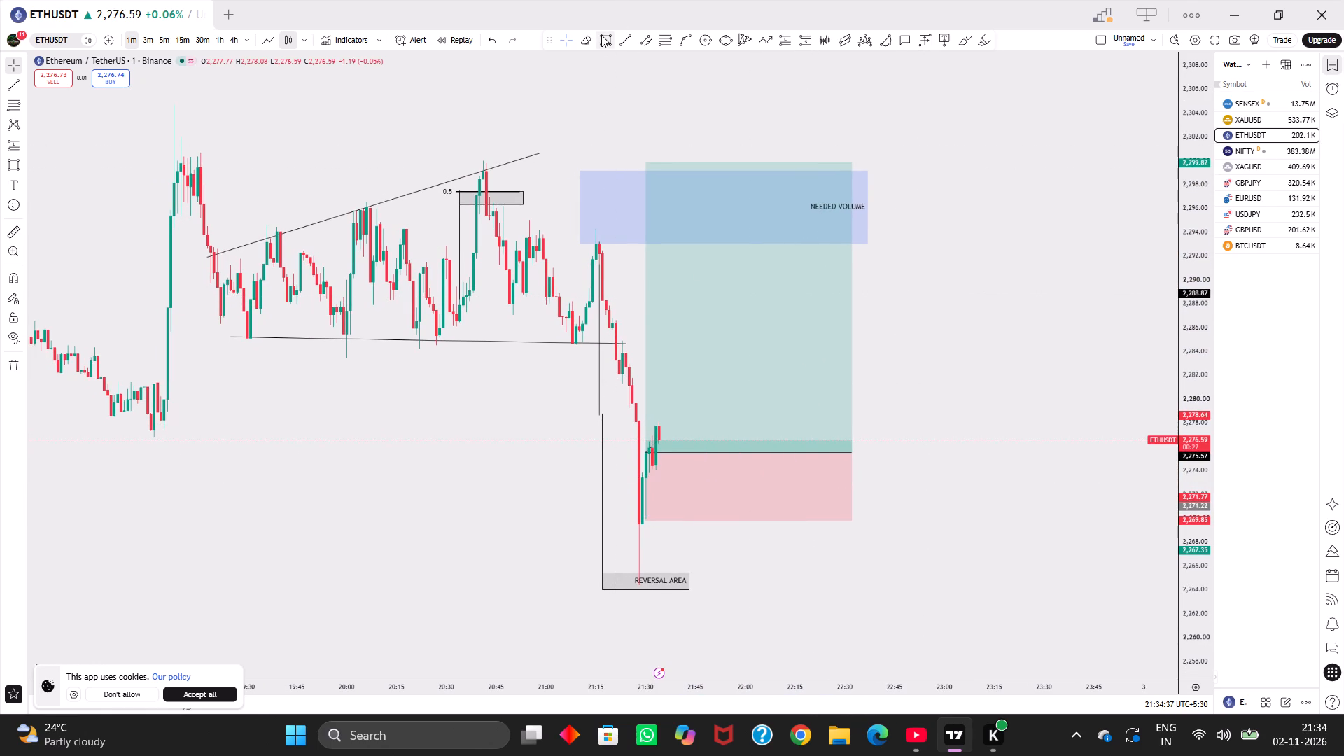
pyautogui.click(601, 35)
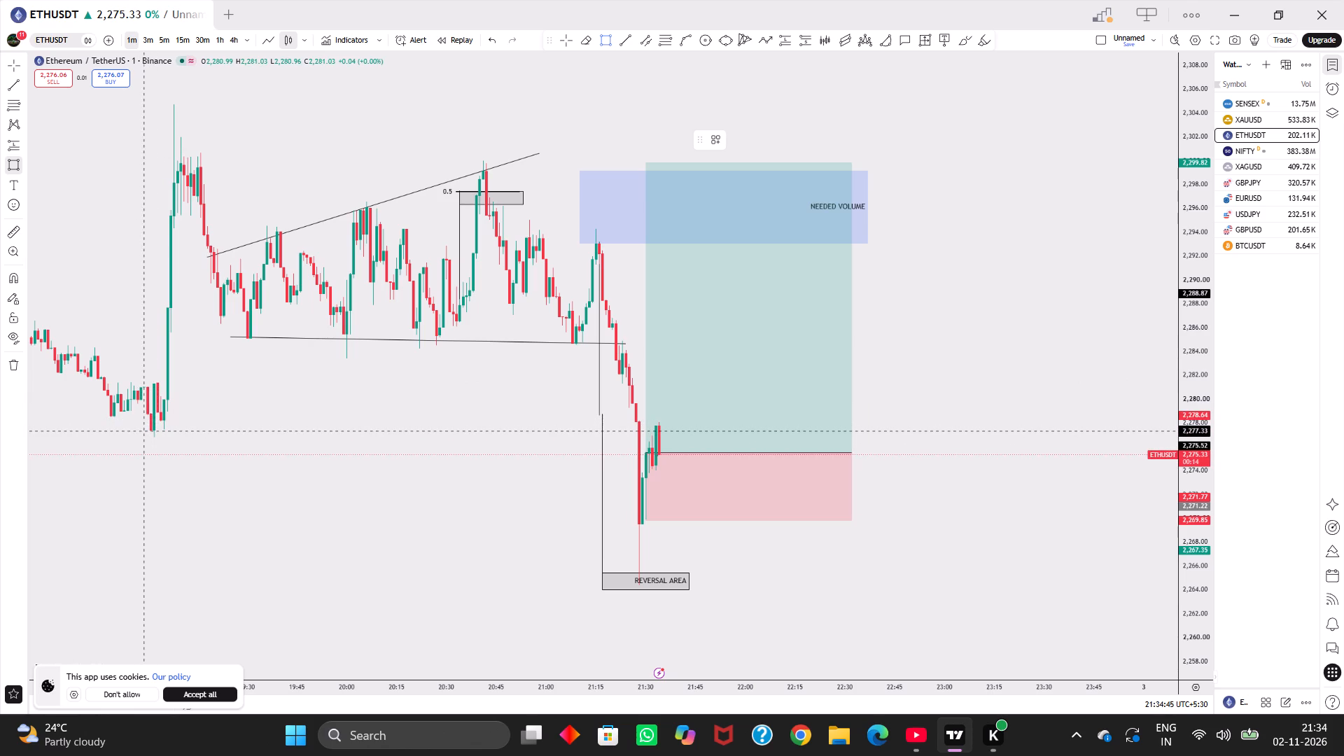
pyautogui.moveTo(144, 430); pyautogui.dragTo(205, 228)
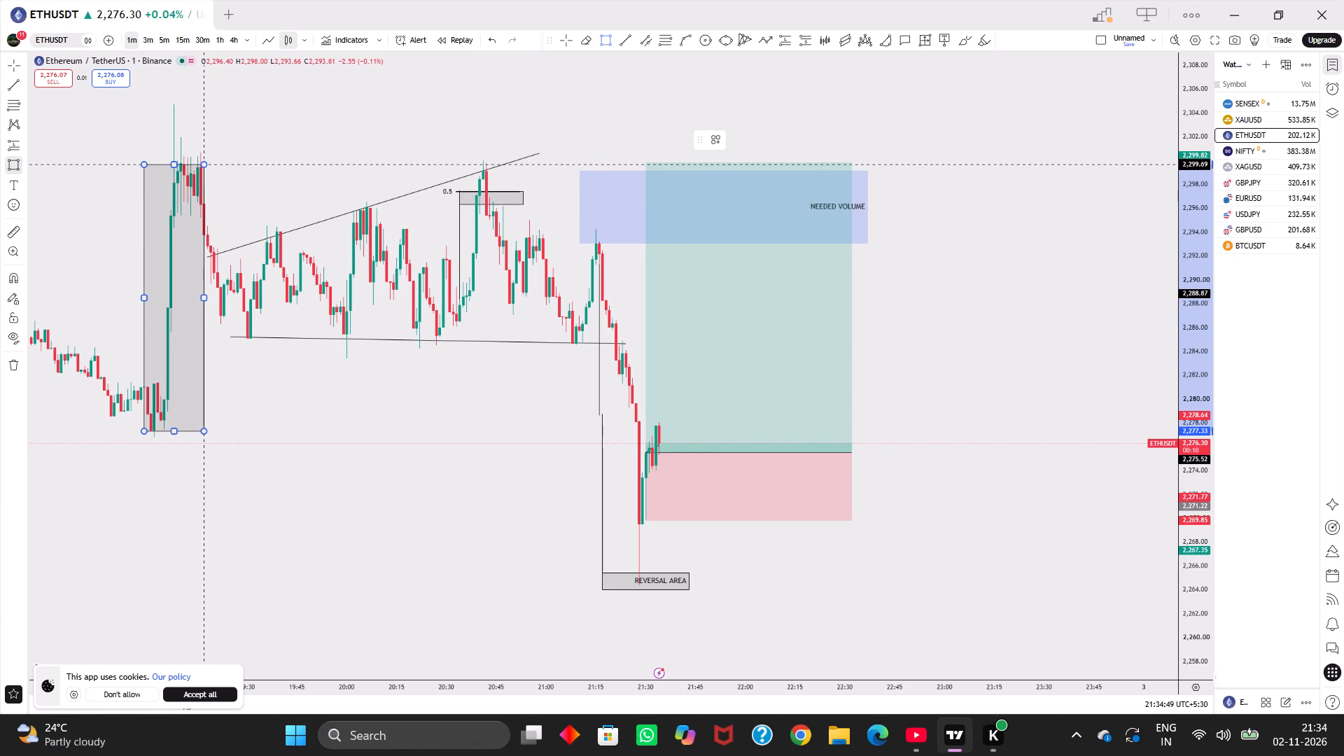
pyautogui.click(204, 162)
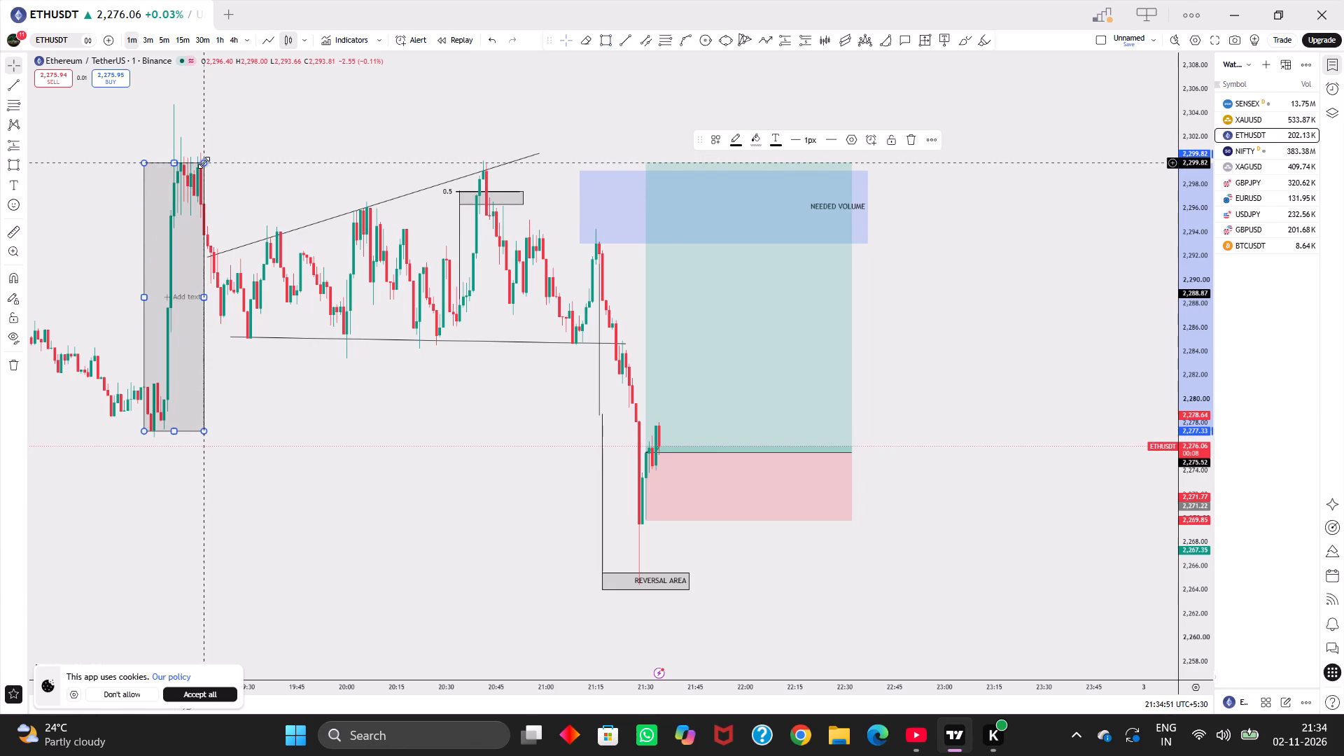
# Move the tall rectangle onto the recent low, spanning 21:25 to 21:43 and about 2,269.58 to 2,292.08.
pyautogui.moveTo(180, 204); pyautogui.dragTo(648, 322)
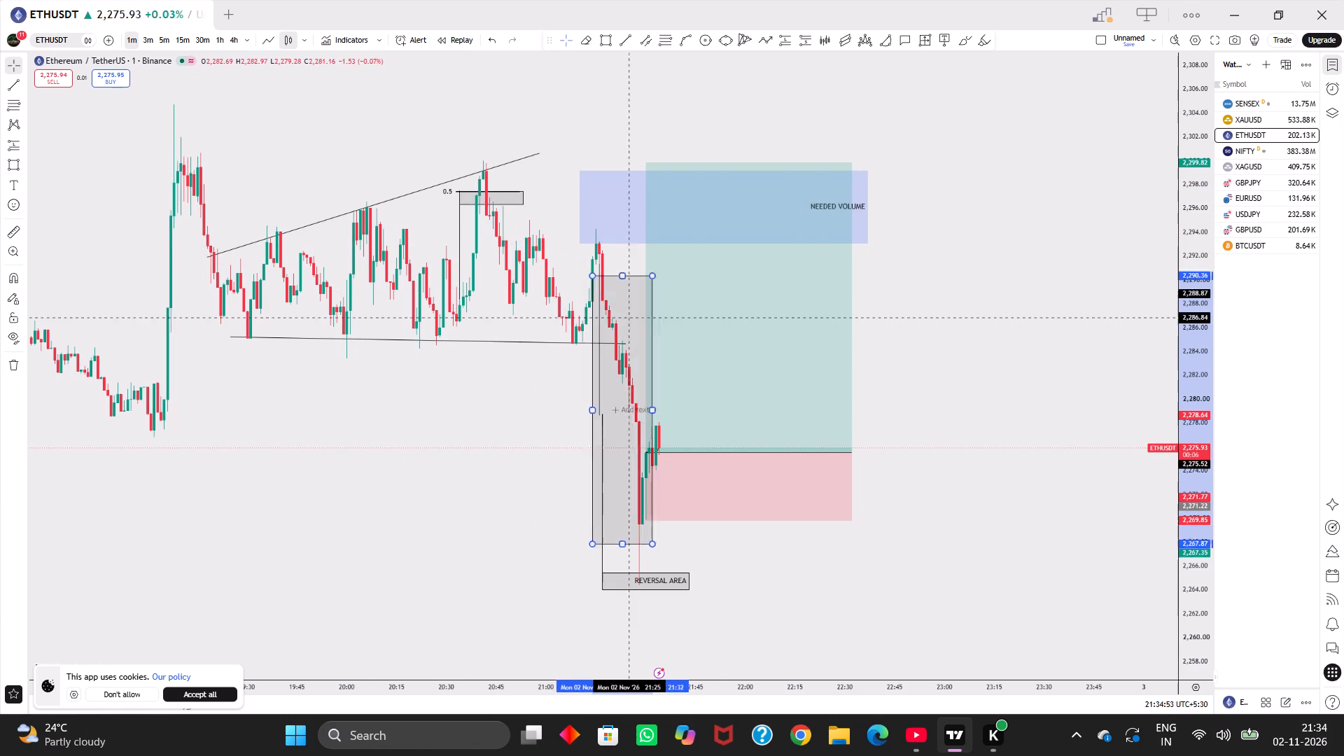
pyautogui.moveTo(648, 322); pyautogui.dragTo(656, 298)
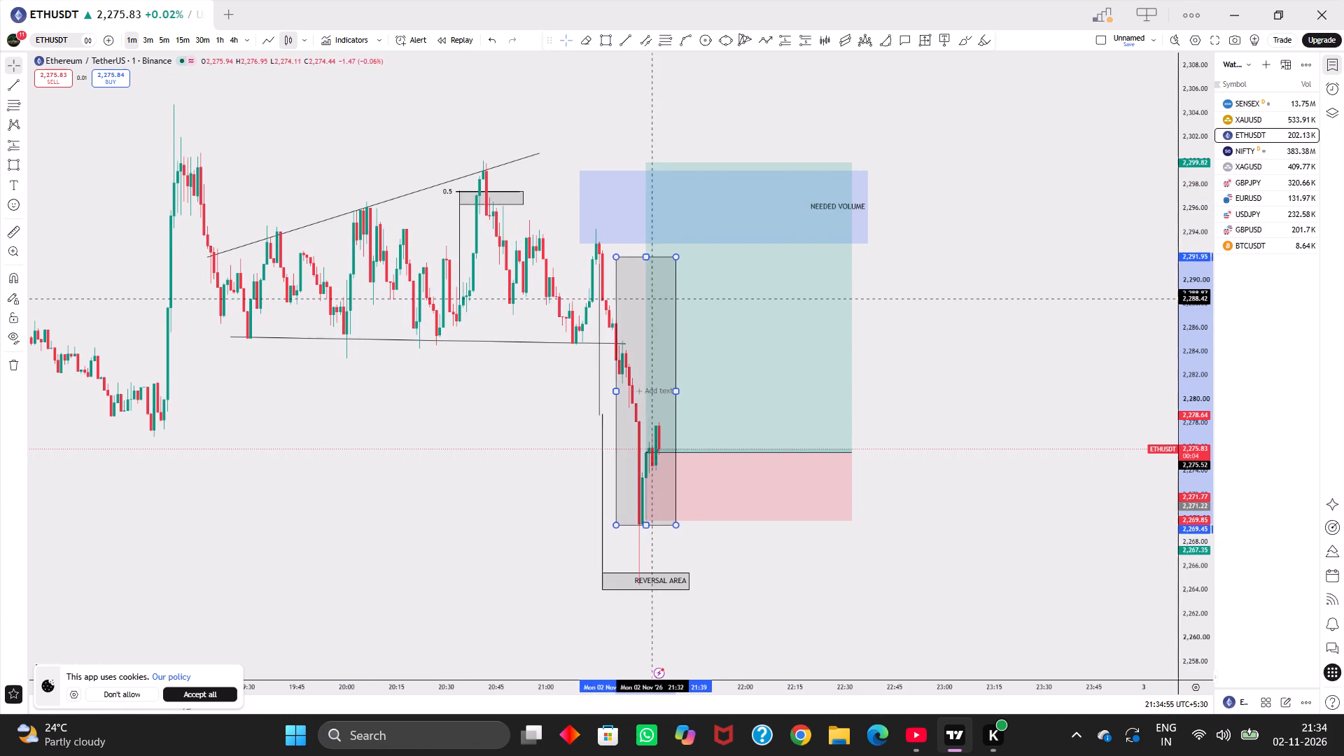
pyautogui.moveTo(656, 298); pyautogui.dragTo(664, 297)
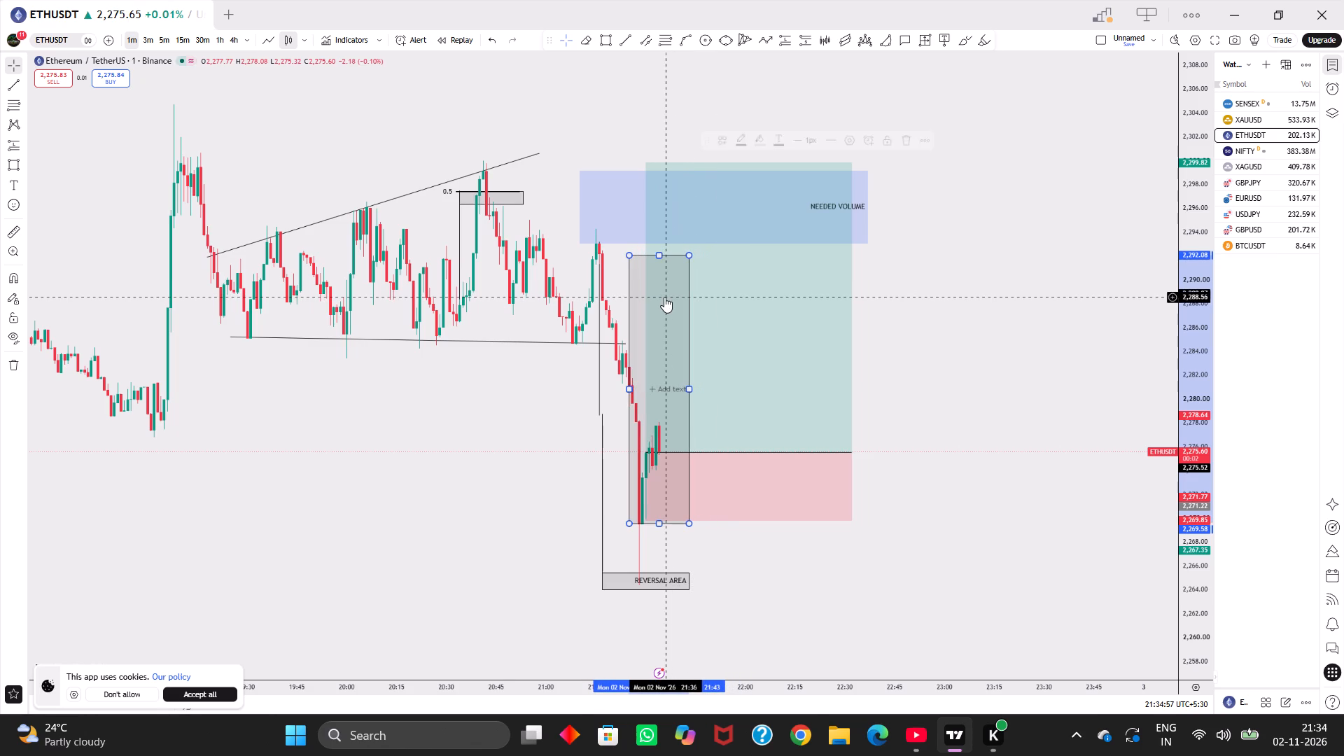
# Collapse the moved rectangle's width into a single vertical line at 21:29.
pyautogui.moveTo(465, 379); pyautogui.dragTo(372, 412)
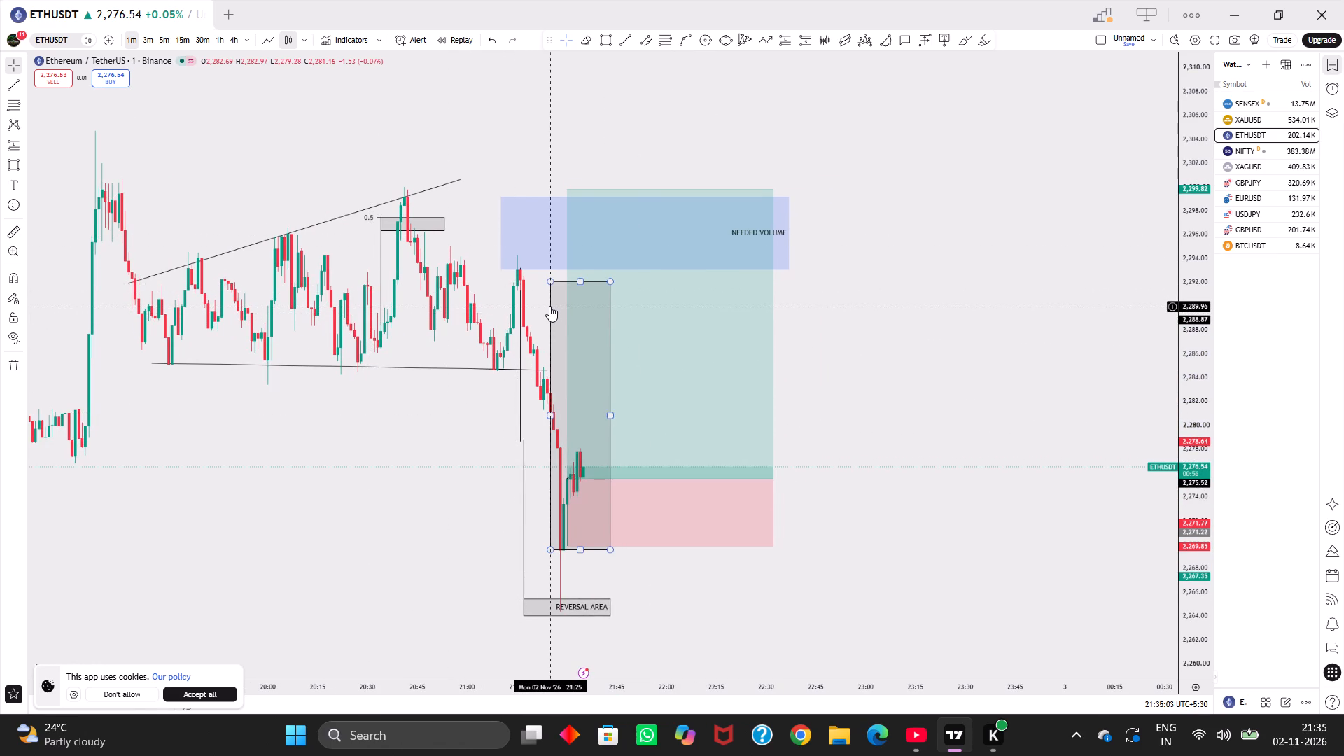
pyautogui.moveTo(322, 500); pyautogui.dragTo(513, 469)
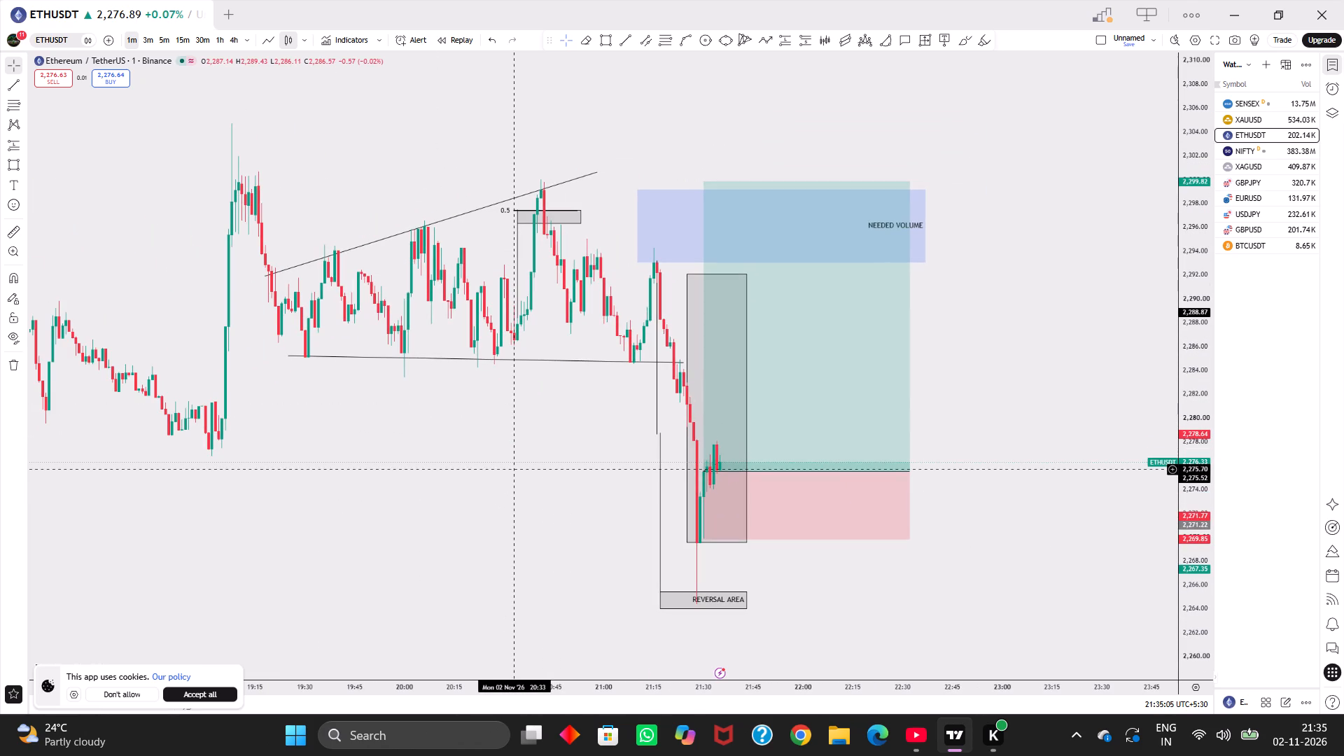
pyautogui.moveTo(513, 469); pyautogui.dragTo(651, 459)
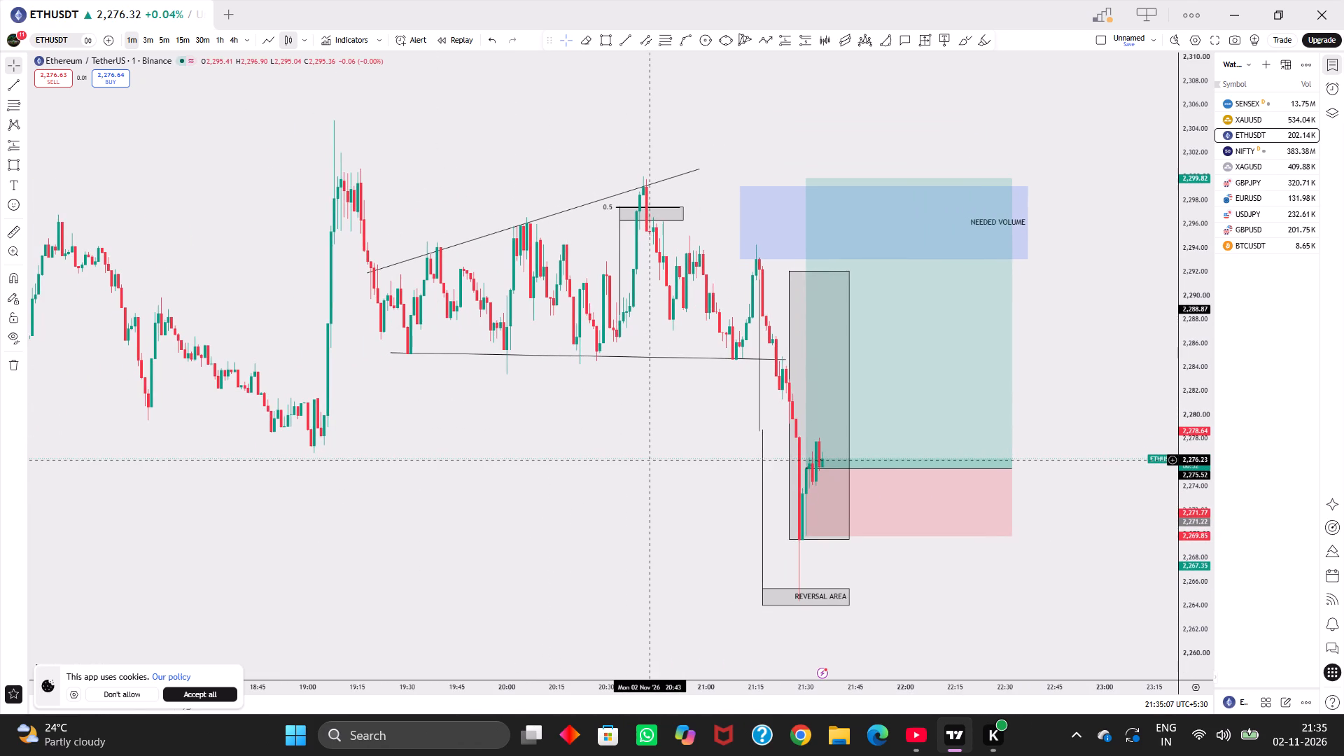
pyautogui.moveTo(651, 459); pyautogui.dragTo(647, 461)
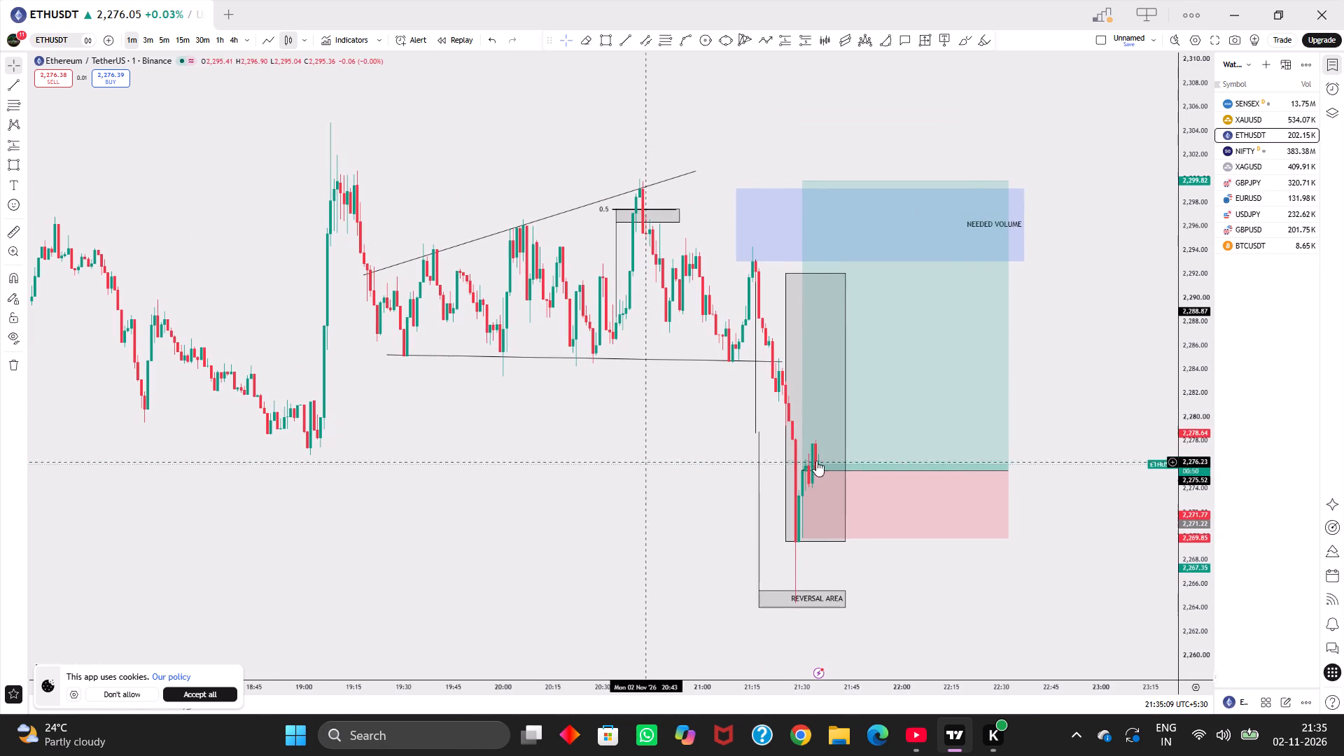
pyautogui.moveTo(645, 432); pyautogui.dragTo(478, 486)
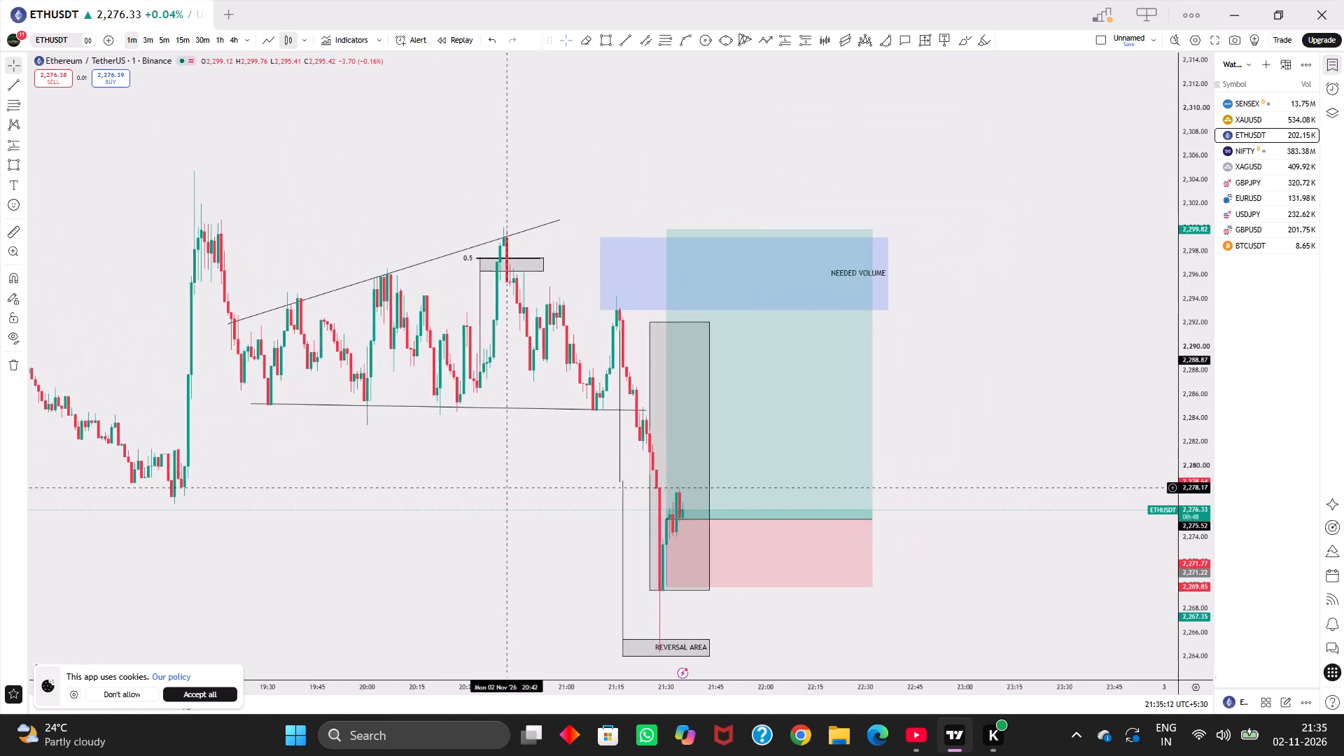
pyautogui.moveTo(478, 486); pyautogui.dragTo(478, 485)
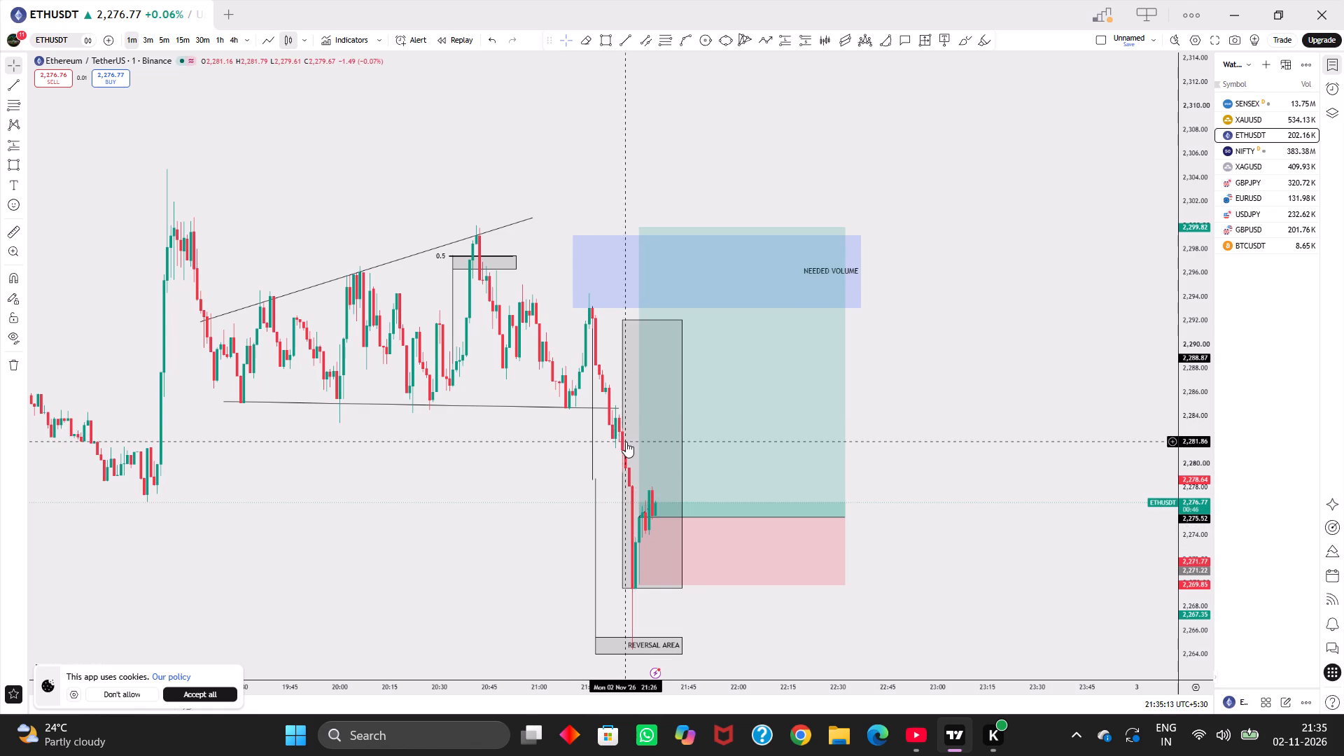
pyautogui.moveTo(621, 451); pyautogui.dragTo(641, 456)
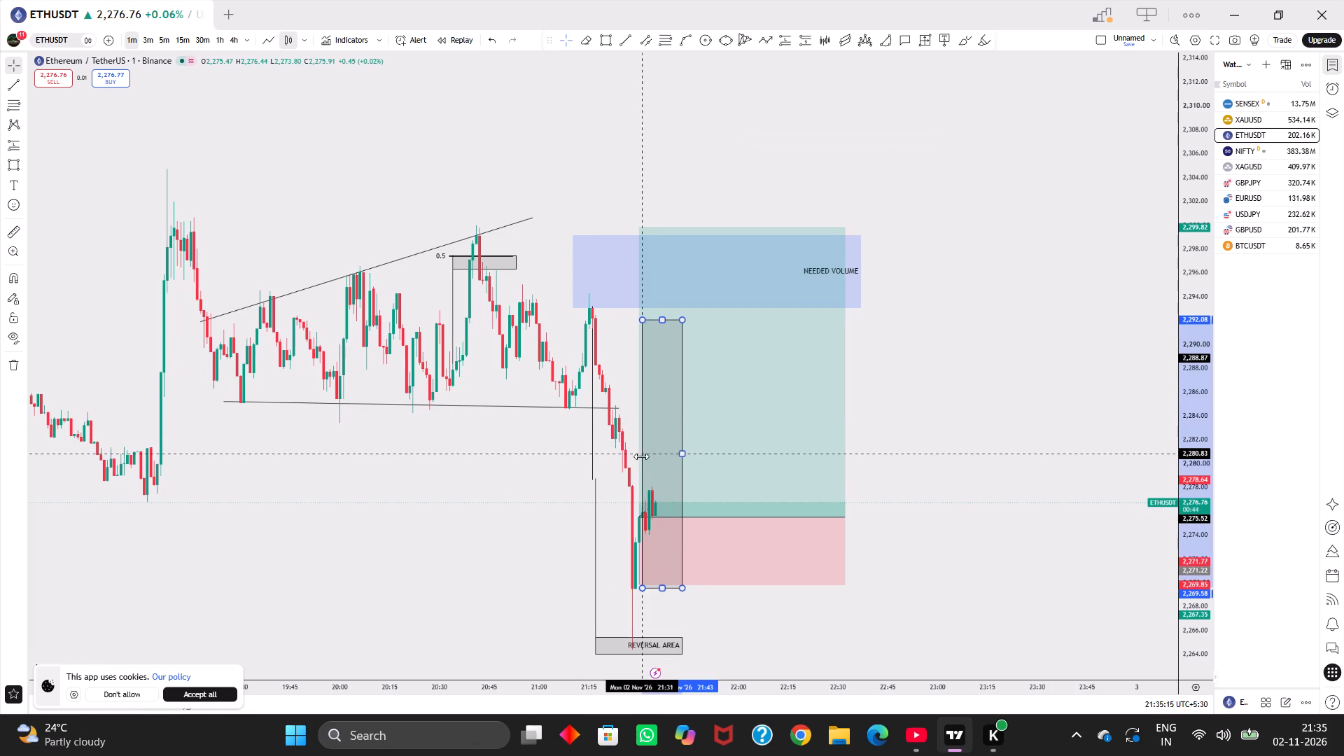
pyautogui.moveTo(641, 456); pyautogui.dragTo(635, 452)
pyautogui.moveTo(678, 451); pyautogui.dragTo(633, 451)
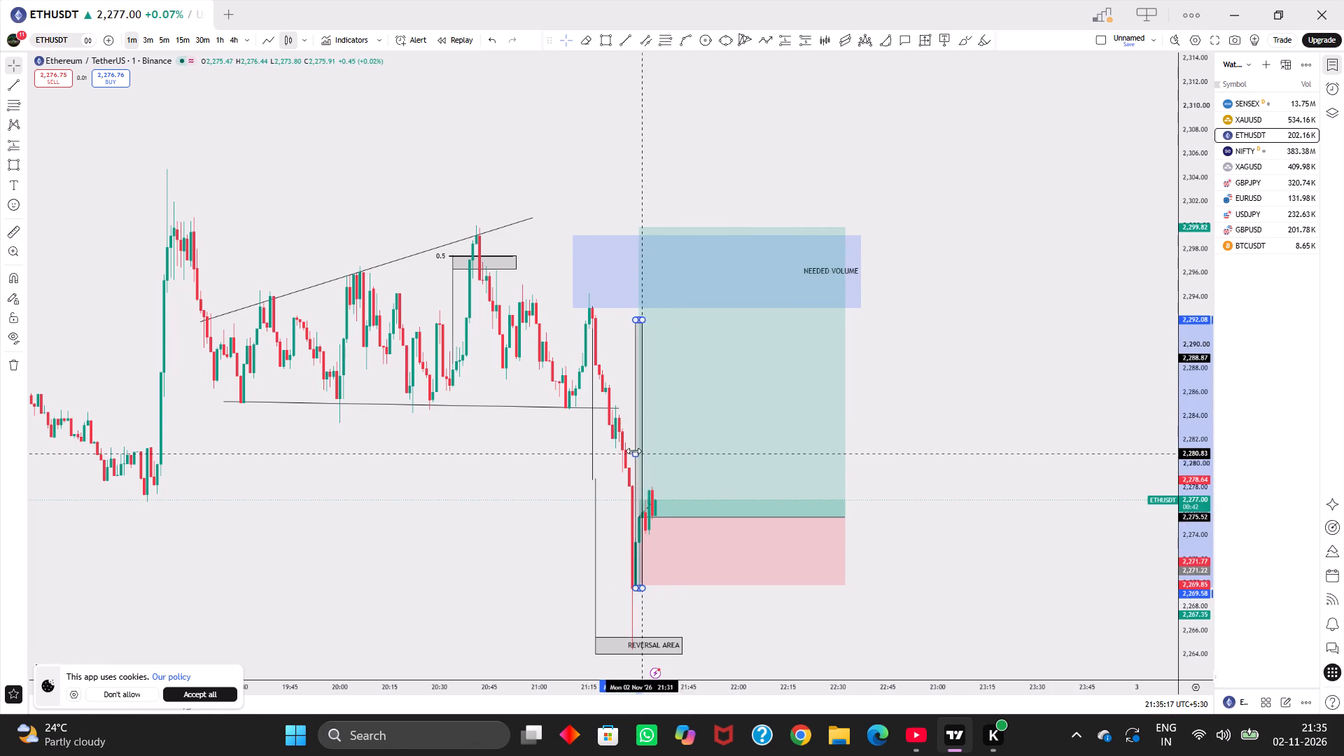
pyautogui.moveTo(633, 451); pyautogui.dragTo(634, 448)
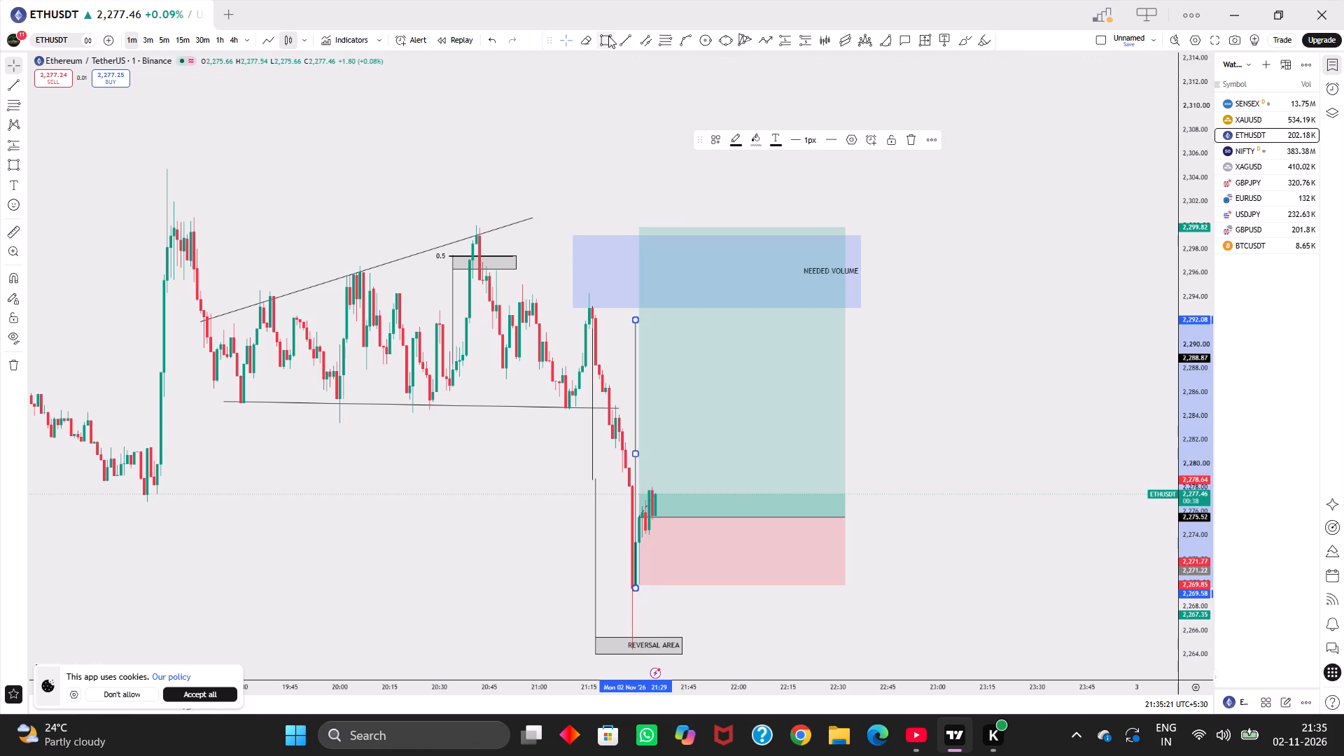
# Draw a thin rectangle at the vertical line's upper end, from 21:29 to 22:11, spanning about 2,290.18 to 2,292.08.
pyautogui.click(608, 36)
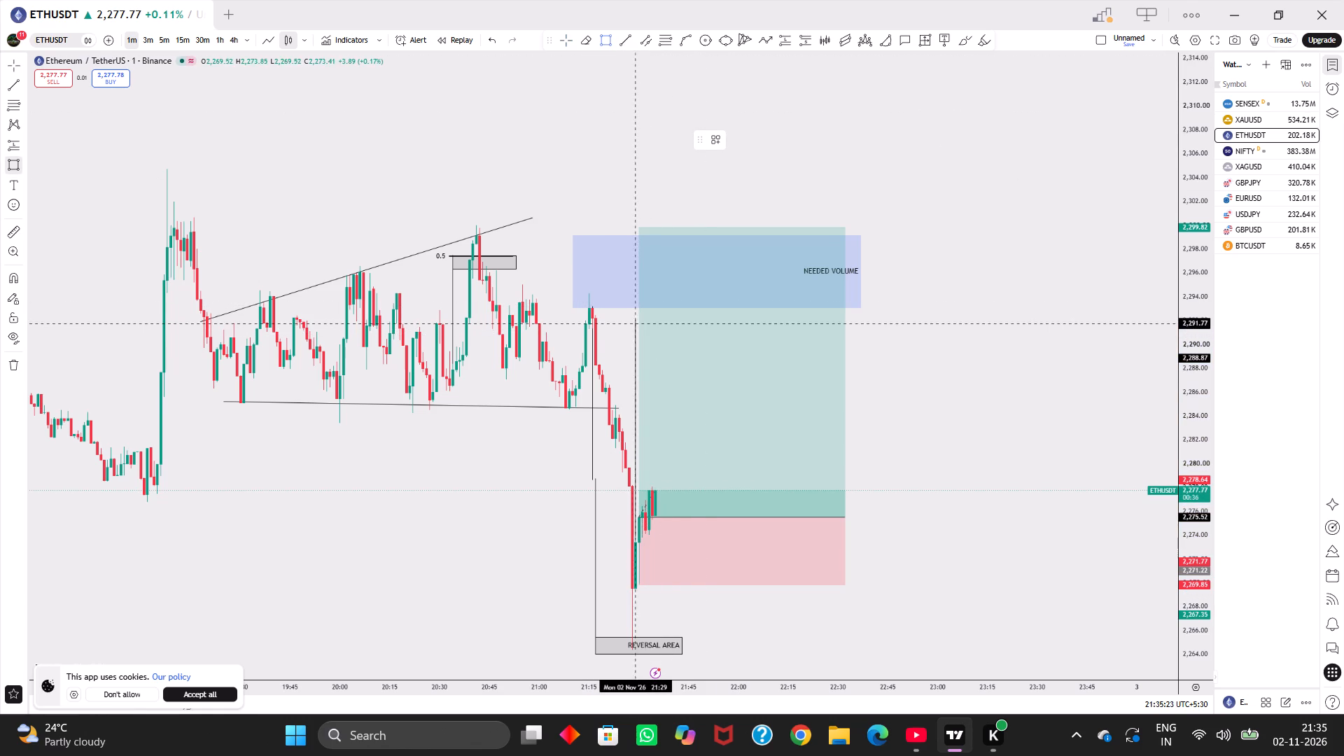
pyautogui.moveTo(636, 319); pyautogui.dragTo(745, 355)
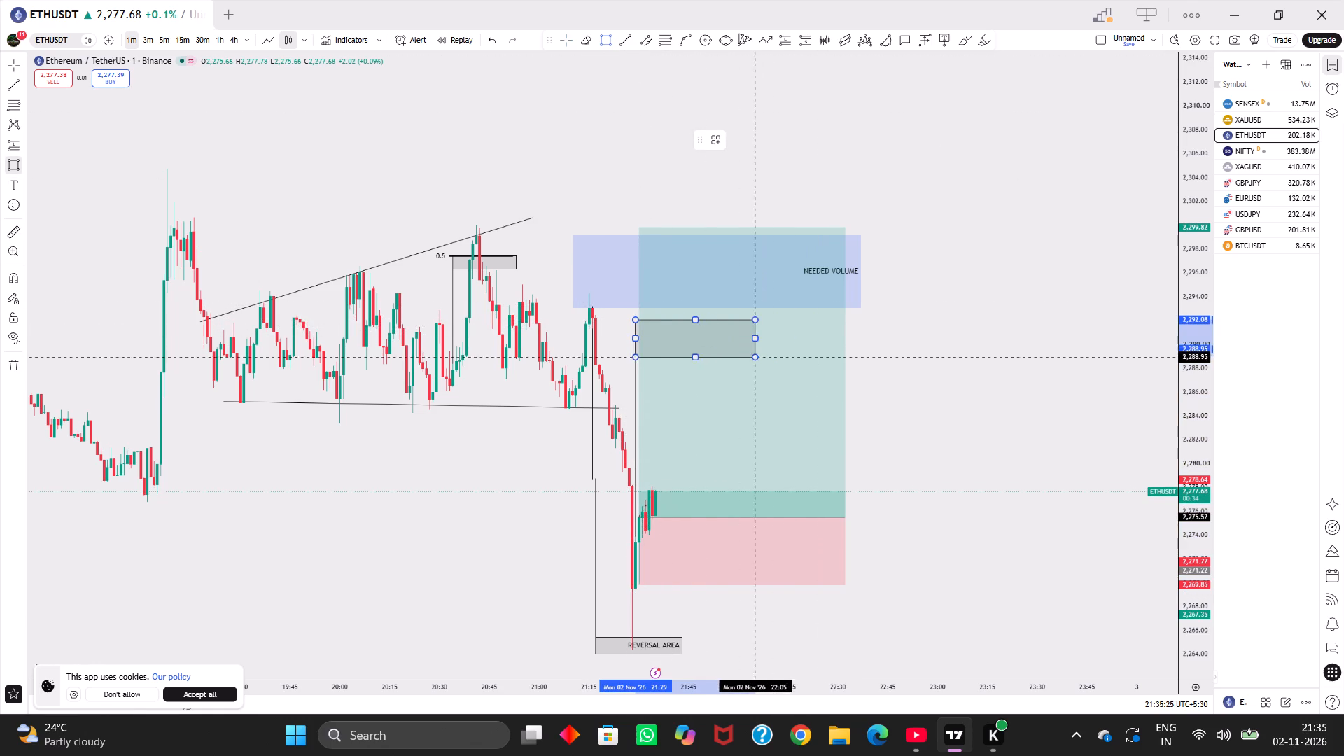
pyautogui.moveTo(745, 355); pyautogui.dragTo(774, 342)
pyautogui.click(774, 342)
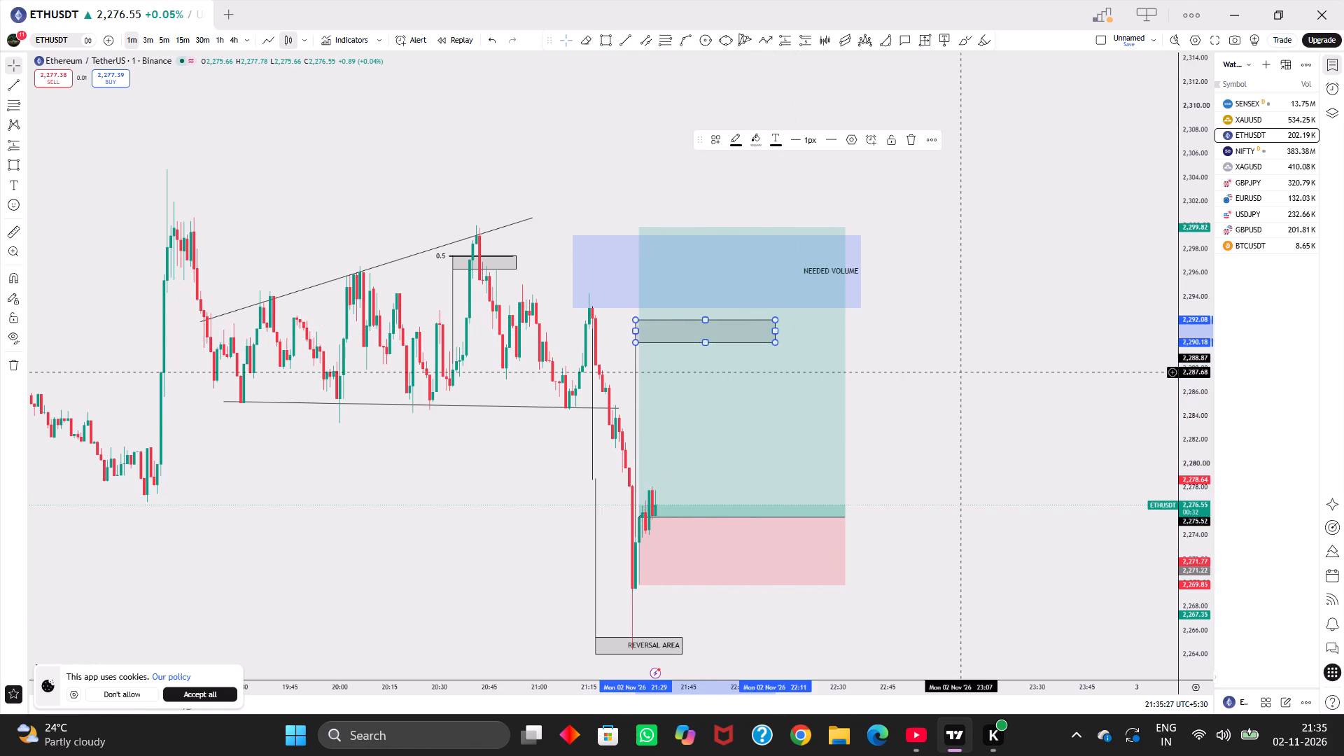
pyautogui.moveTo(962, 372); pyautogui.dragTo(843, 337)
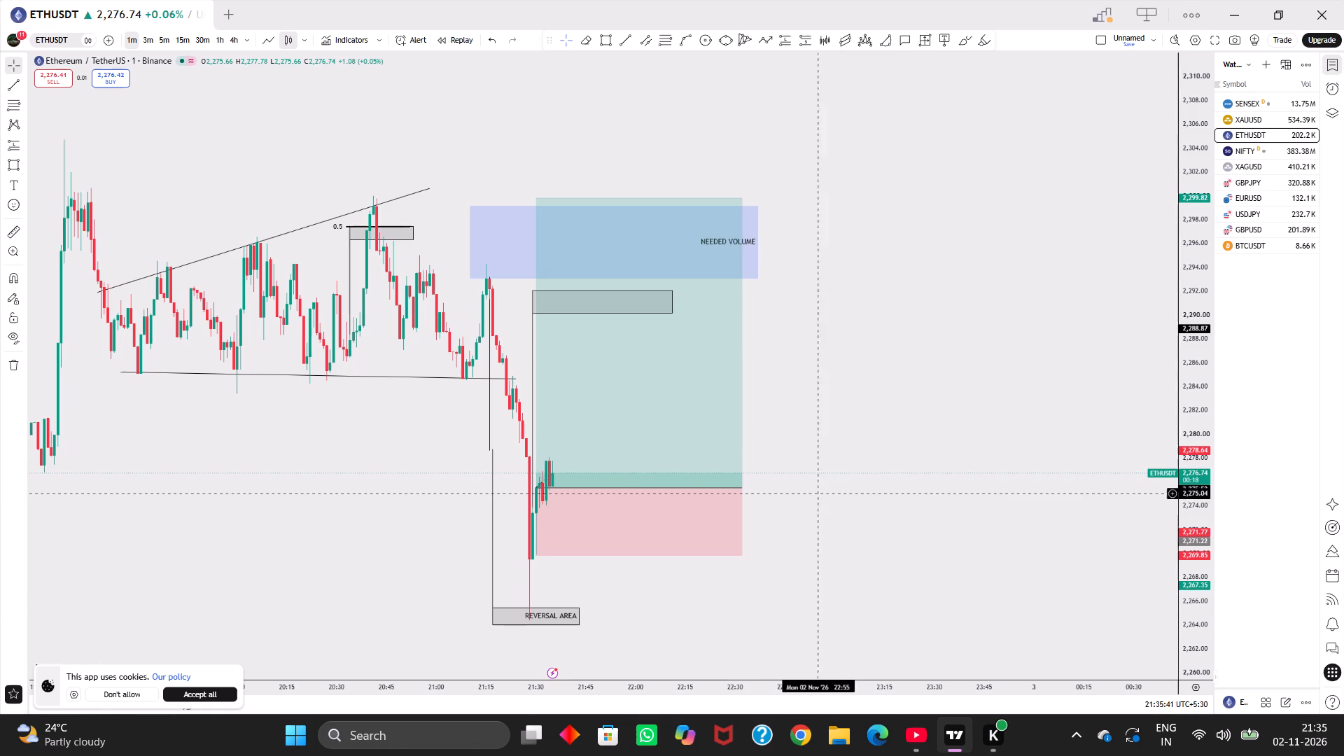
# Lower the Ethereum long position's target to 2,290.14 at the thin rectangle's lower edge and shorten its width to about 22:07.
pyautogui.moveTo(877, 456); pyautogui.dragTo(899, 437)
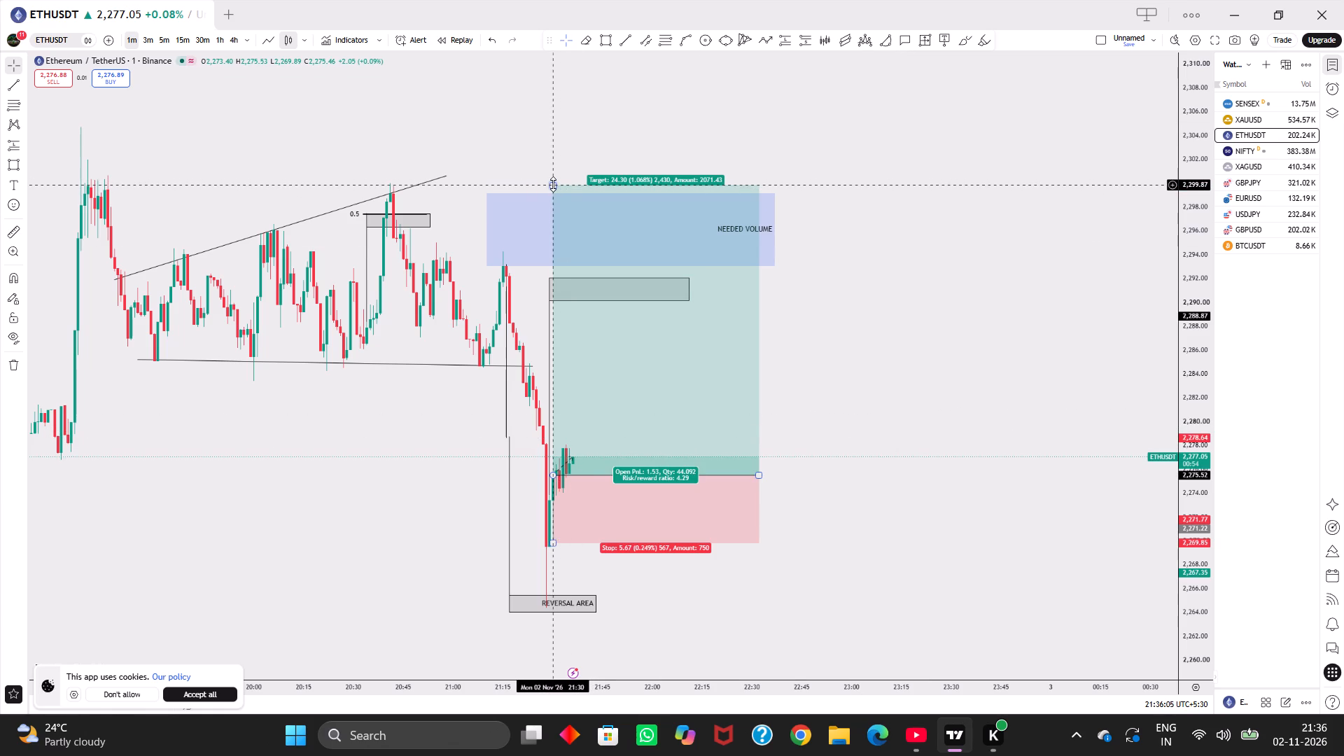
pyautogui.moveTo(553, 184); pyautogui.dragTo(565, 300)
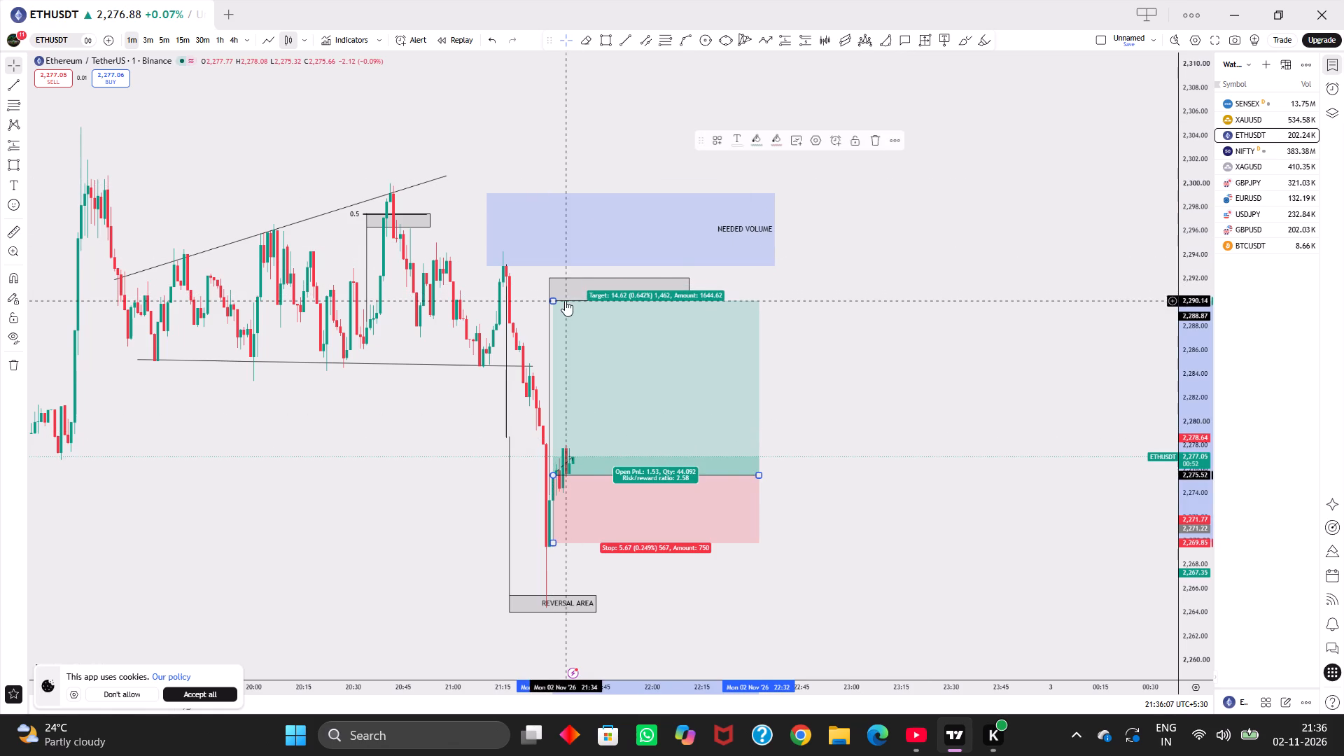
pyautogui.moveTo(755, 475); pyautogui.dragTo(703, 475)
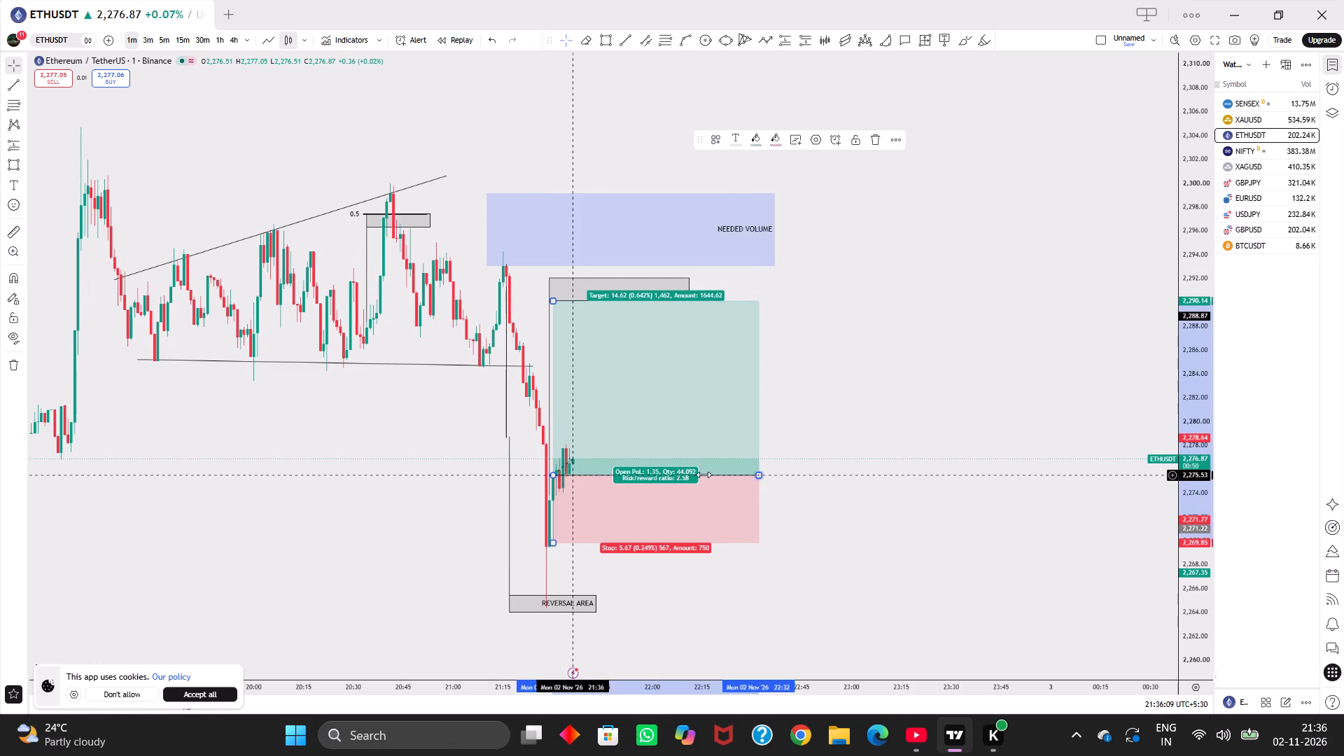
pyautogui.moveTo(703, 475); pyautogui.dragTo(677, 464)
pyautogui.moveTo(851, 489); pyautogui.dragTo(863, 447)
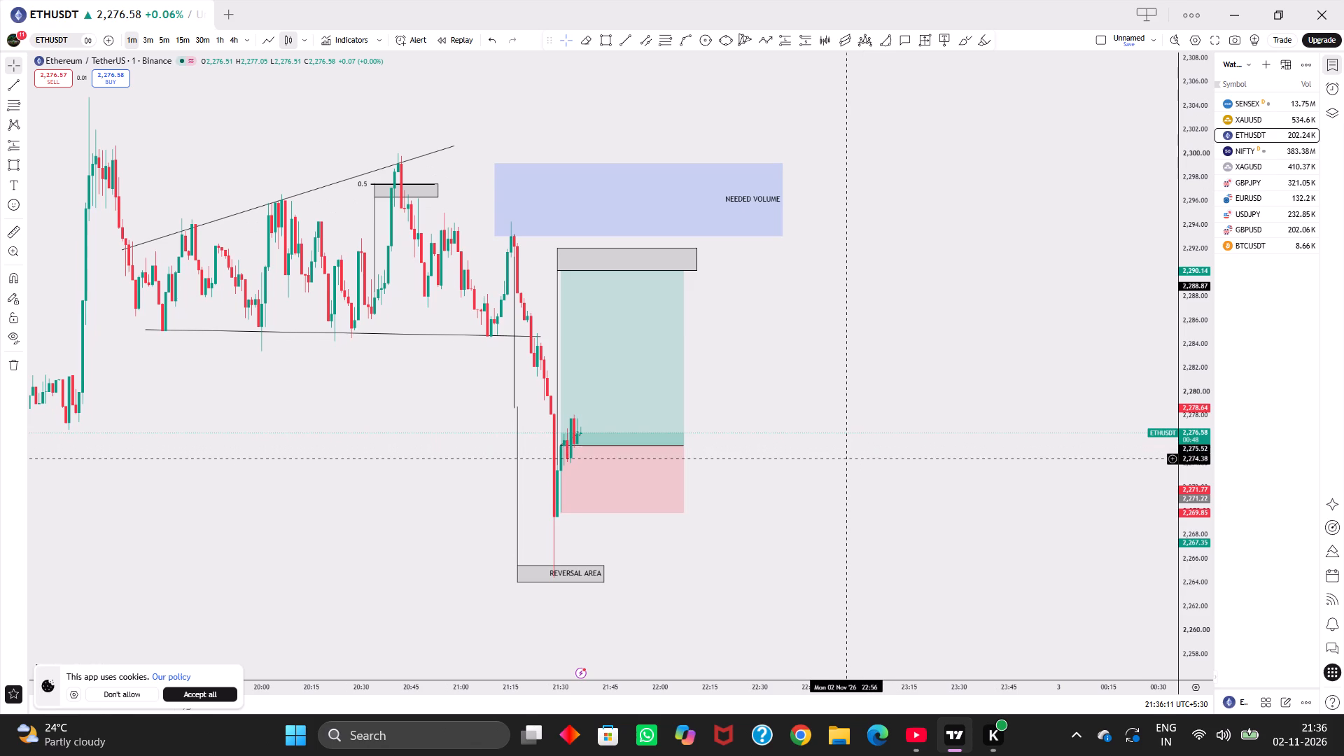
pyautogui.moveTo(847, 458); pyautogui.dragTo(838, 462)
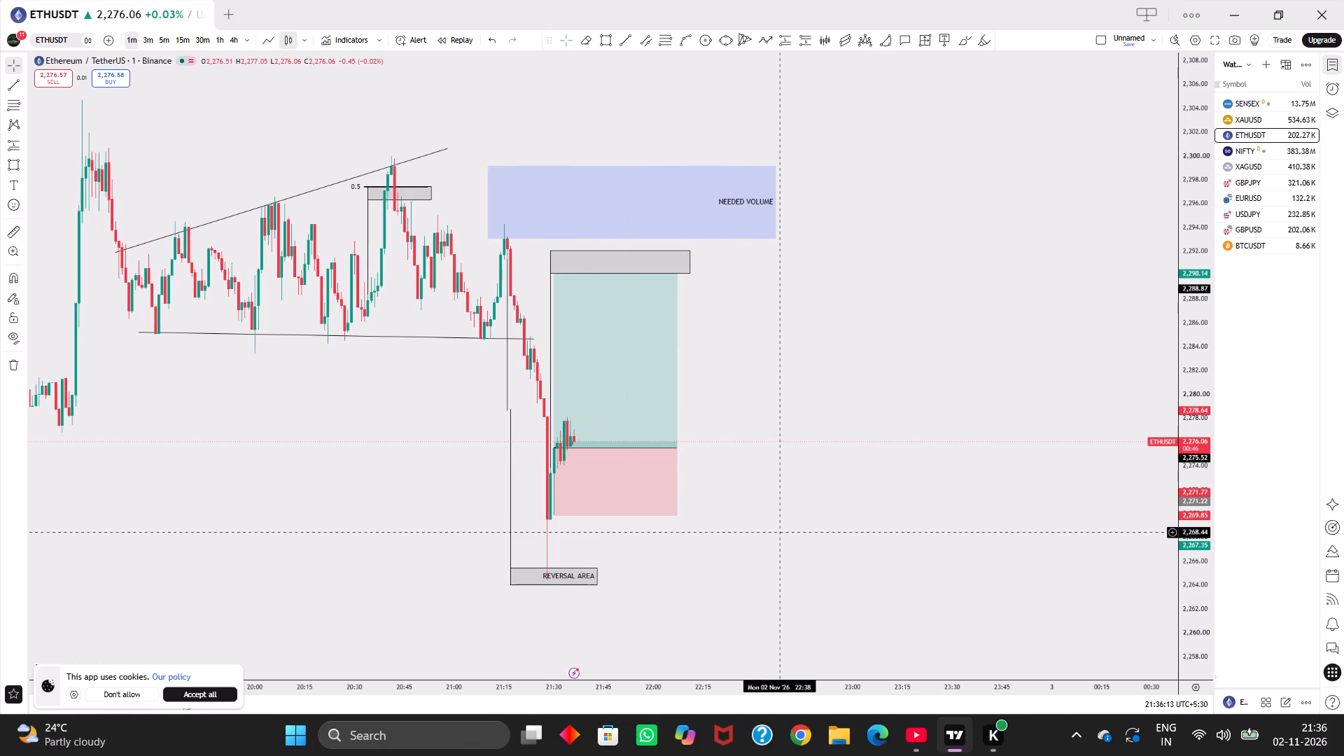
# Review the short position on the XAUUSD chart, then return to the ETHUSDT chart.
pyautogui.click(1252, 113)
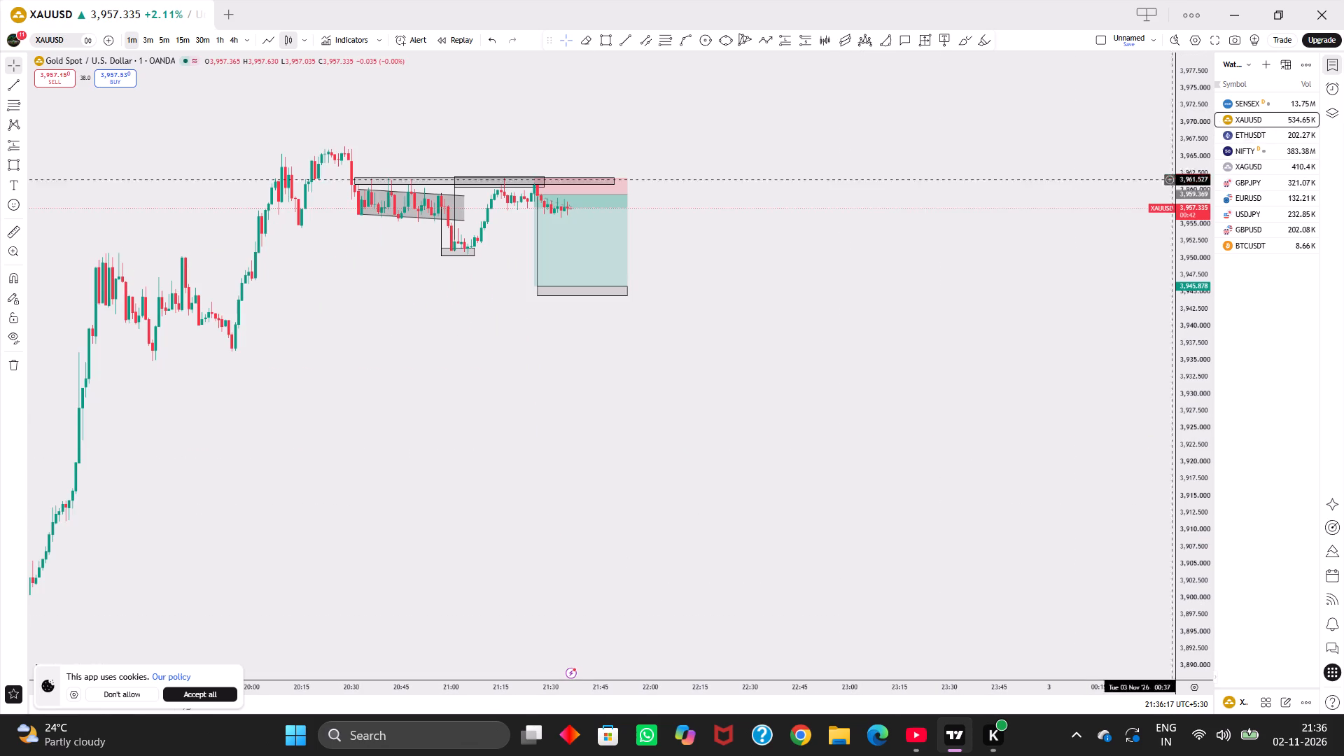
pyautogui.moveTo(1072, 273); pyautogui.dragTo(1051, 440)
pyautogui.moveTo(1209, 414); pyautogui.dragTo(1210, 210)
pyautogui.moveTo(1212, 391); pyautogui.dragTo(1220, 285)
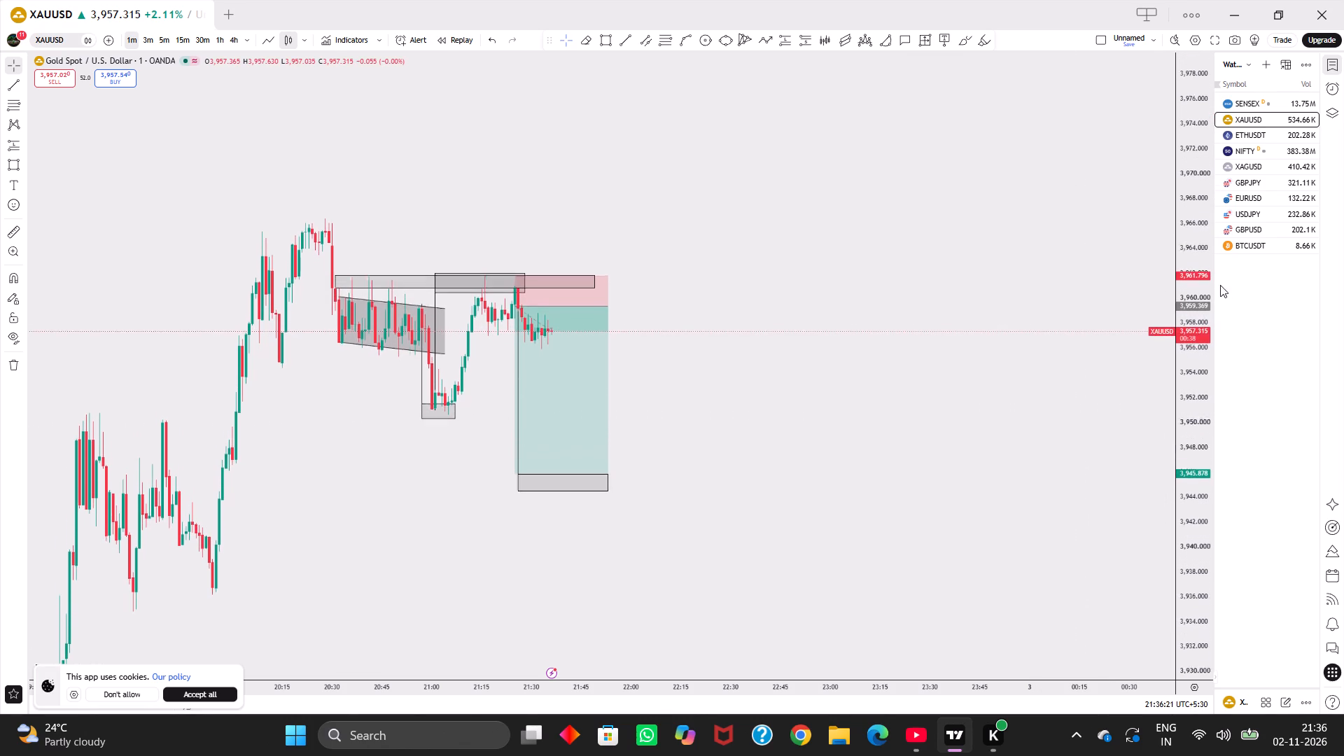
pyautogui.moveTo(1220, 285); pyautogui.dragTo(1220, 274)
pyautogui.click(1262, 129)
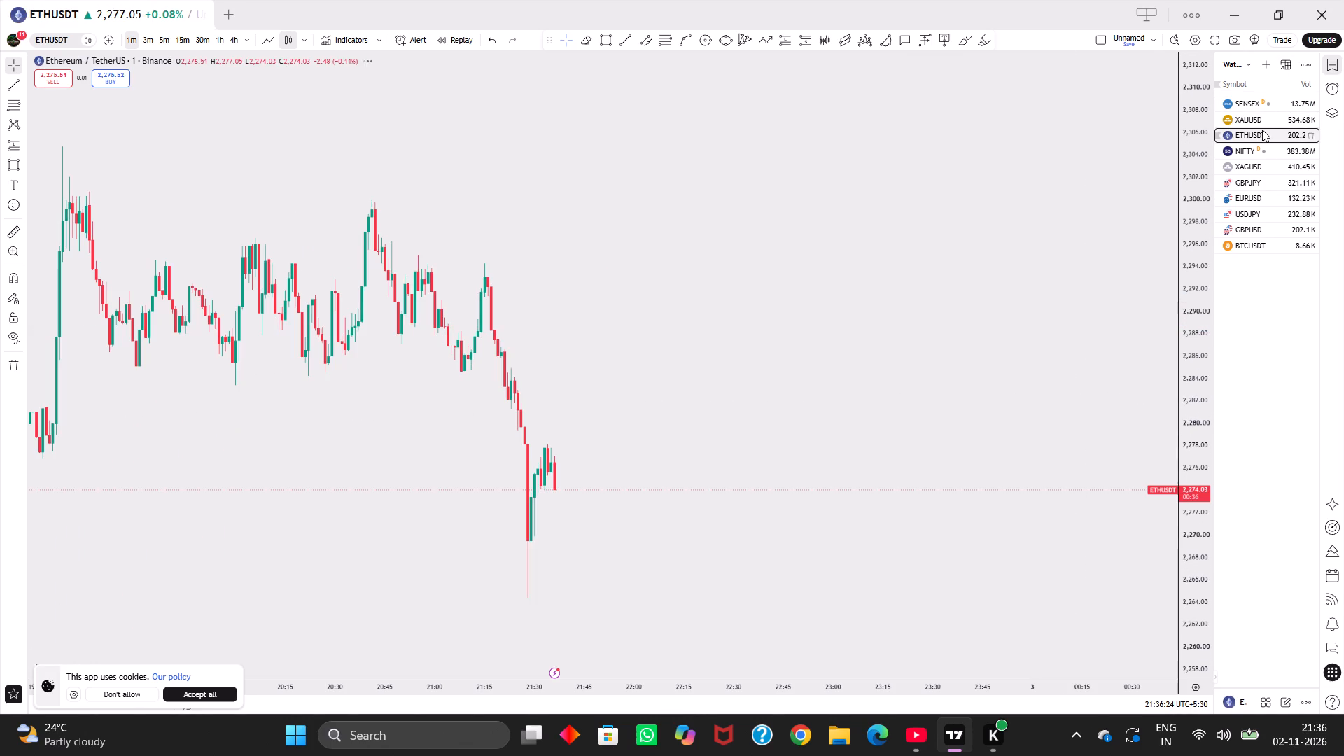
pyautogui.moveTo(1119, 330); pyautogui.dragTo(1133, 305)
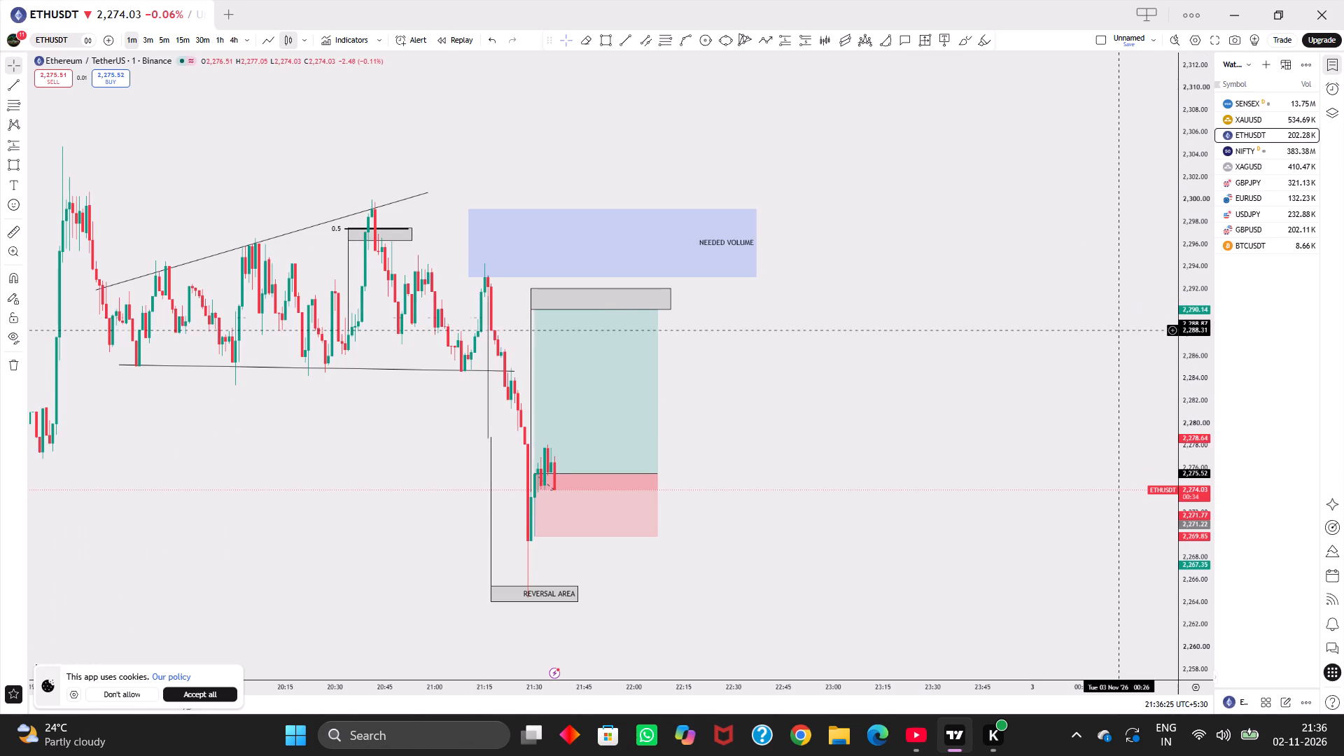
pyautogui.moveTo(1133, 305); pyautogui.dragTo(1144, 308)
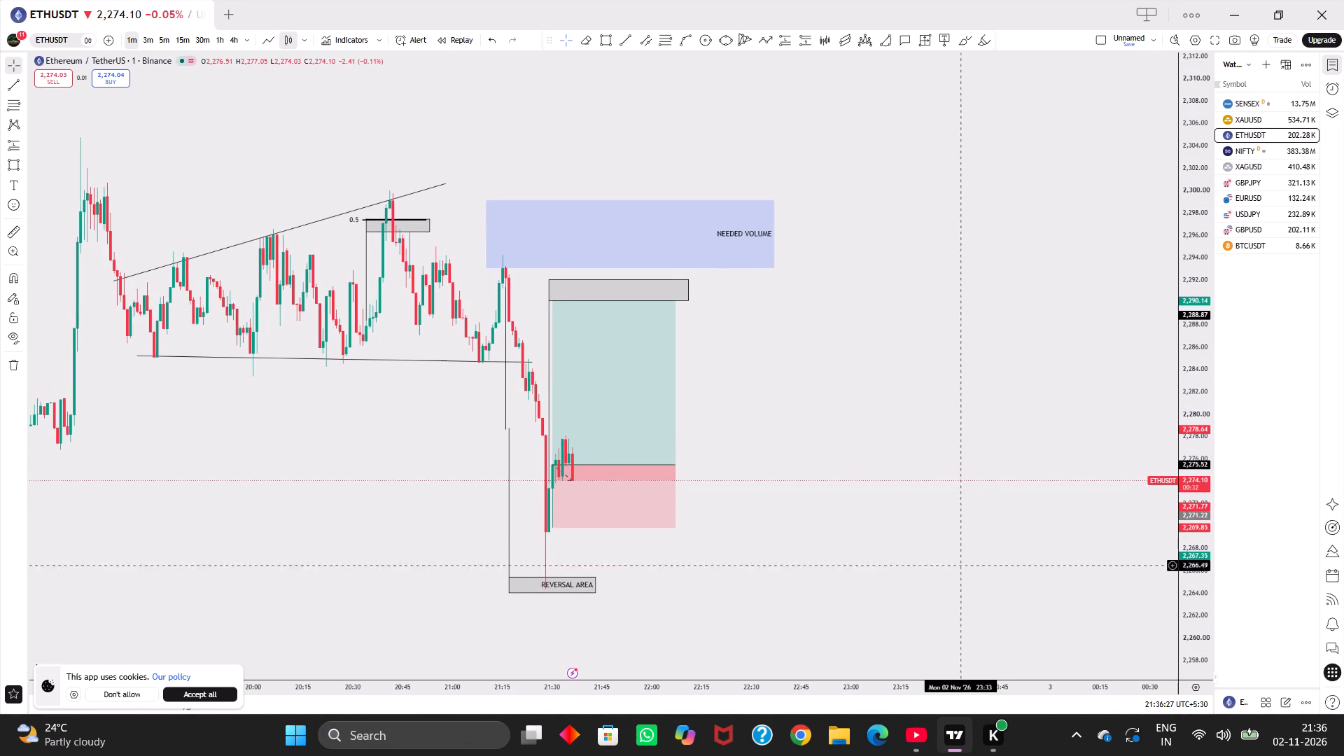
# Open Google Chrome with the profile labelled Your Chrome.
pyautogui.click(808, 742)
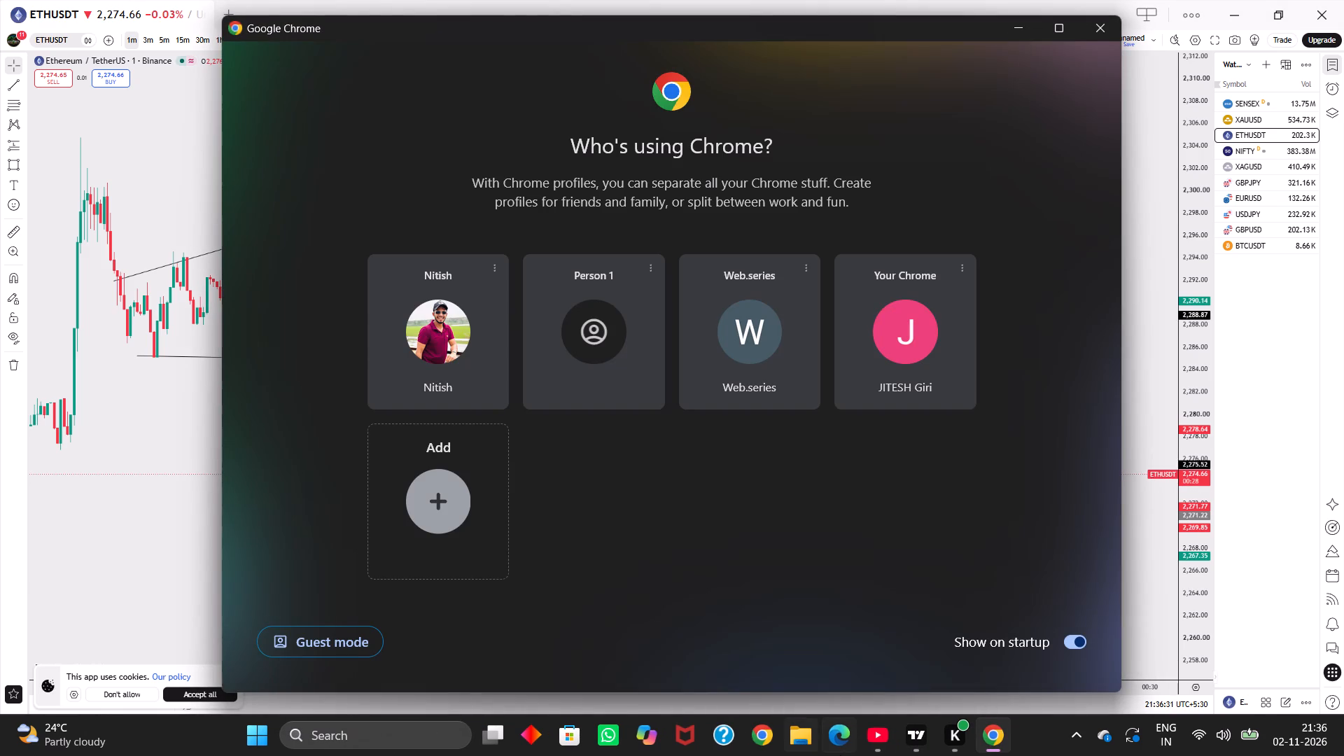
pyautogui.click(881, 435)
pyautogui.click(885, 381)
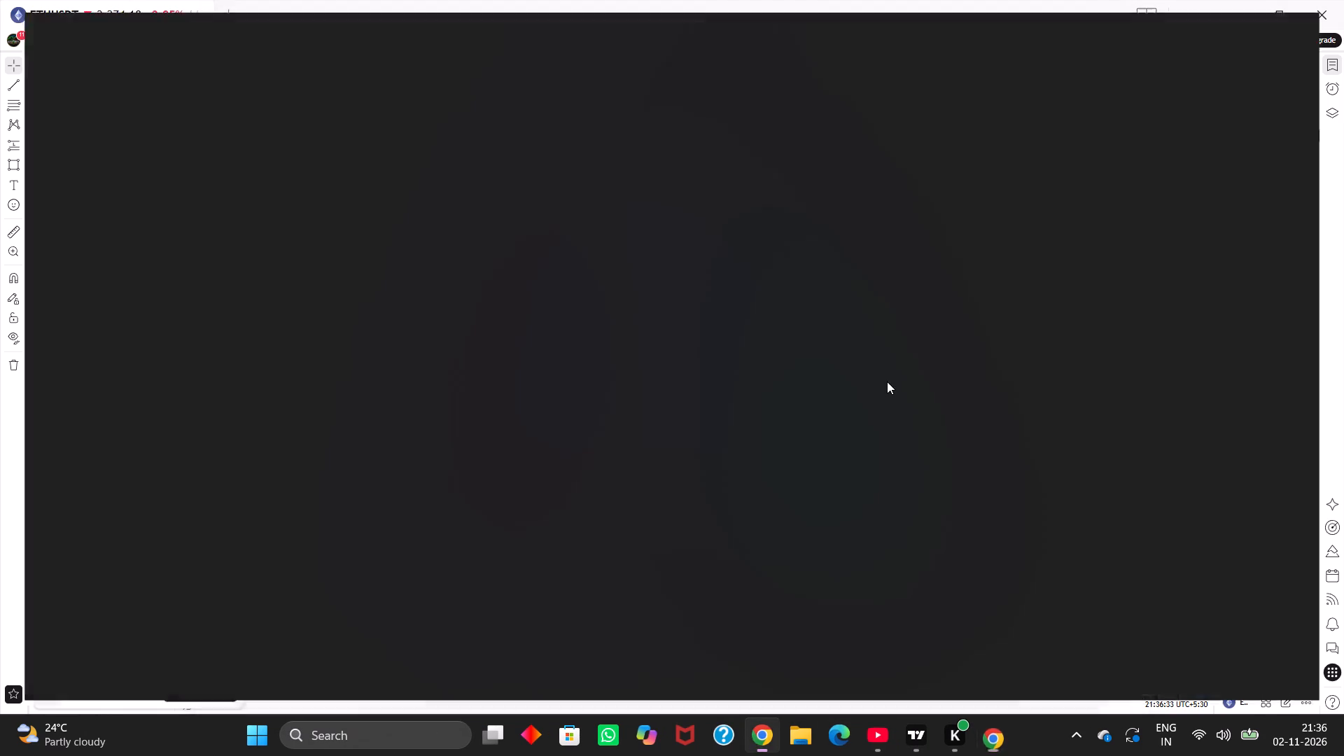
pyautogui.hscroll(-1, 886, 388)
# Search Google for typing club, open the TypingClub website and get started with its typing lessons.
pyautogui.click(744, 328)
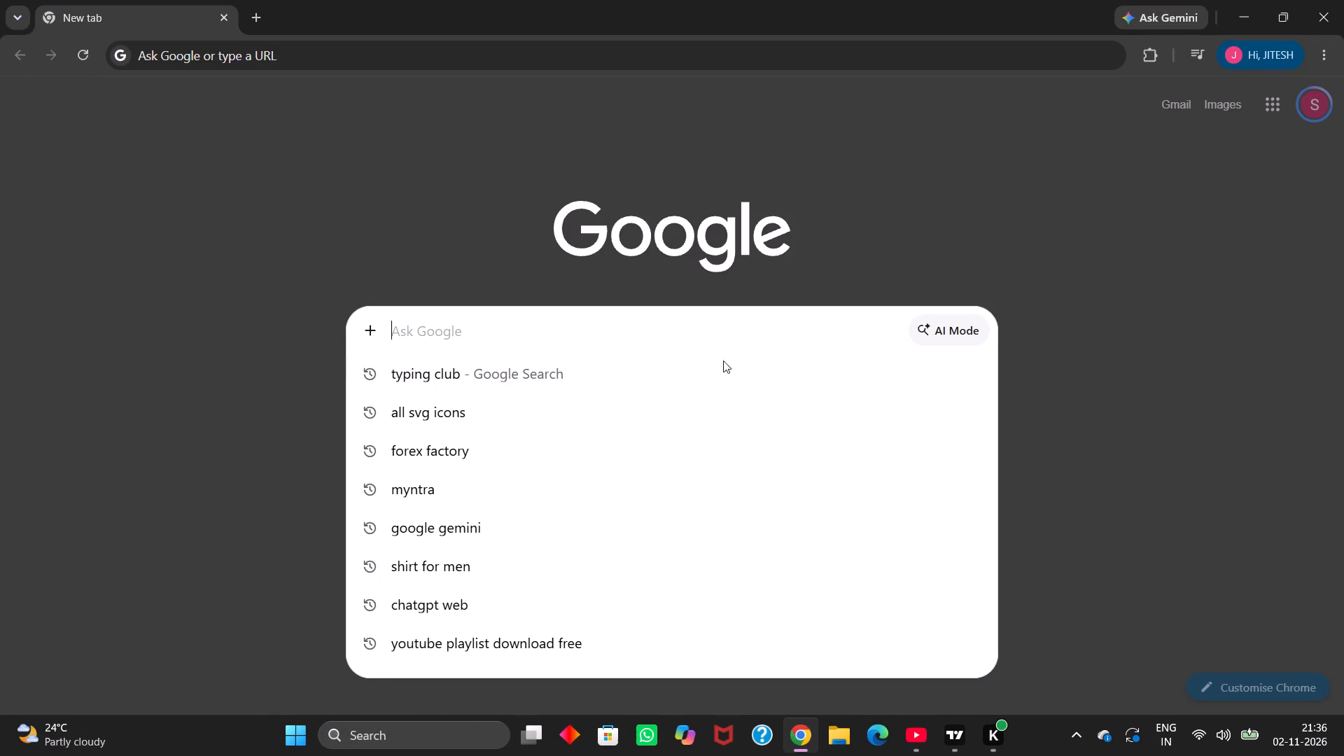
pyautogui.click(687, 379)
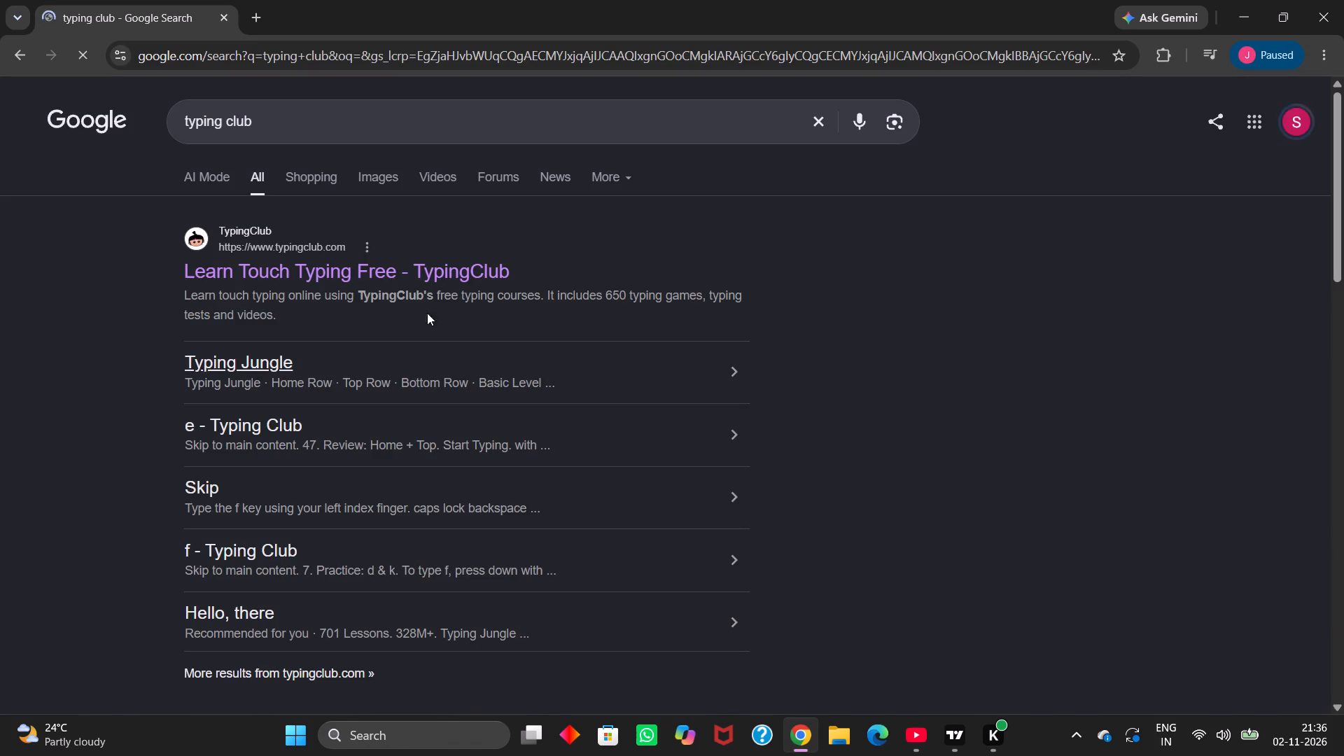
pyautogui.click(382, 267)
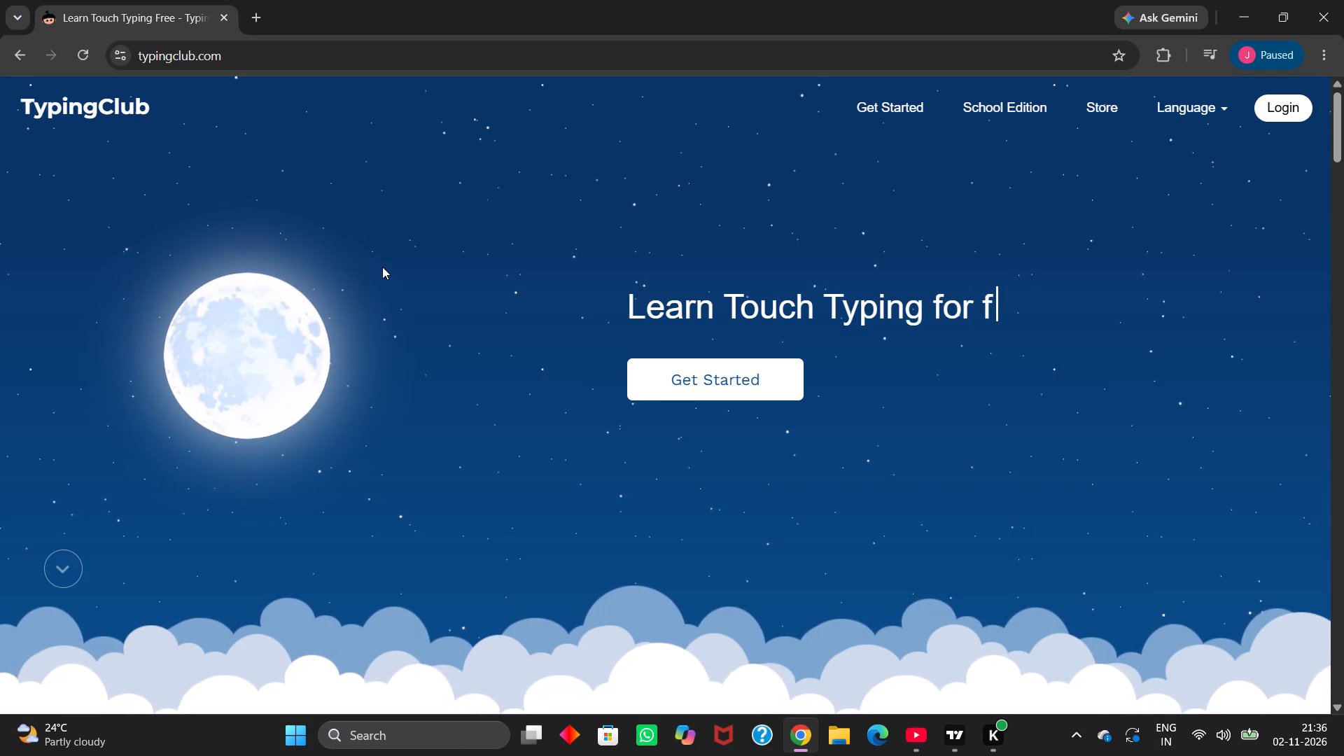
pyautogui.press('Return')
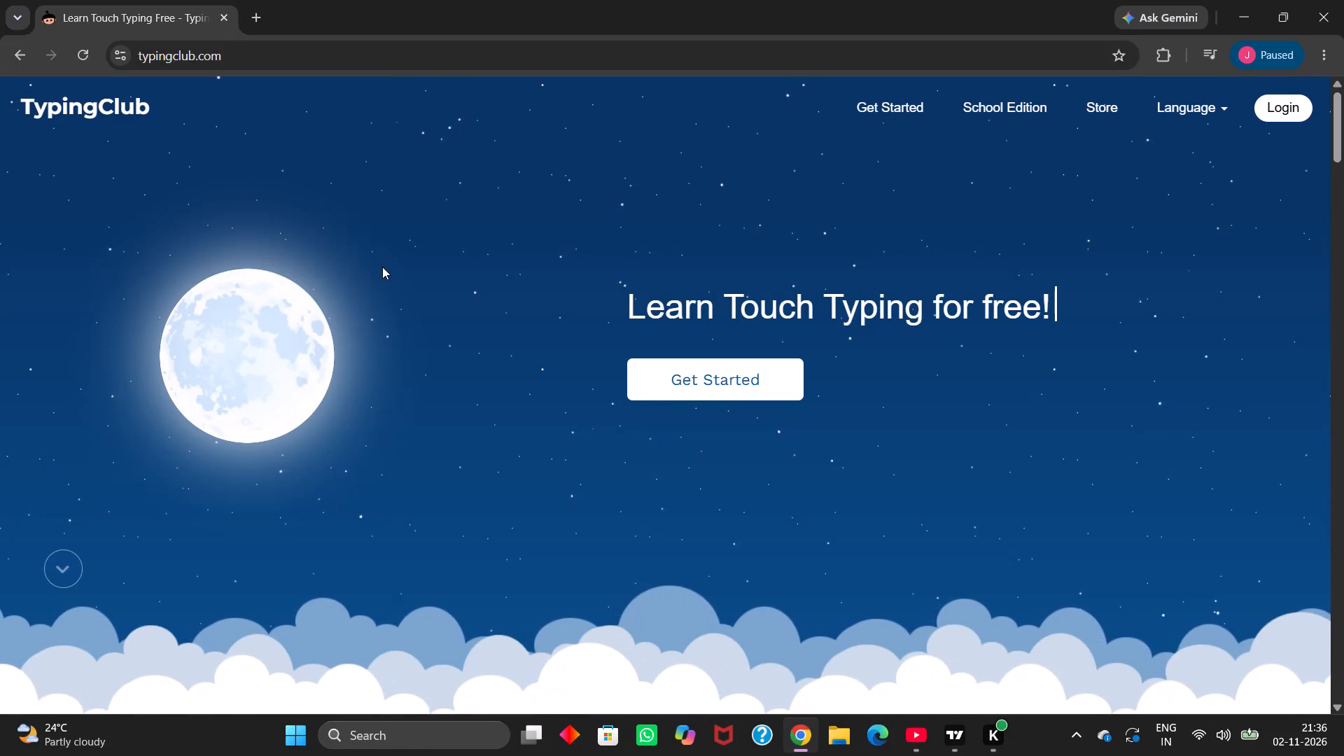
pyautogui.click(677, 377)
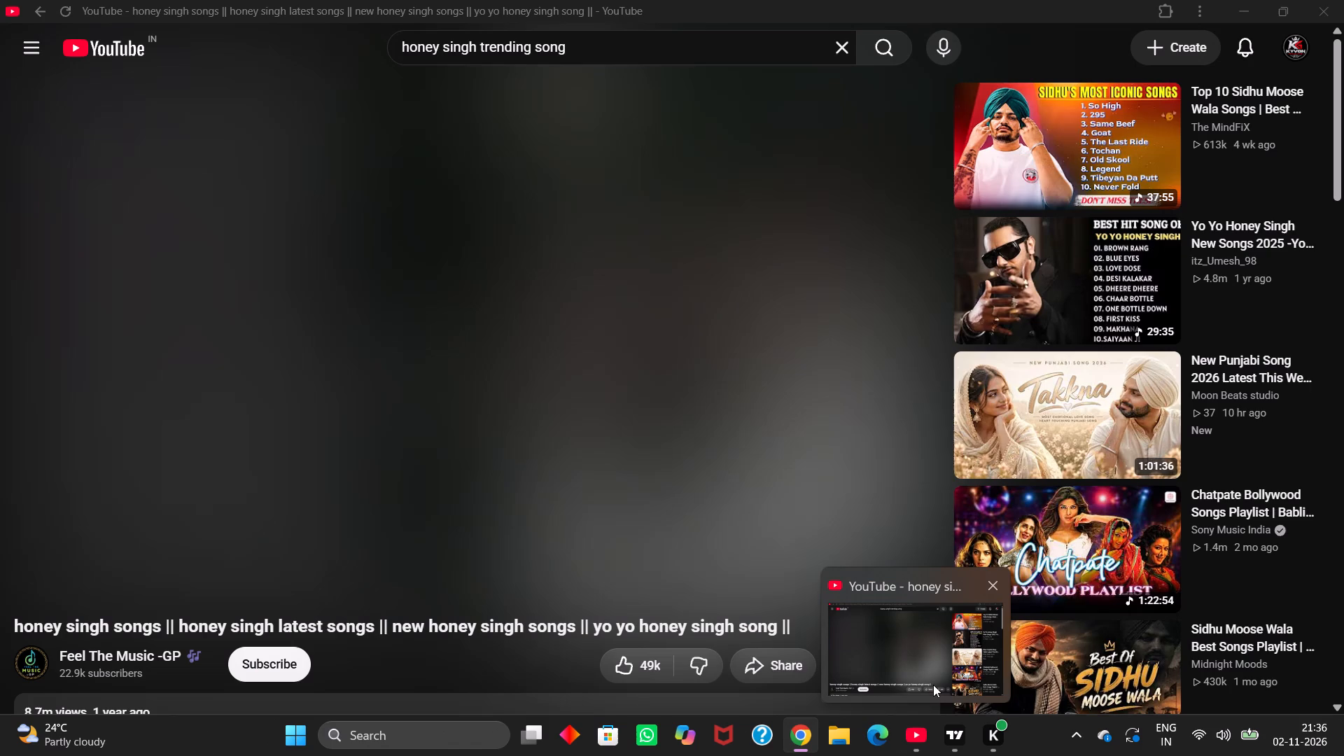
# Switch to the YouTube window with the Honey Singh songs video.
pyautogui.click(933, 685)
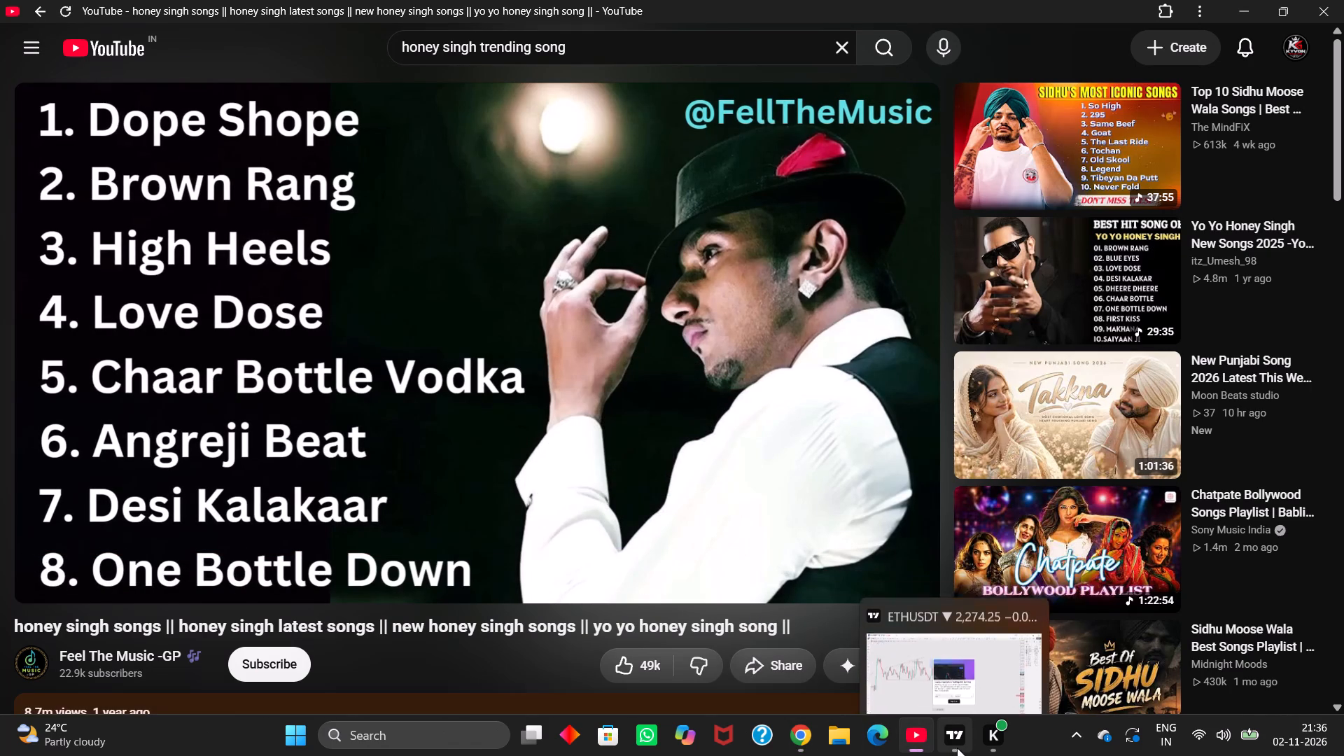
# Switch to TradingView, reopen the ETHUSDT chart in a duplicate tab and close the original tab.
pyautogui.click(952, 684)
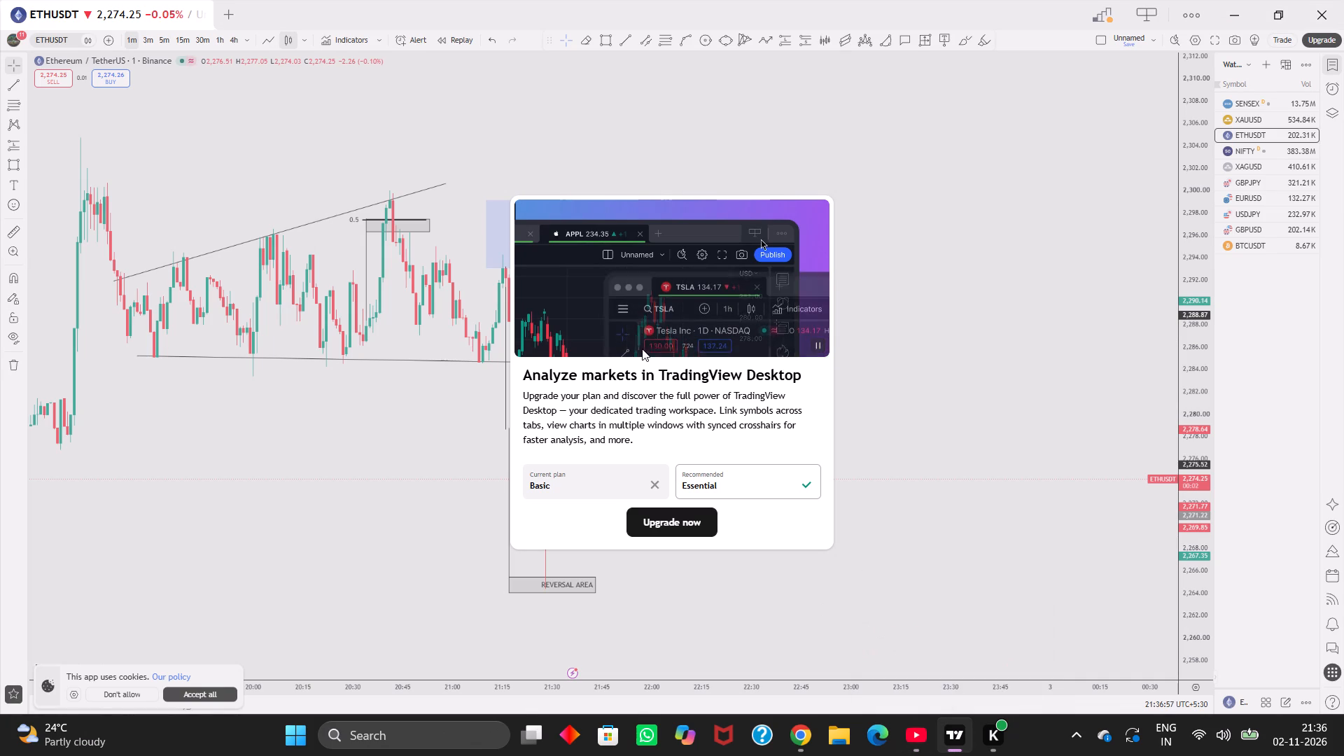
pyautogui.doubleClick(170, 0)
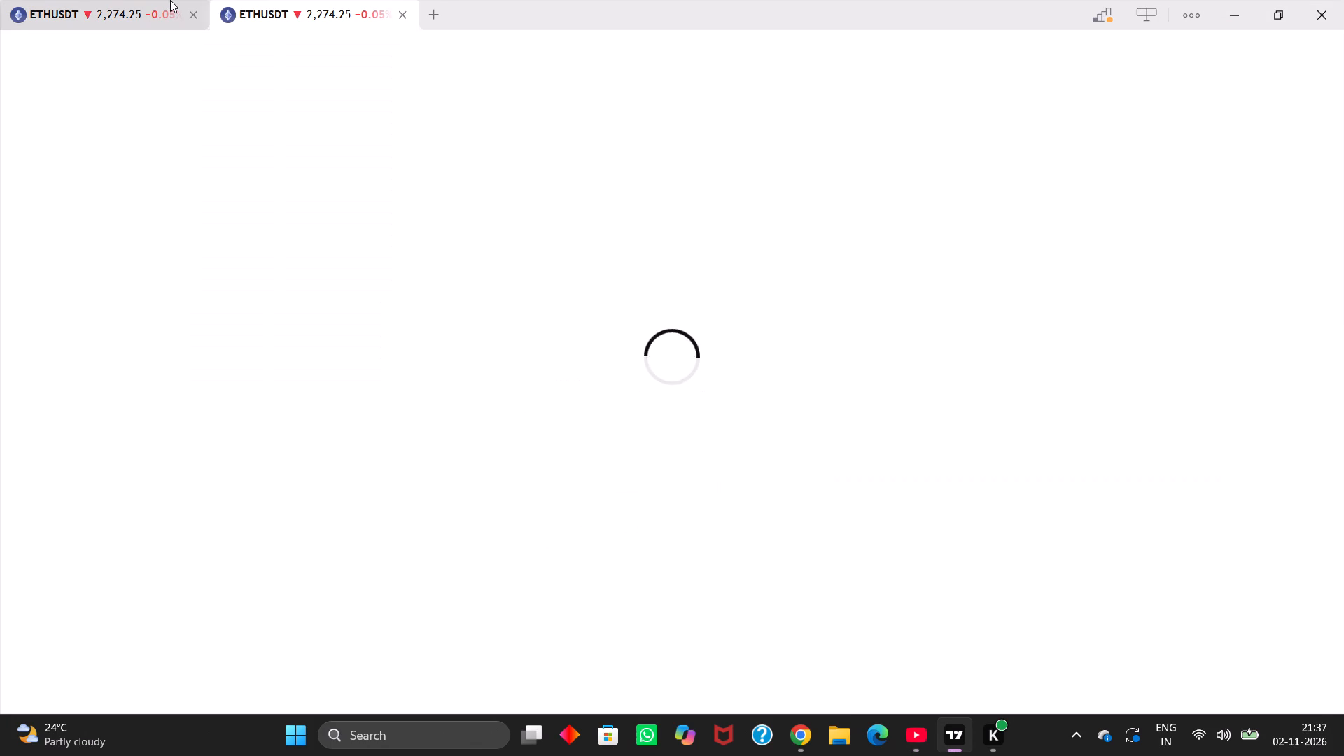
pyautogui.click(190, 10)
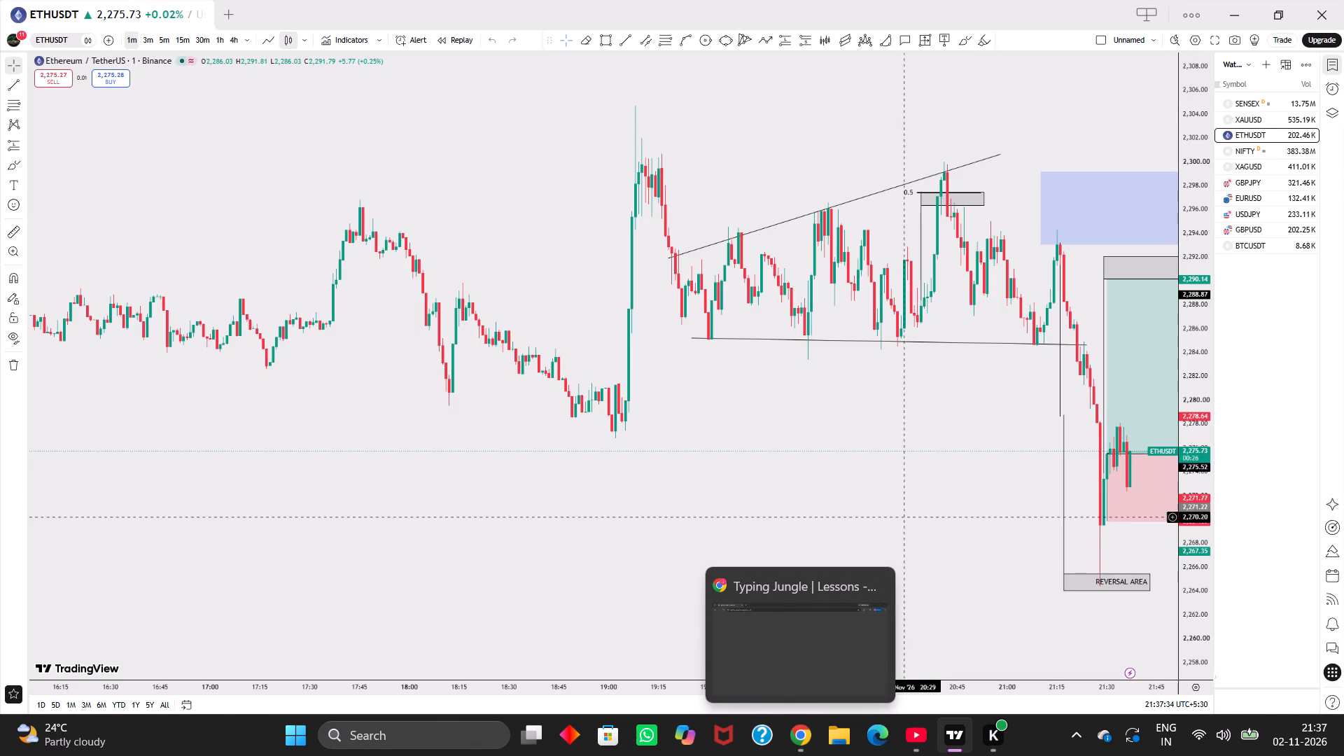
pyautogui.moveTo(868, 447); pyautogui.dragTo(468, 418)
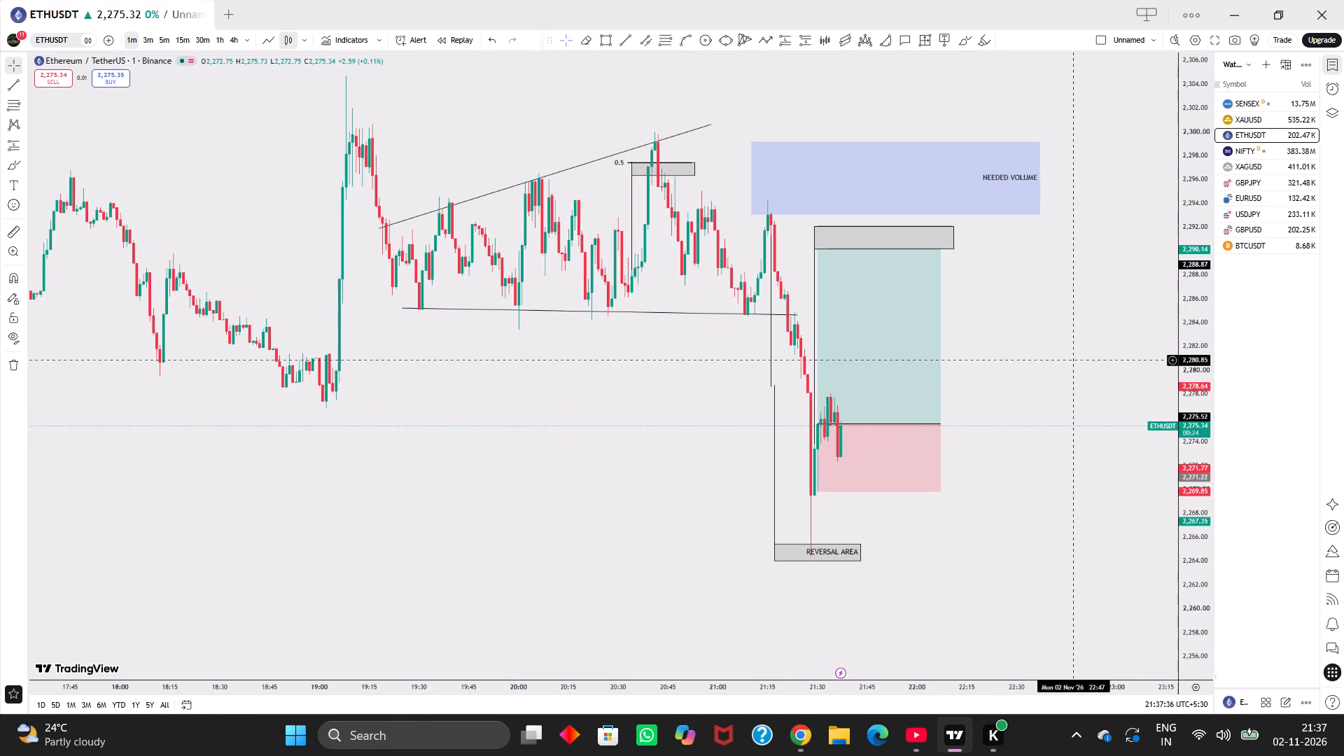
pyautogui.moveTo(1073, 360); pyautogui.dragTo(945, 398)
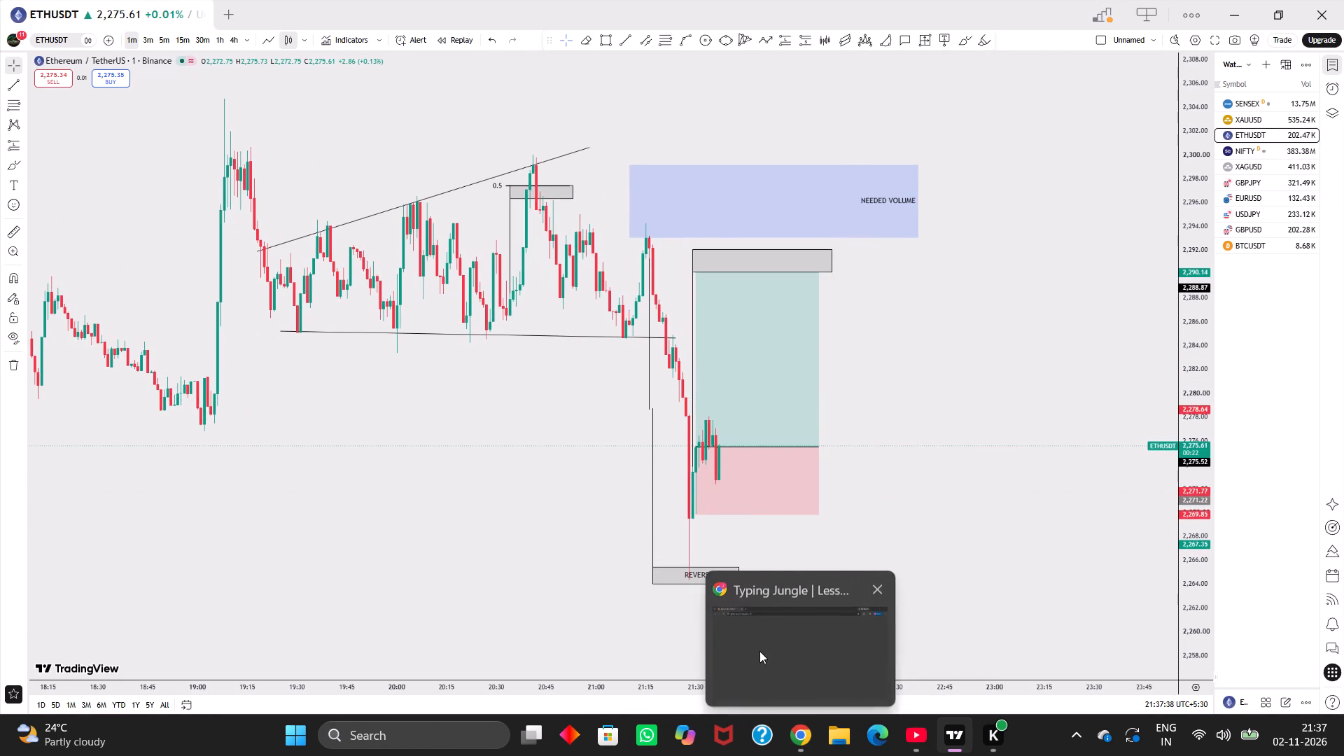
# Switch to Chrome and open Typing Jungle lesson 89, Using Ten Fingers, under Basic Level 1, skipping ahead of the locked lessons.
pyautogui.click(759, 651)
pyautogui.scroll(-6, 696, 368)
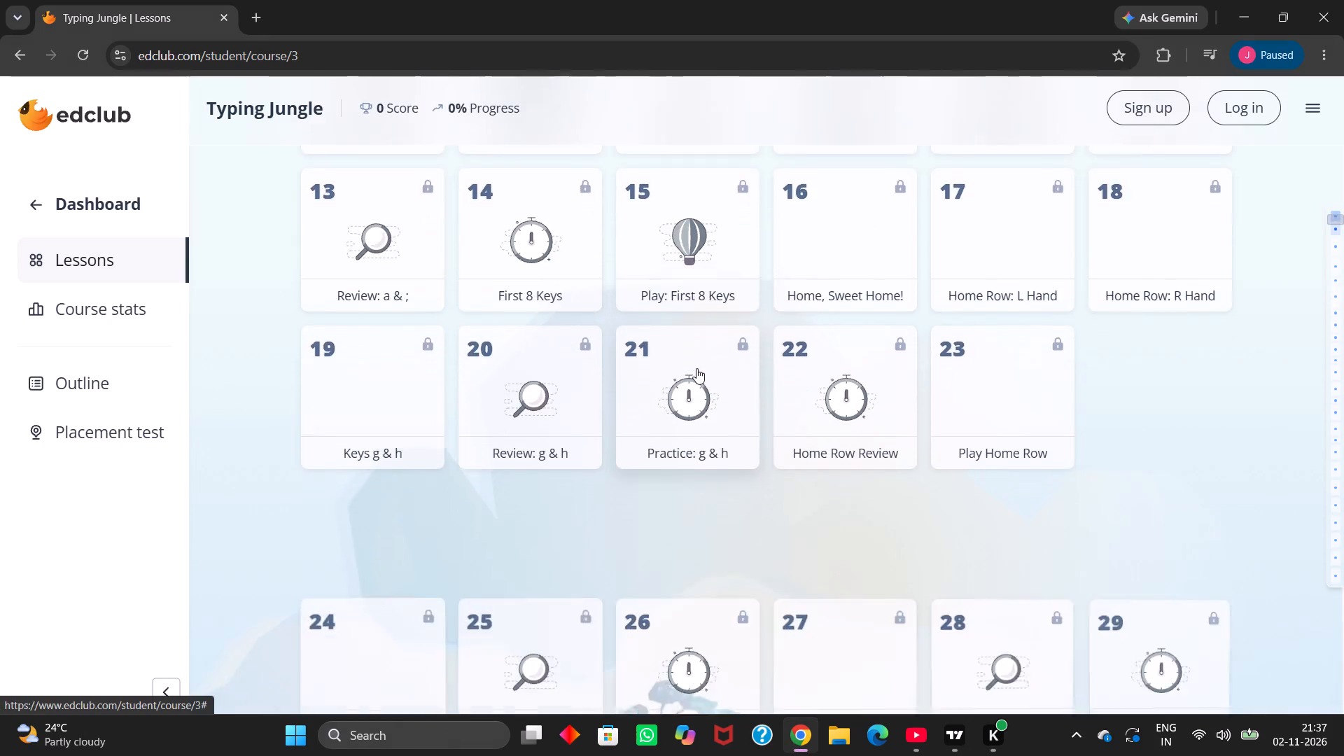
pyautogui.scroll(-5, 696, 368)
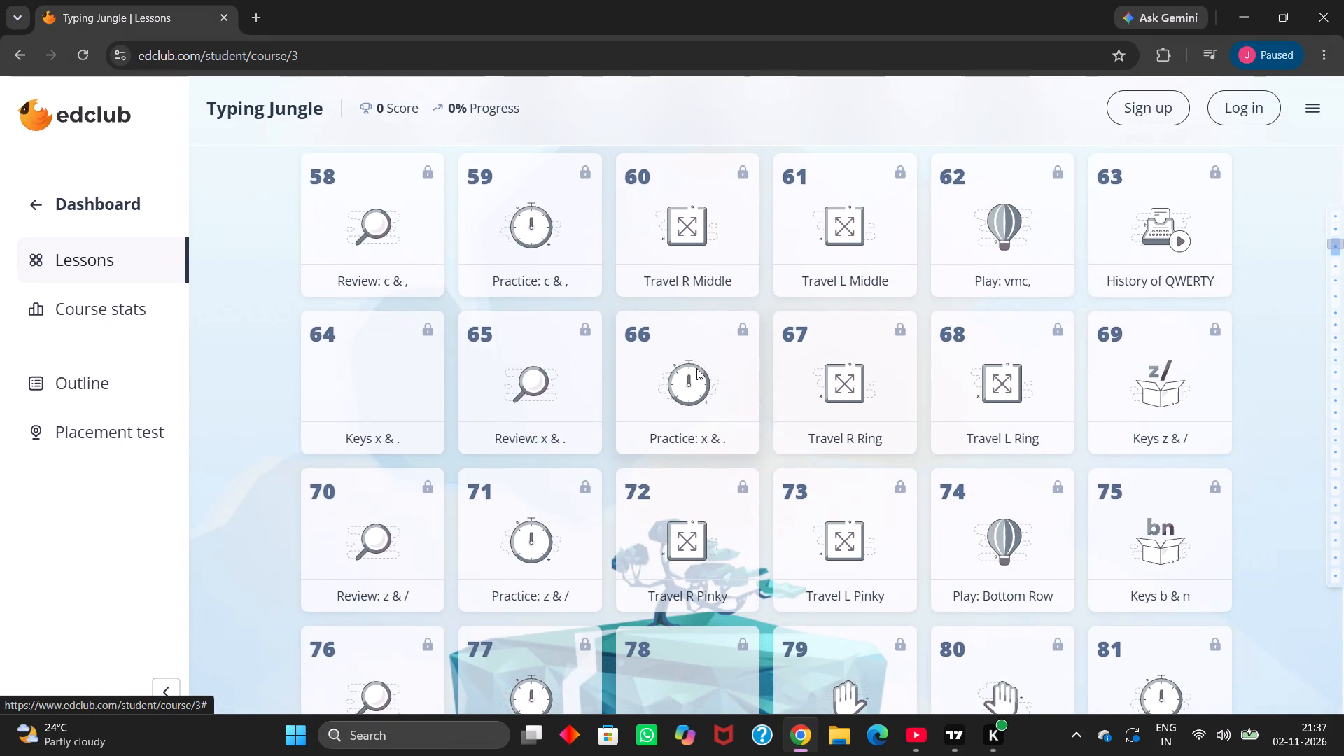
pyautogui.scroll(-6, 696, 368)
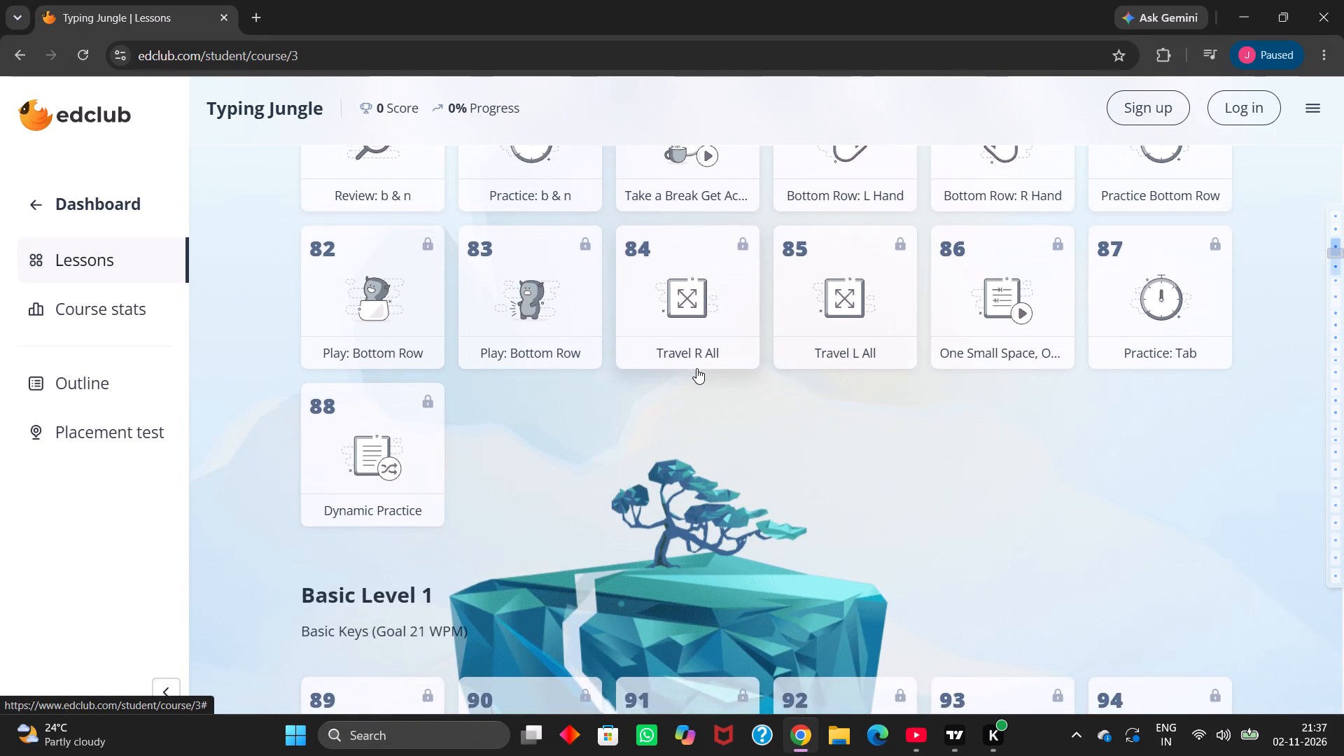
pyautogui.scroll(-2, 696, 368)
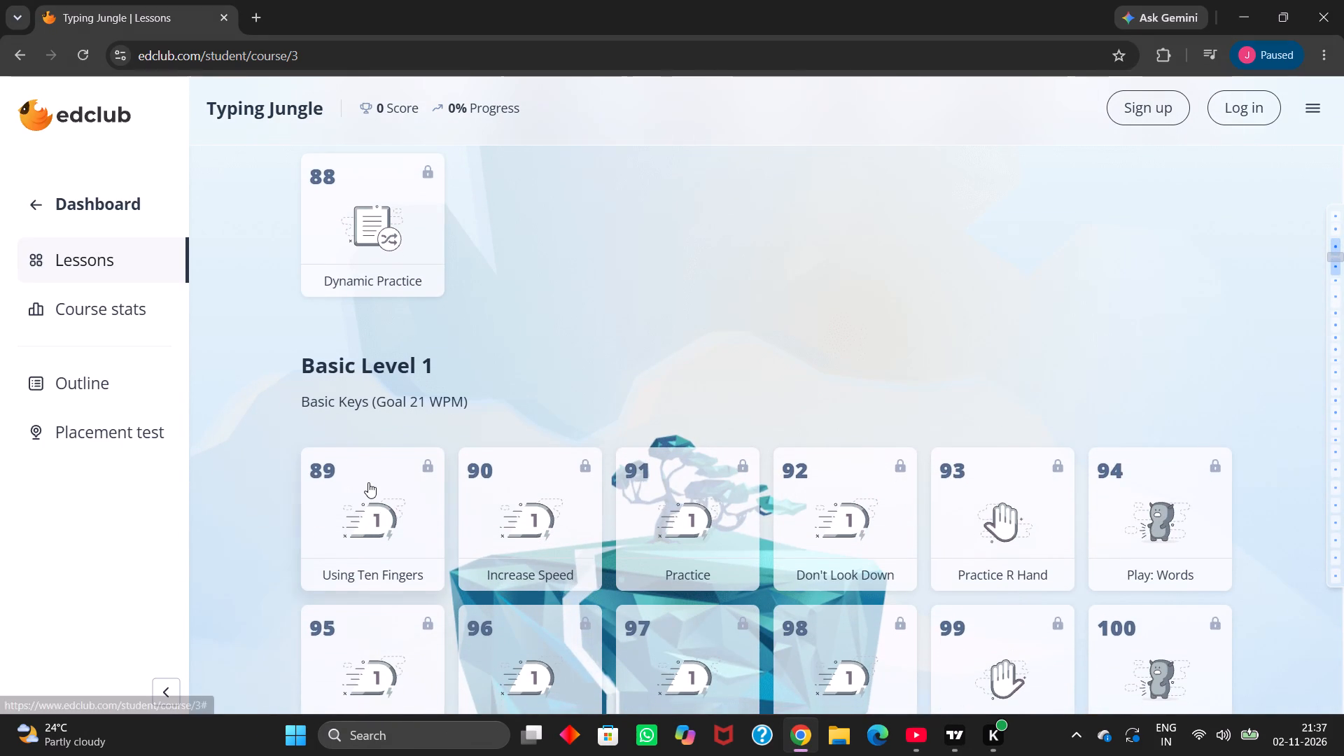
pyautogui.doubleClick(368, 482)
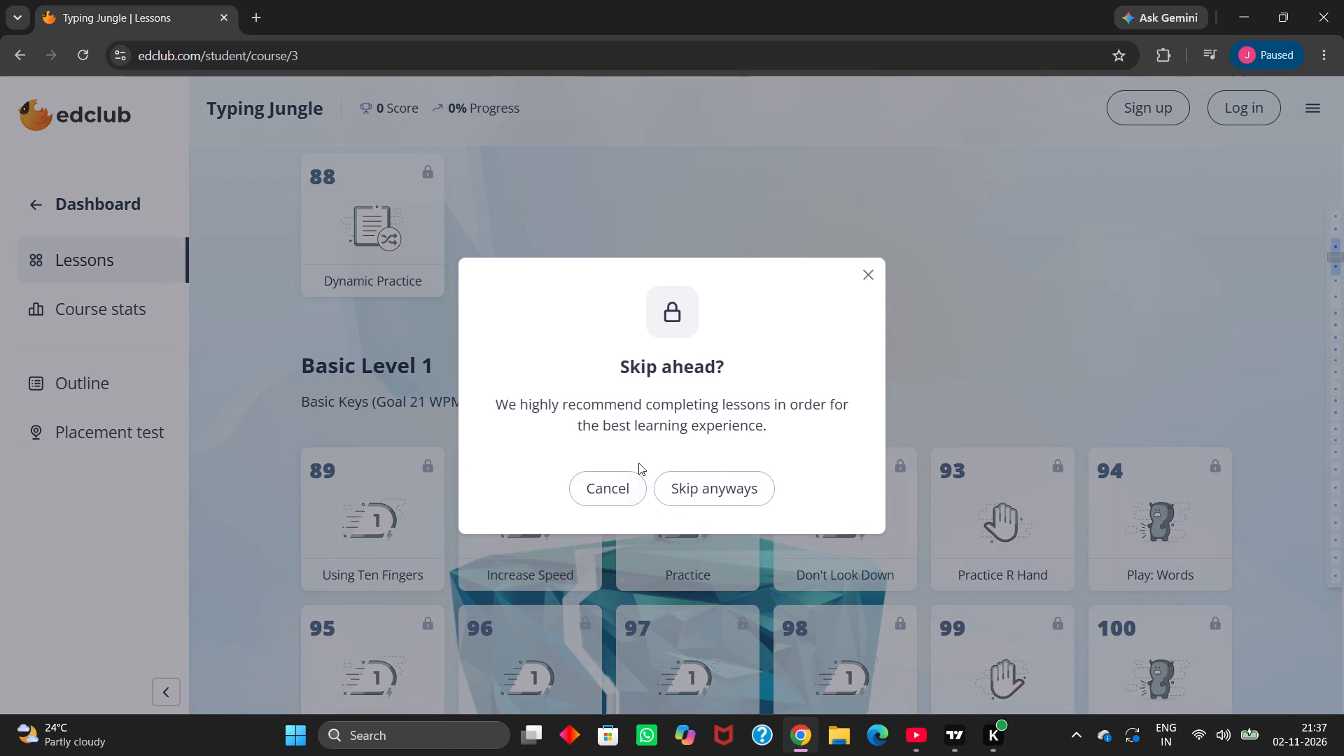
pyautogui.click(720, 493)
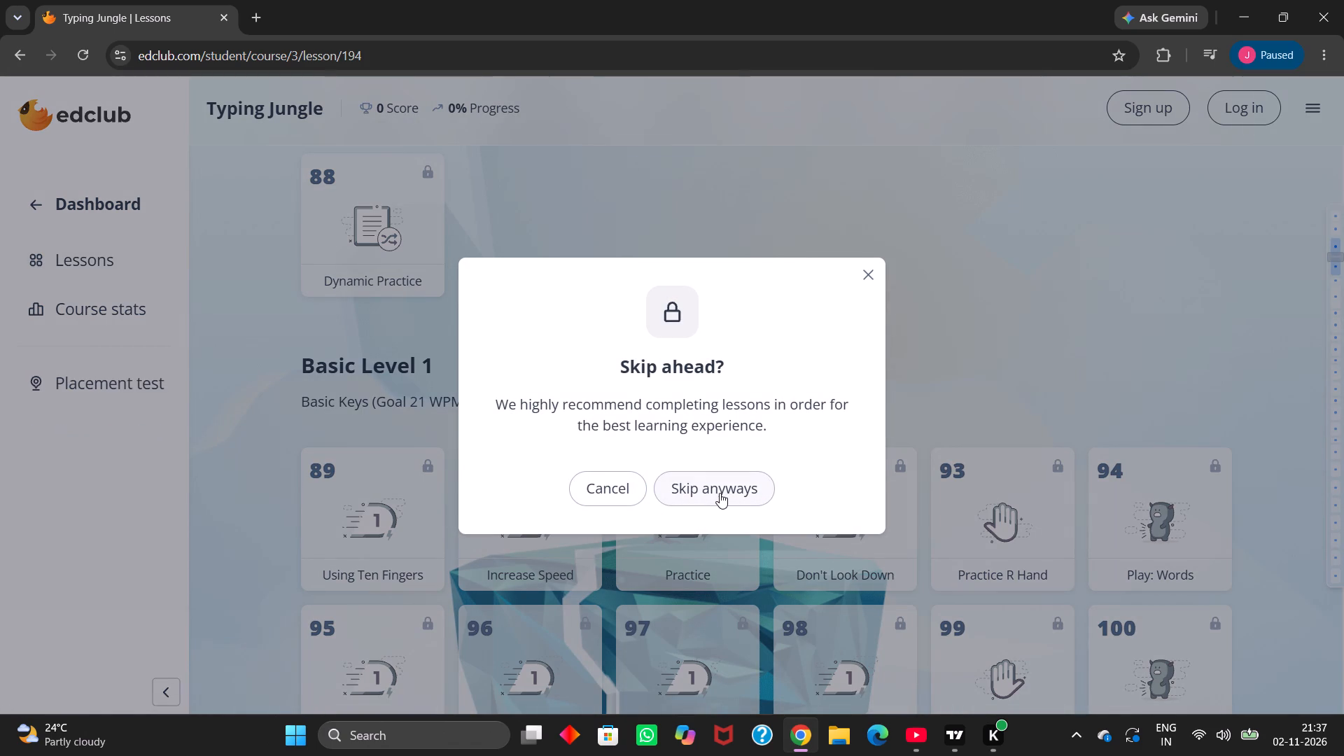